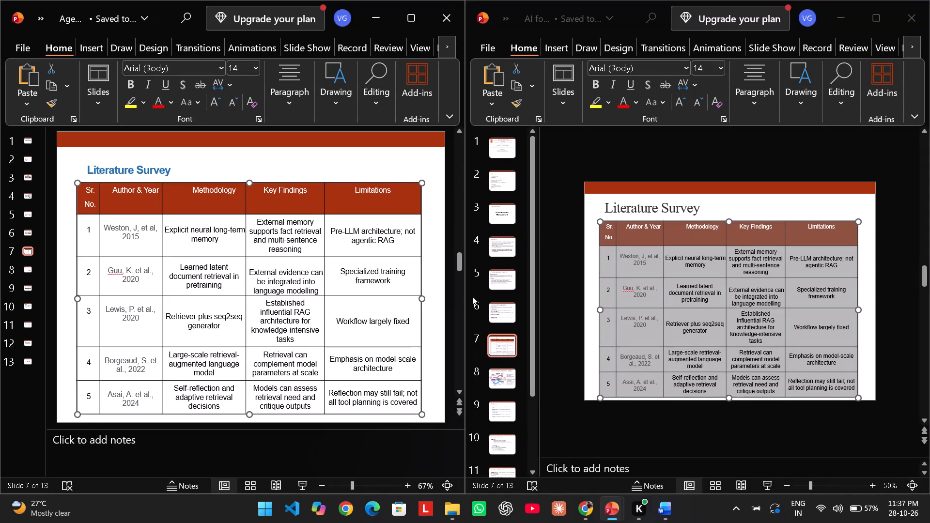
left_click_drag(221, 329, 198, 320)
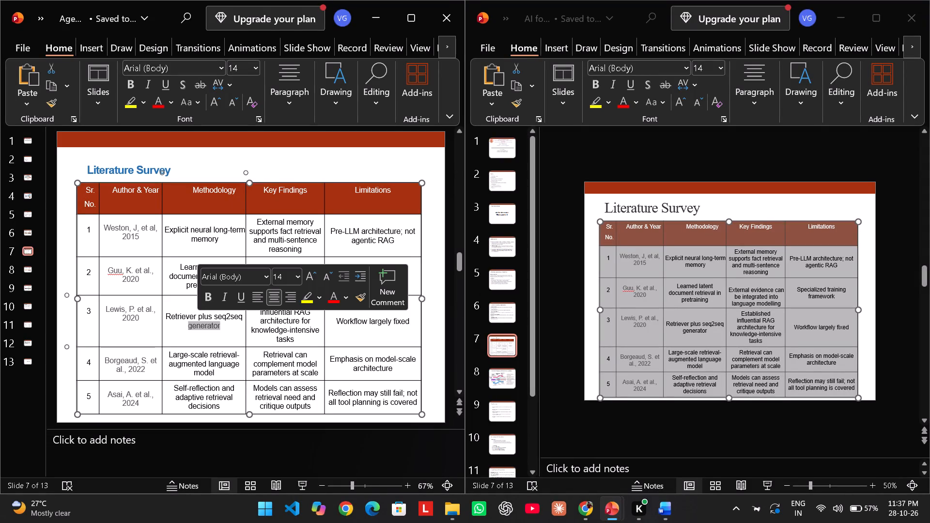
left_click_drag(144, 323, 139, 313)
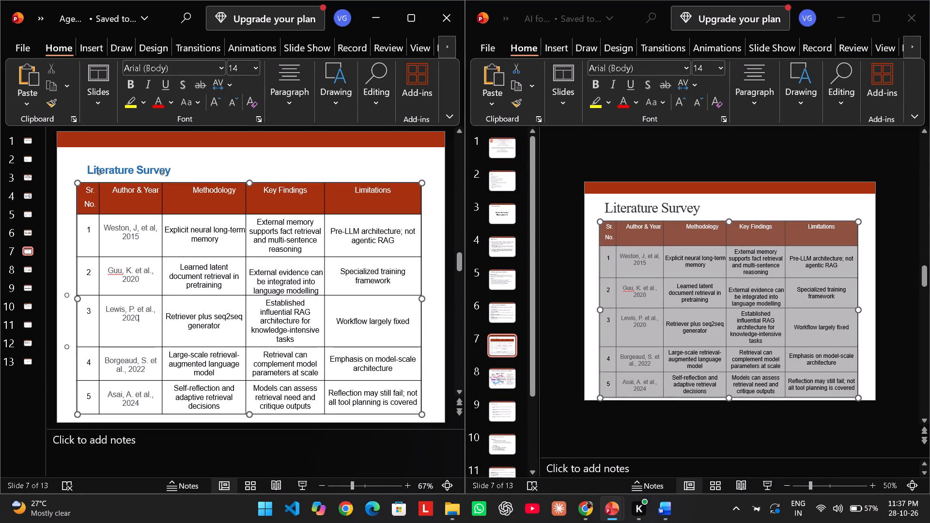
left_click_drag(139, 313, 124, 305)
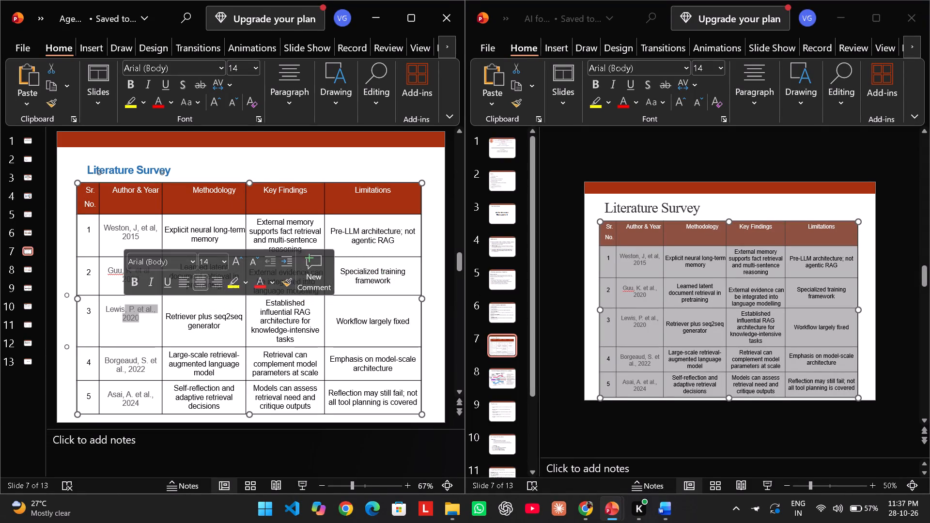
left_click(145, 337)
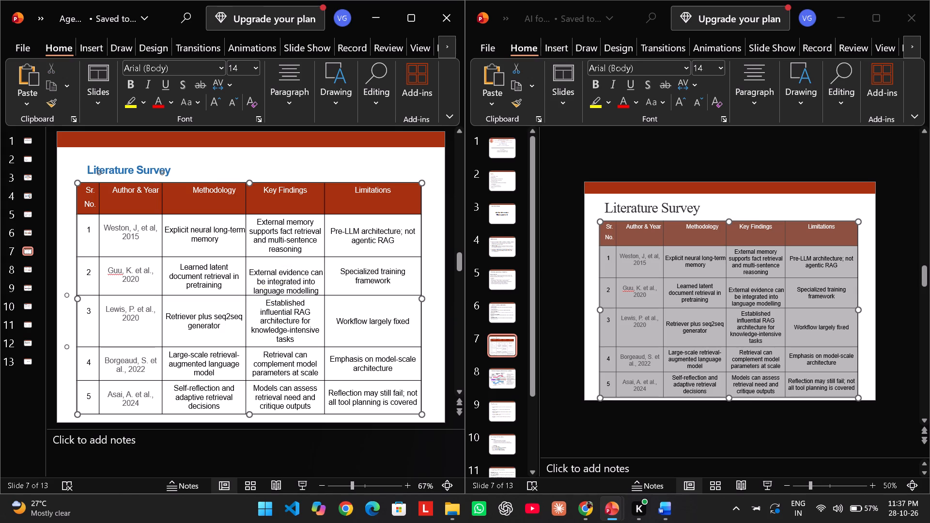
Bold the Author & Year entries in all five rows of the Literature Survey table in the agentic RAG presentation.
left_click_drag(154, 245, 144, 238)
left_click_drag(144, 238, 110, 228)
left_click(125, 206)
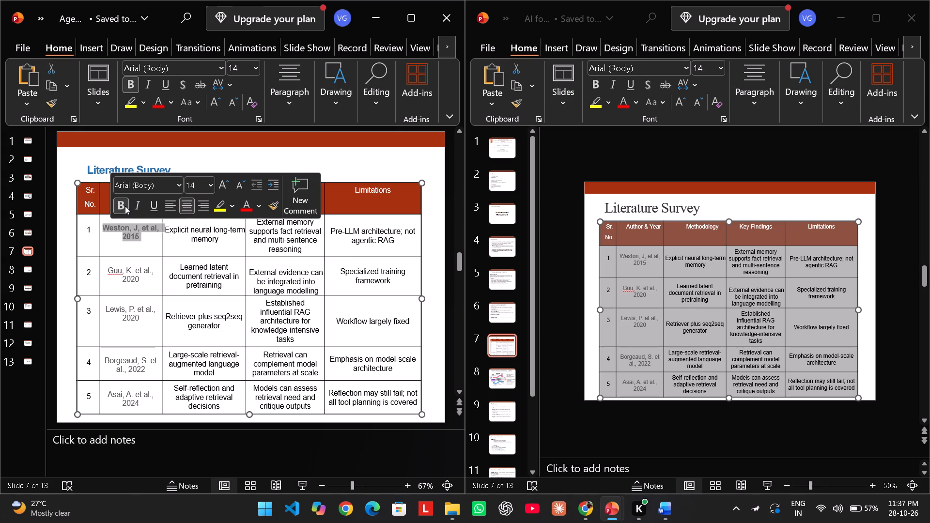
left_click_drag(148, 285, 110, 267)
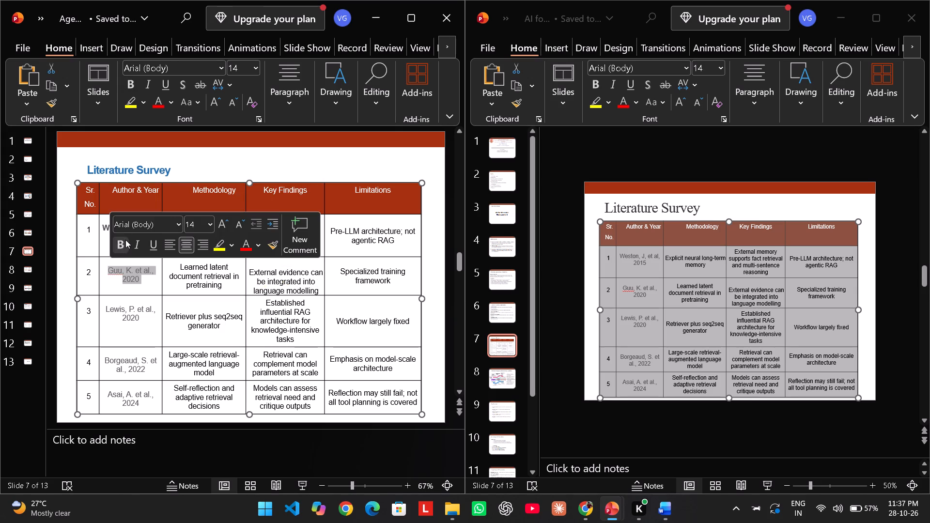
left_click(125, 240)
left_click_drag(148, 319, 111, 304)
left_click(123, 277)
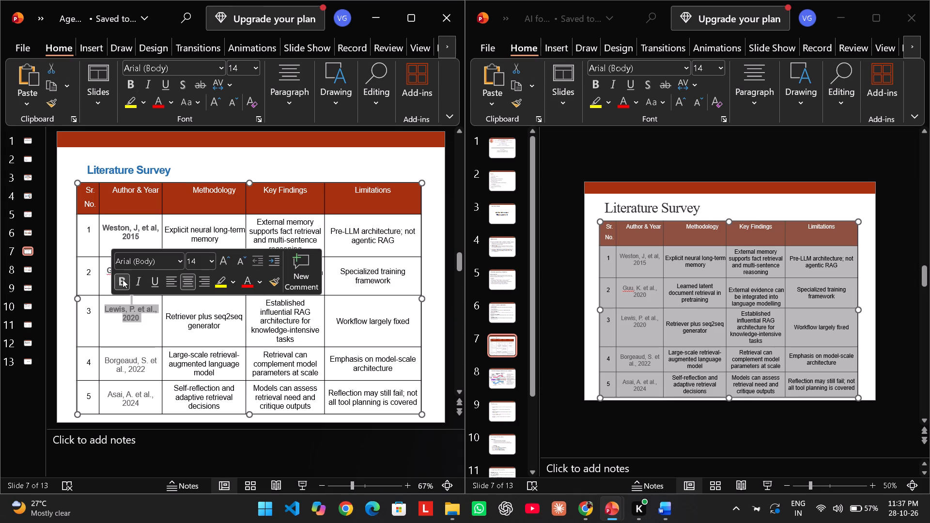
left_click_drag(146, 371, 118, 360)
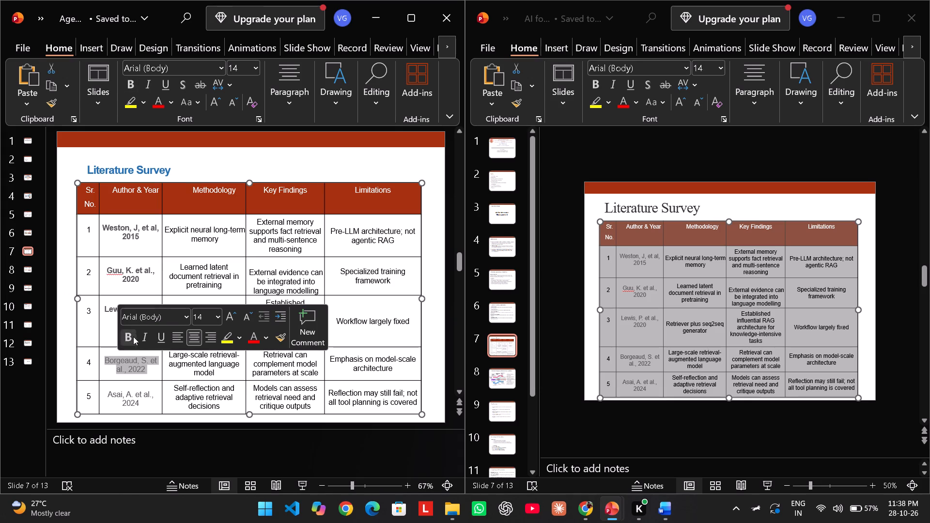
left_click(133, 340)
left_click_drag(147, 402, 113, 391)
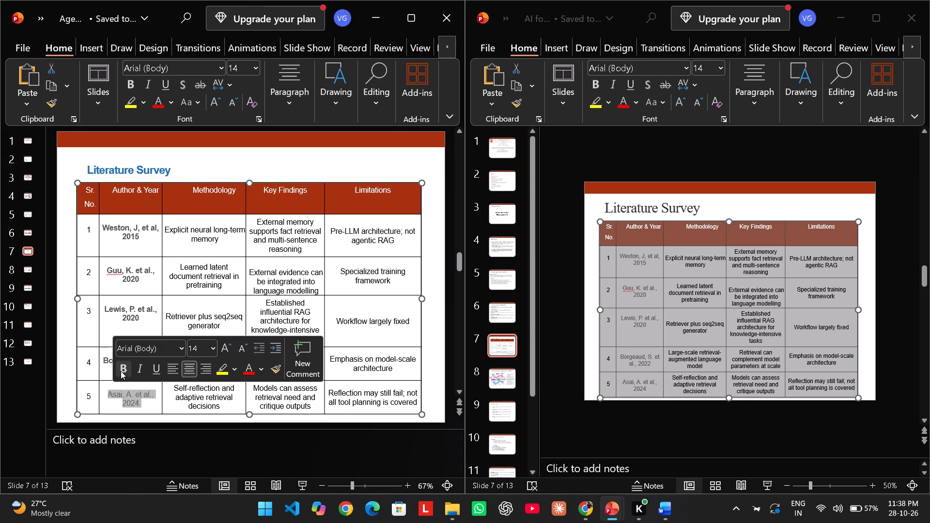
left_click(121, 371)
left_click(153, 413)
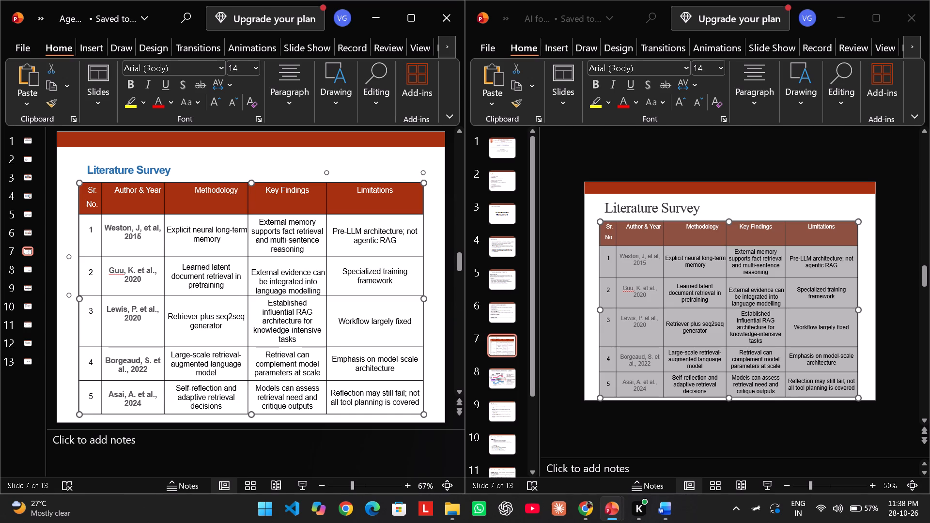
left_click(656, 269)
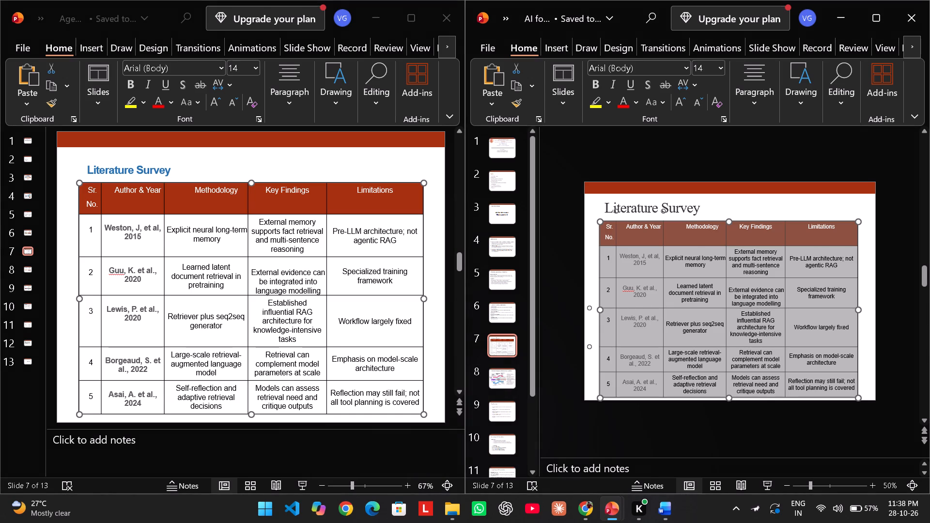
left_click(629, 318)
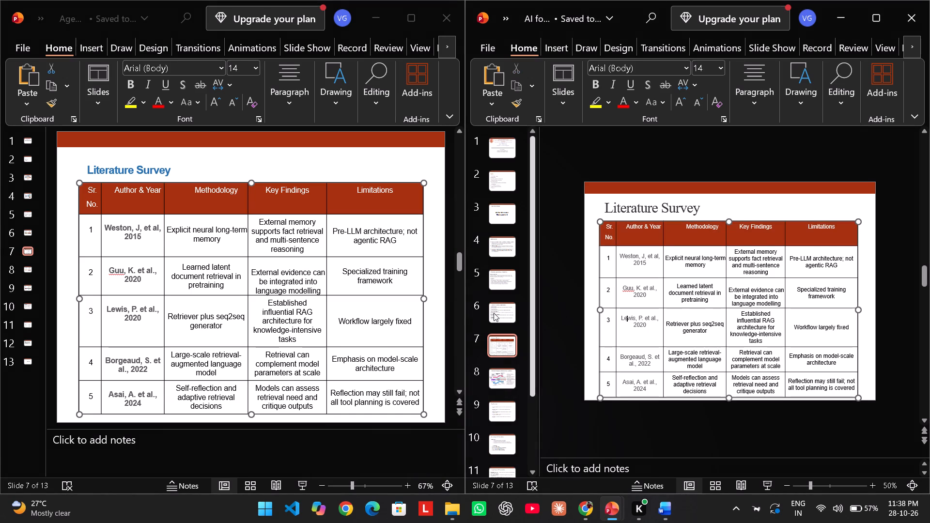
Set the font size of the "Literature Survey" heading on slide 7 to 24.
left_click(187, 163)
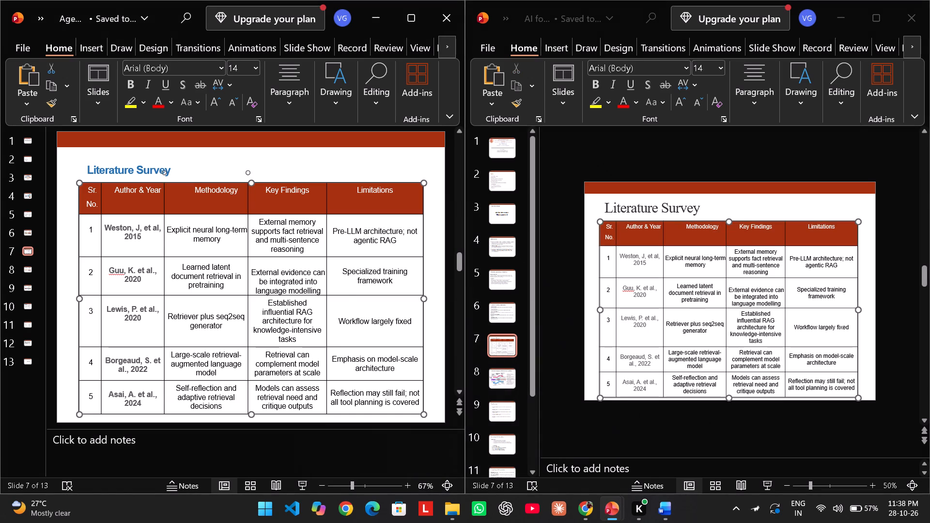
left_click(173, 175)
left_click(183, 164)
left_click(181, 163)
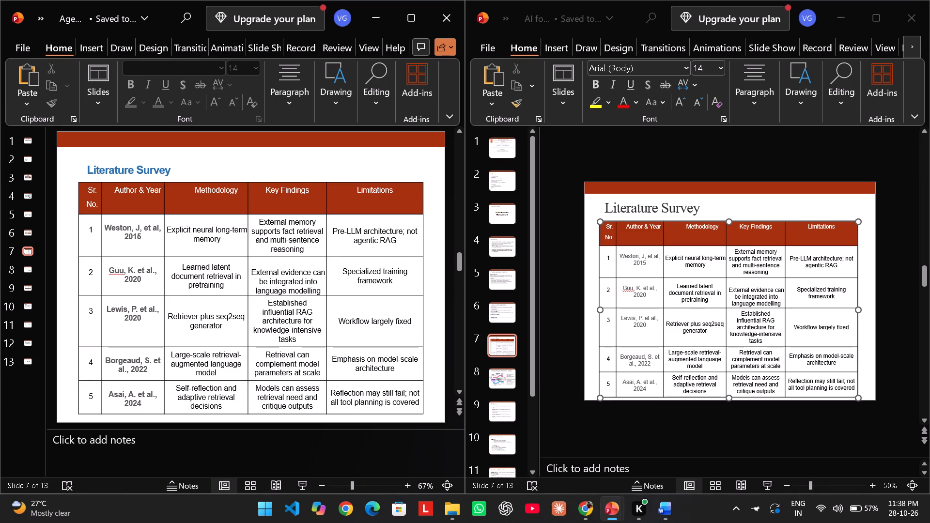
left_click(158, 164)
left_click_drag(176, 170, 91, 169)
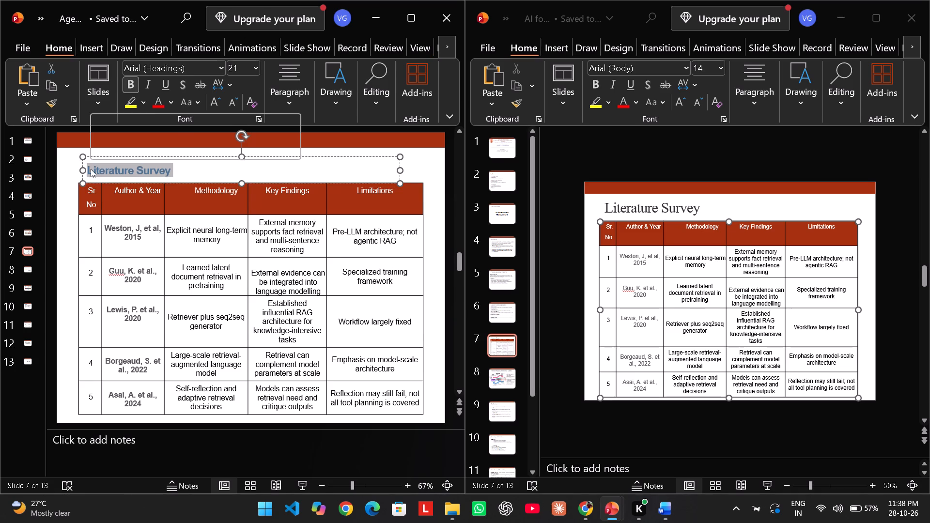
left_click(190, 128)
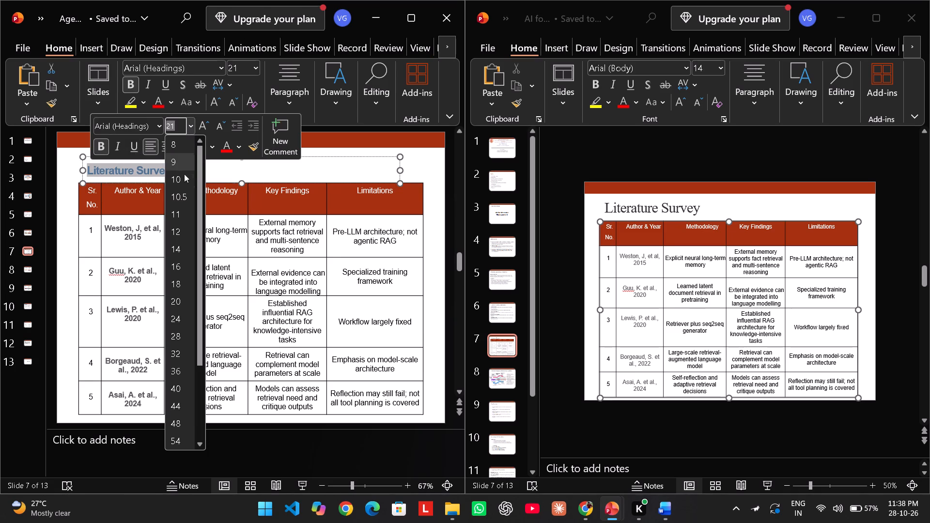
left_click(176, 322)
left_click(421, 171)
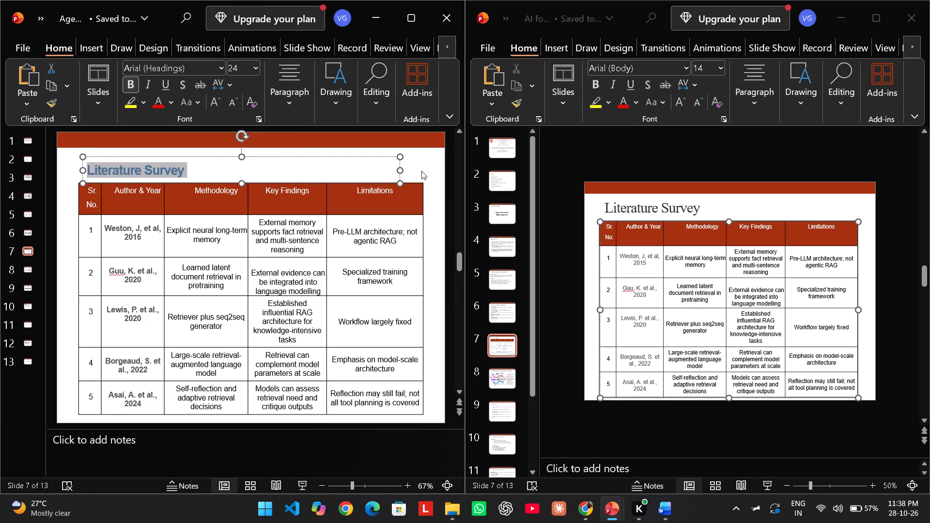
Review the remaining slides of both presentations through the closing slide, ending with both on their References slides for comparison.
scroll(772, 313, "down", 1)
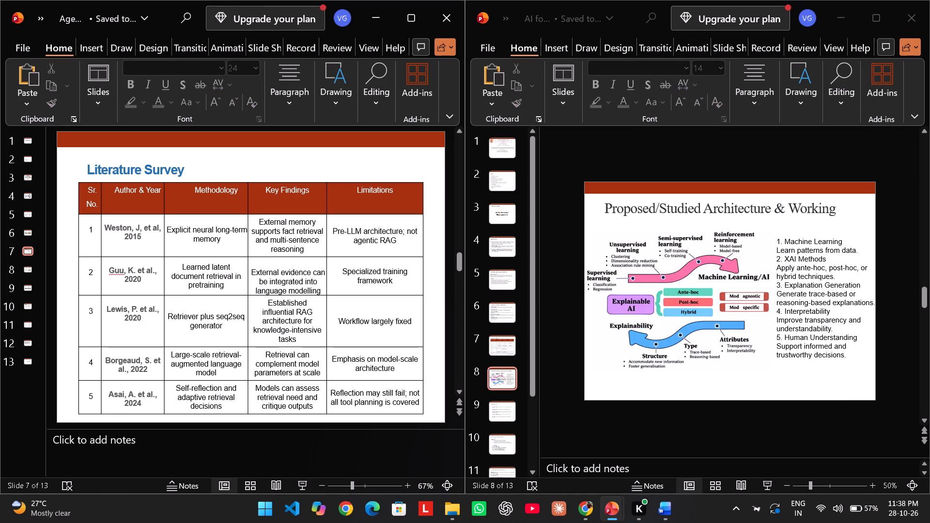
scroll(357, 292, "down", 1)
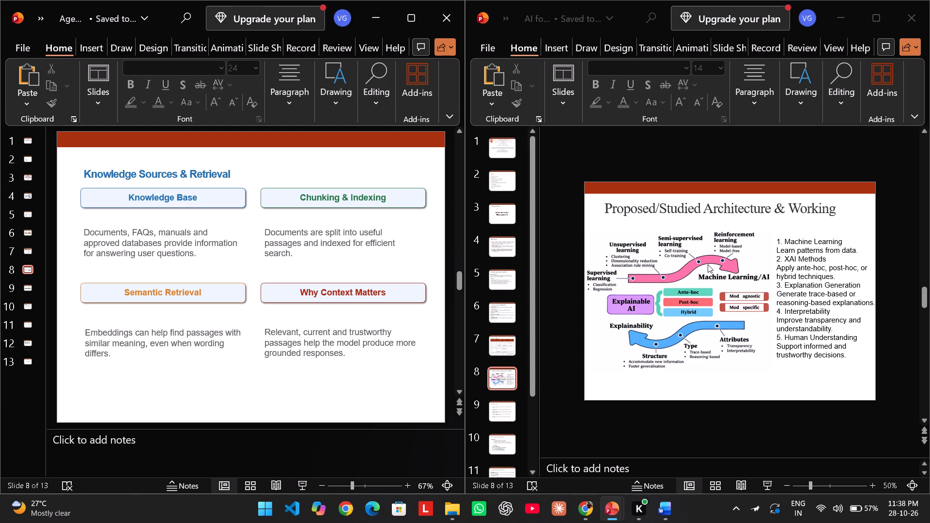
scroll(708, 264, "down", 4)
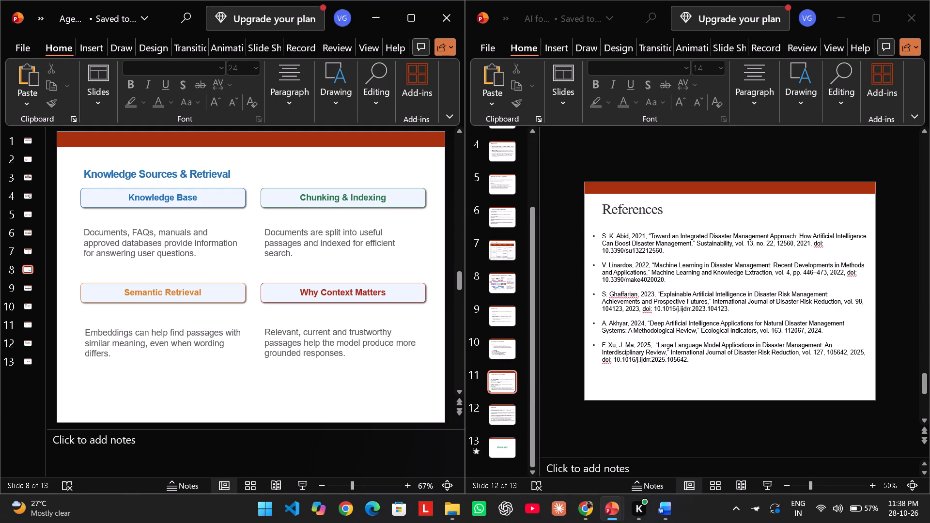
scroll(612, 267, "down", 2)
scroll(253, 274, "down", 12)
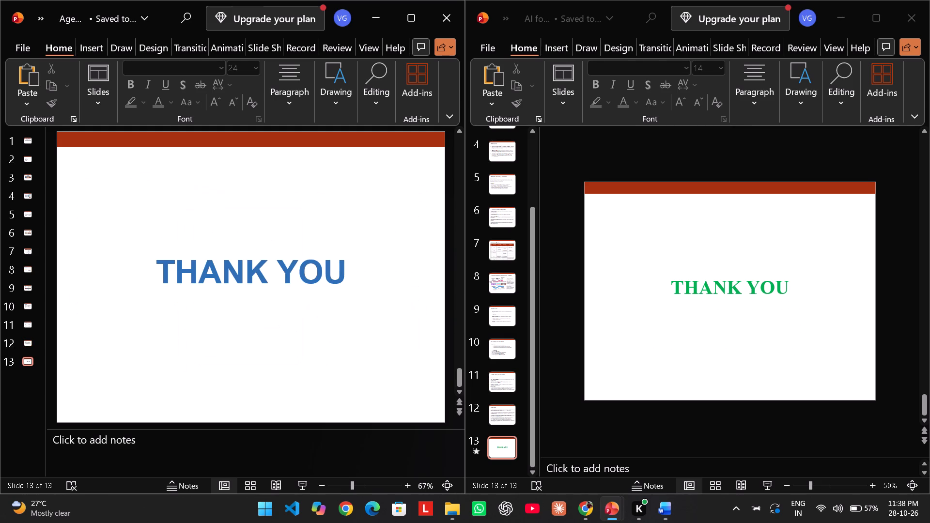
scroll(243, 278, "up", 1)
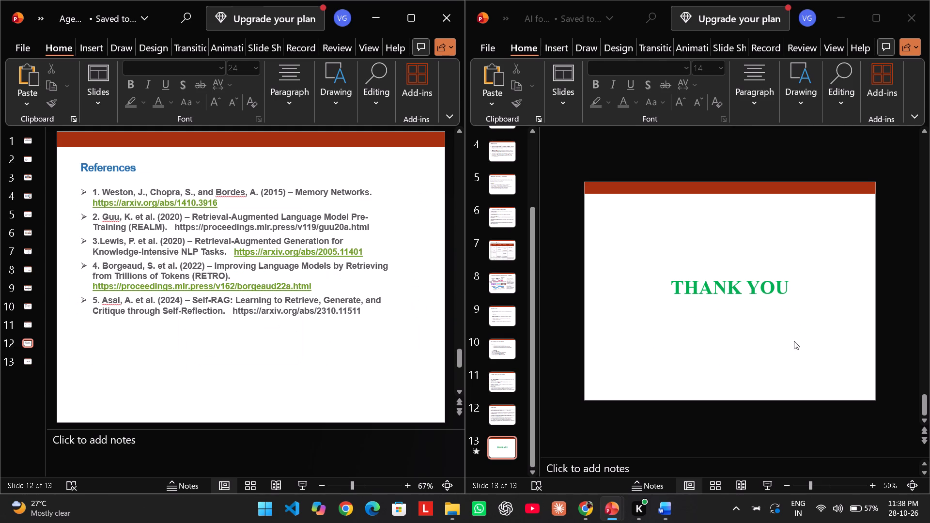
scroll(804, 341, "up", 1)
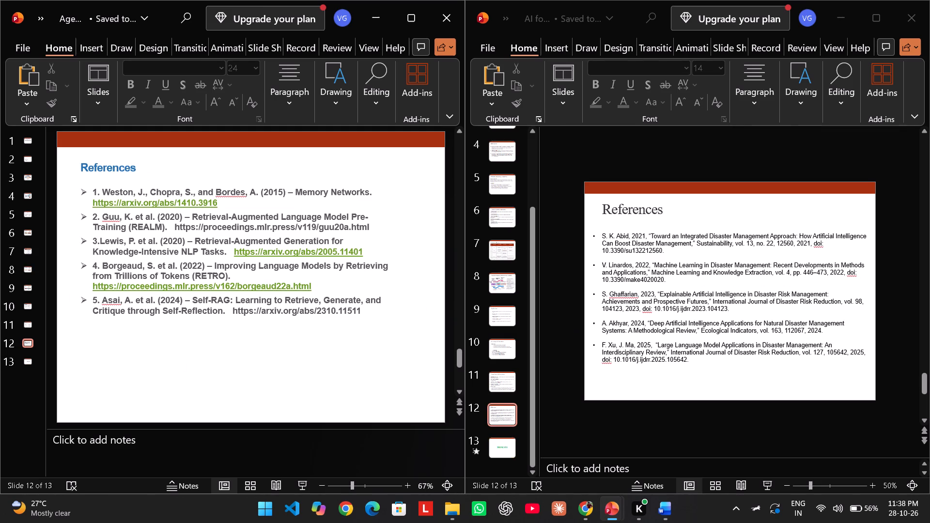
Insert a blank line without a bullet between each of the five references on slide 12.
left_click(313, 201)
key("Return")
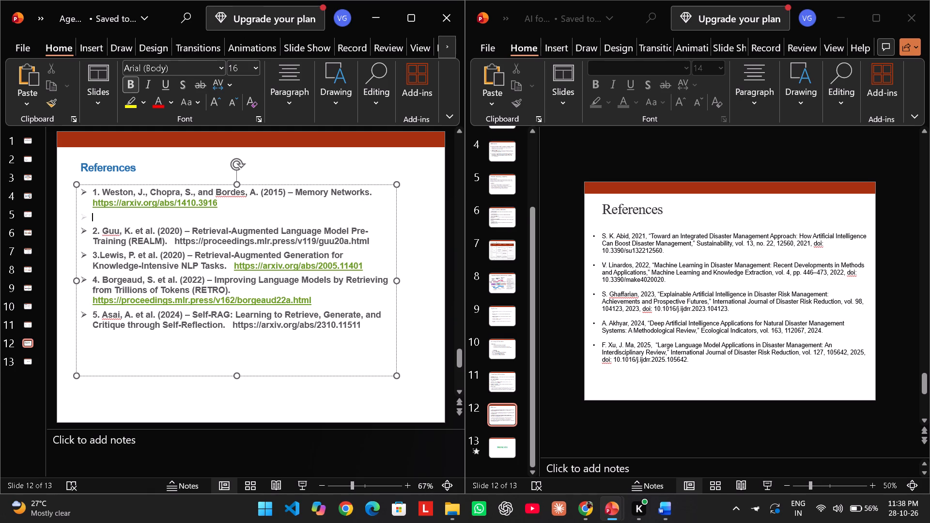
key("BackSpace")
left_click(381, 241)
key("Return")
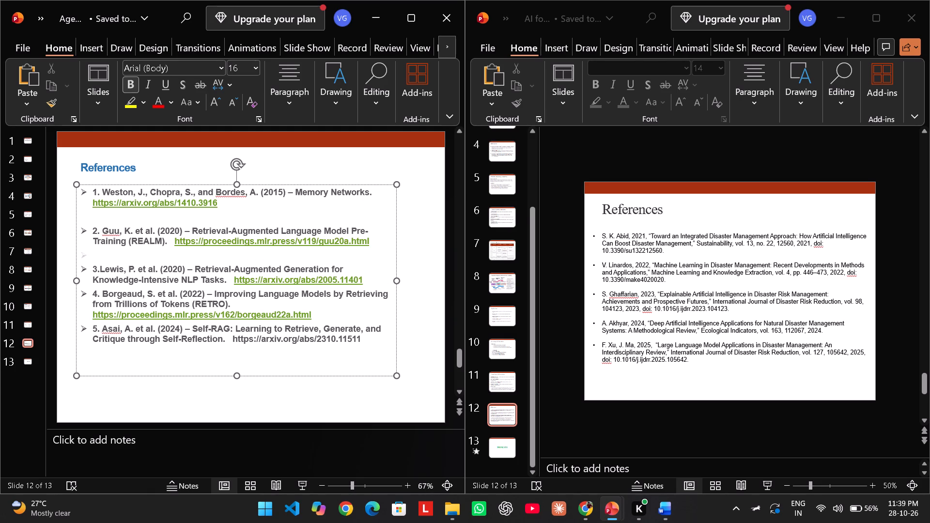
key("BackSpace")
left_click(372, 282)
key("Return")
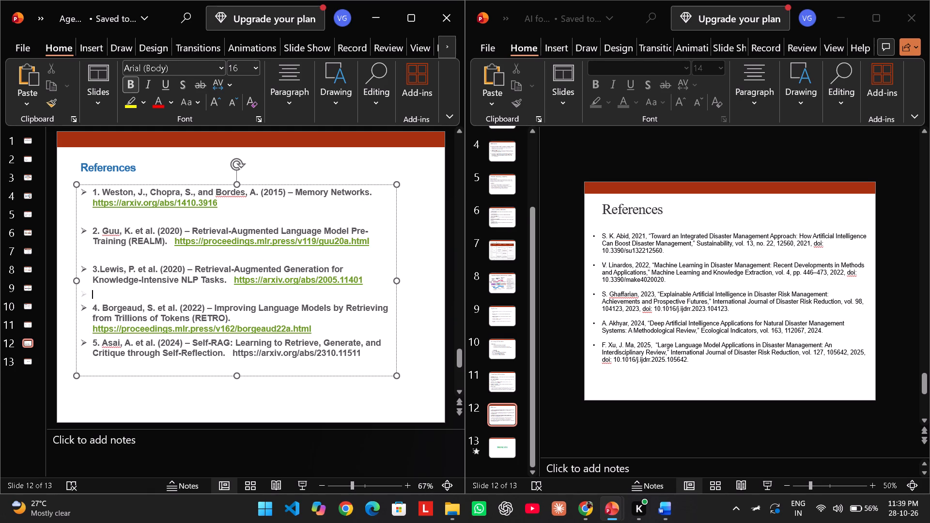
key("BackSpace")
left_click(336, 329)
key("BackSpace")
key("Return")
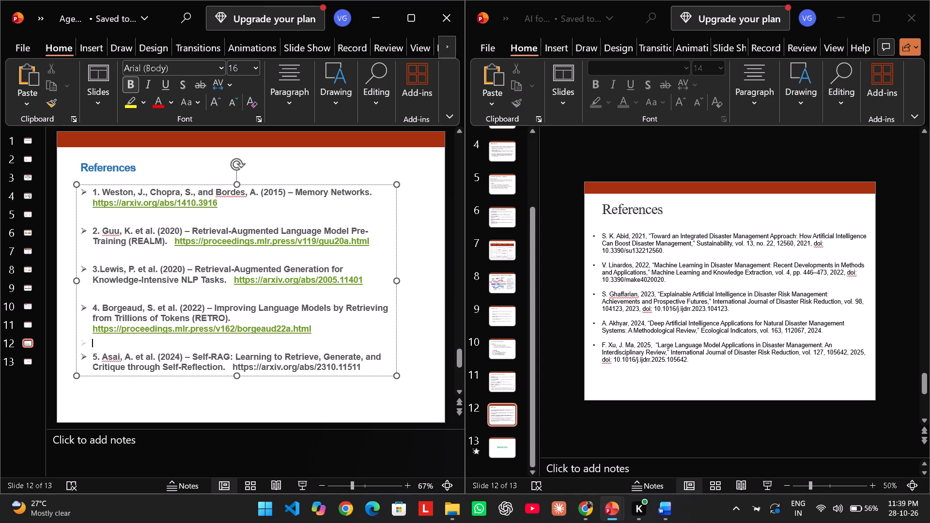
key("BackSpace")
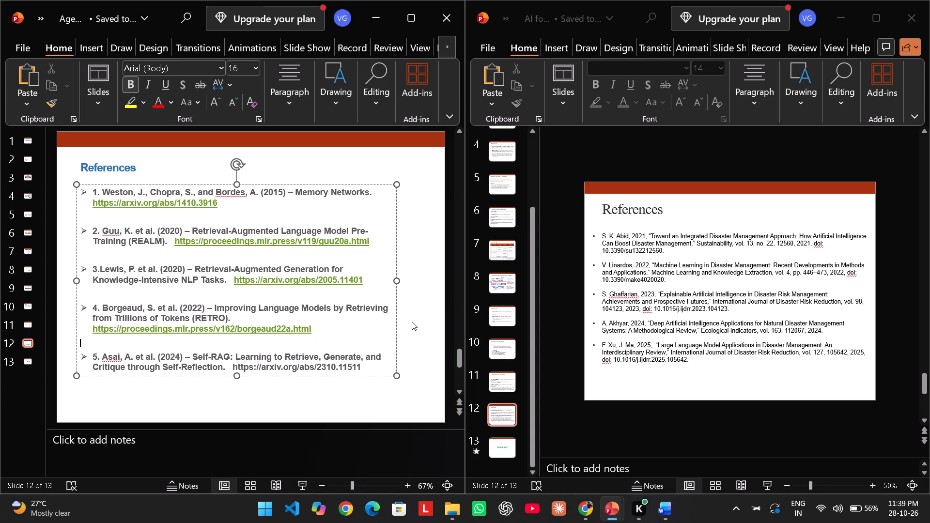
left_click(417, 319)
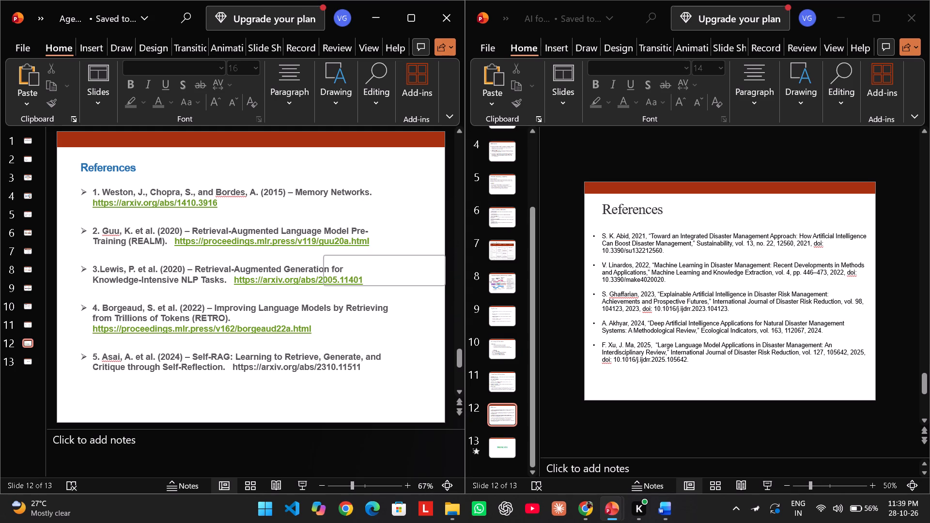
Set the font size of the "References" heading on slide 12 to 24.
left_click(147, 171)
left_click(132, 166)
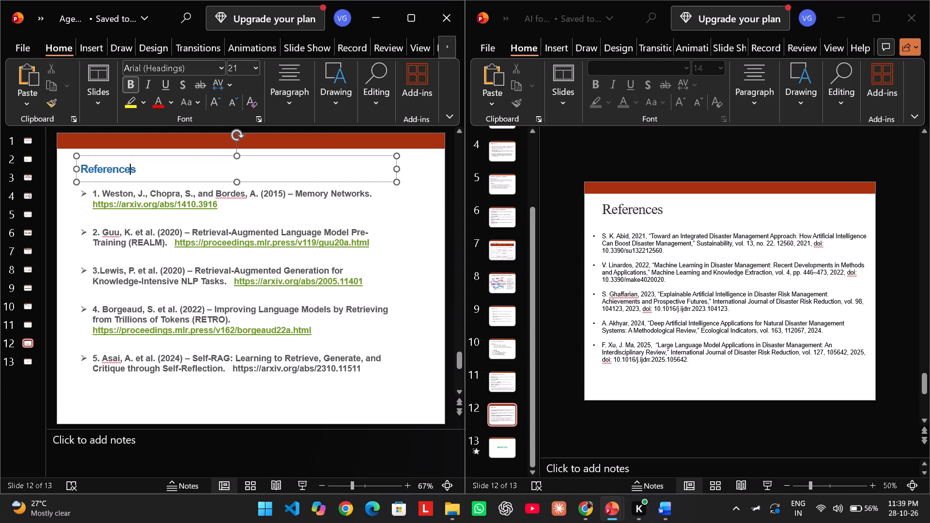
double_click(131, 166)
left_click(231, 119)
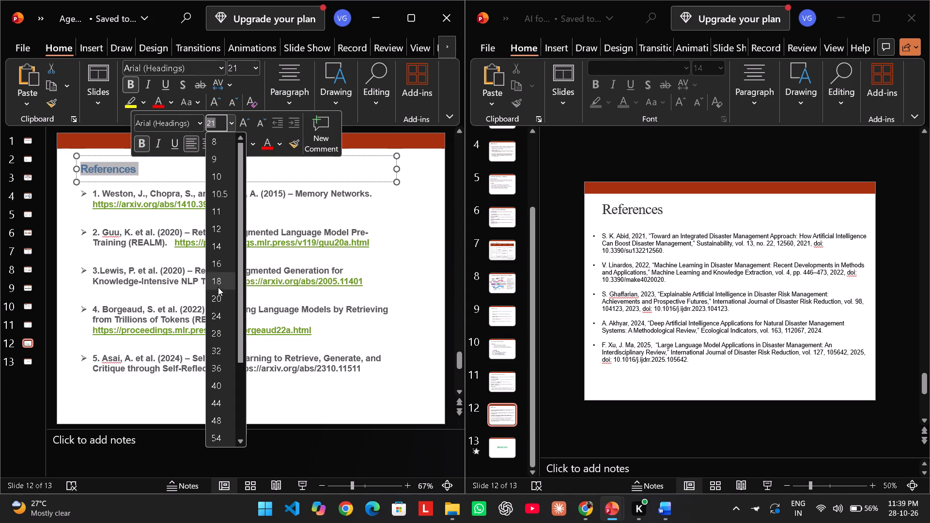
left_click(219, 317)
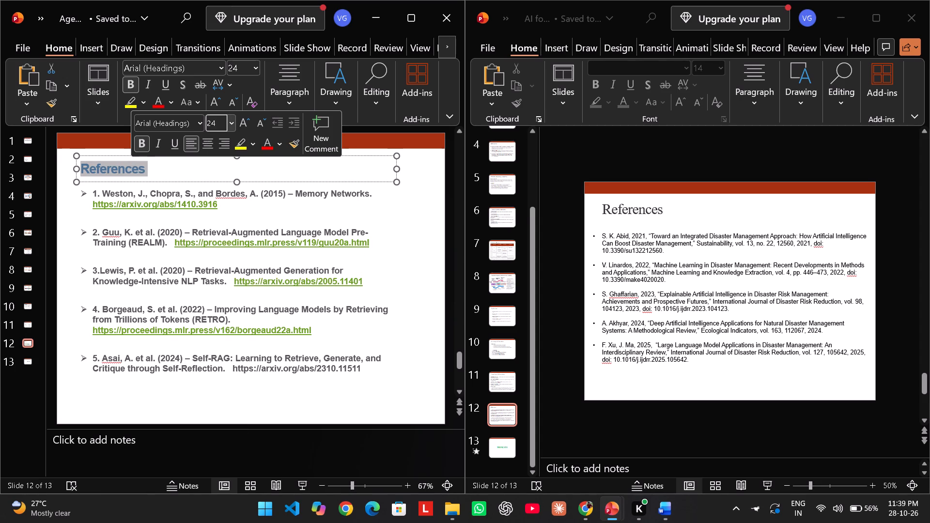
Enlarge the text box of the "Future Scope & Conclusion" heading on slide 11 and set its font size to 24.
left_click(66, 251)
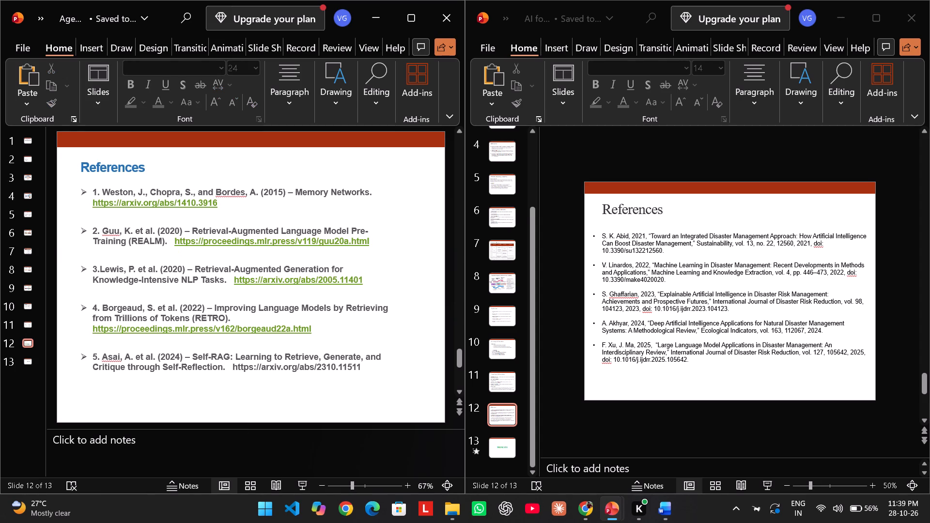
scroll(384, 255, "up", 1)
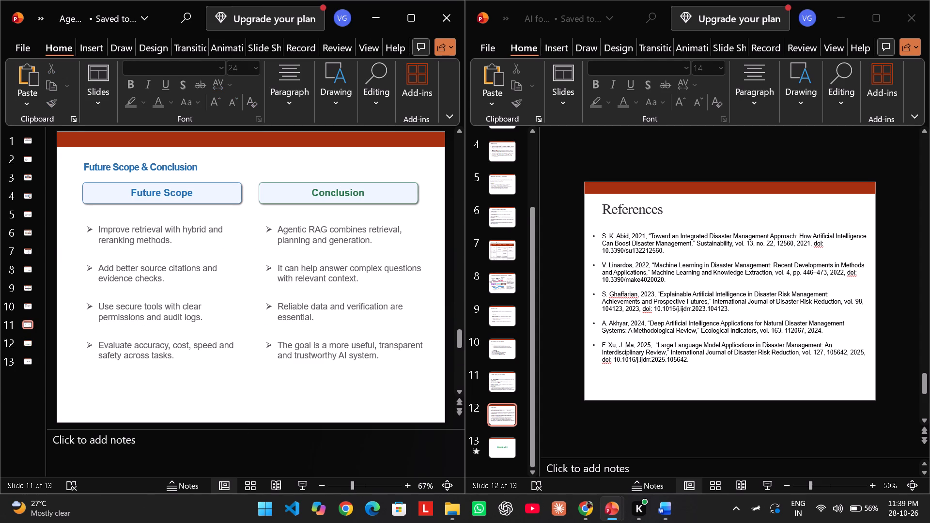
left_click(207, 171)
left_click(193, 167)
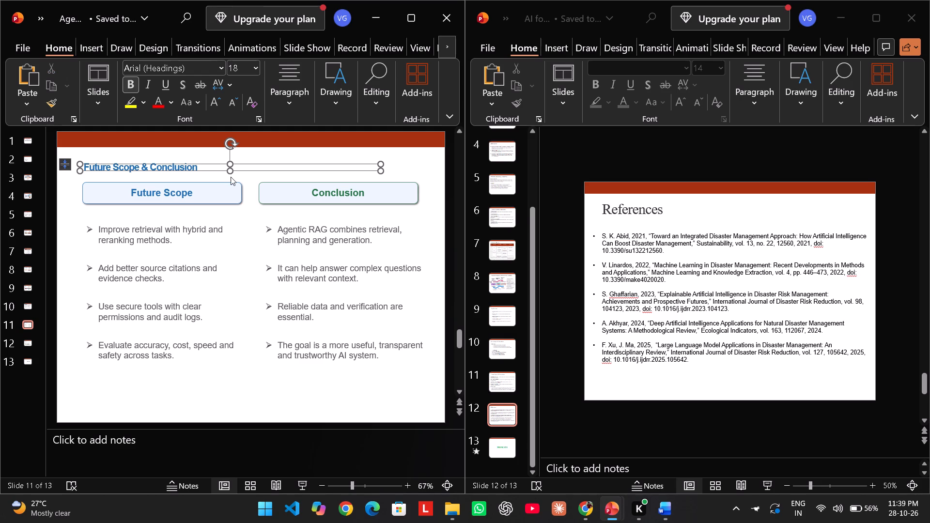
left_click_drag(231, 172, 231, 177)
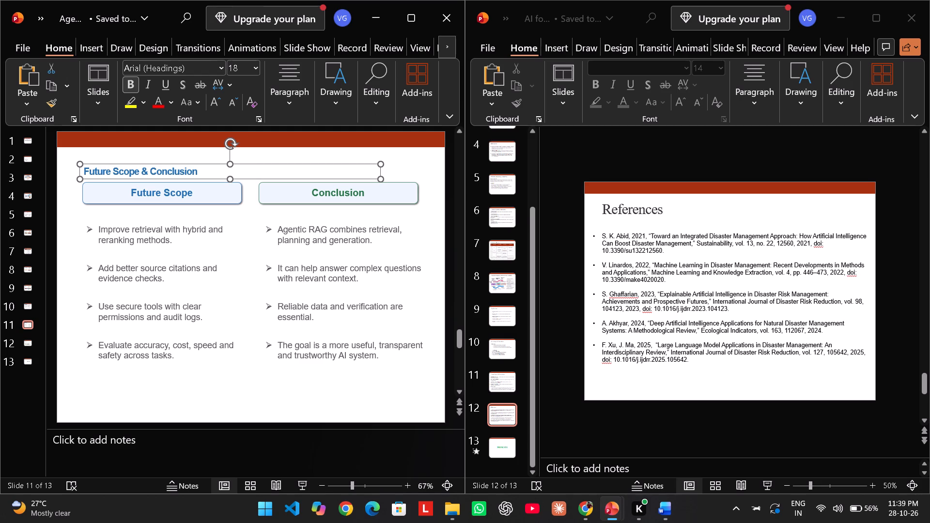
left_click_drag(232, 165, 233, 159)
left_click(214, 168)
triple_click(204, 168)
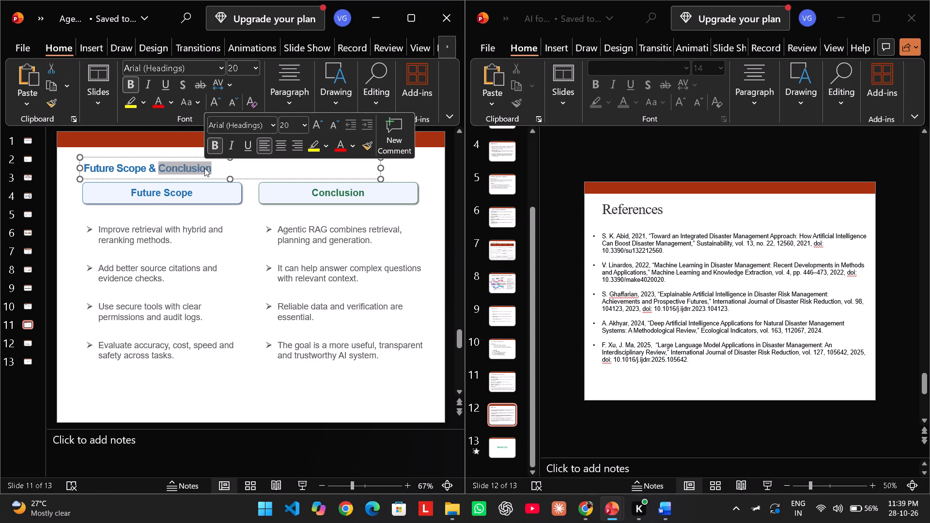
left_click(305, 125)
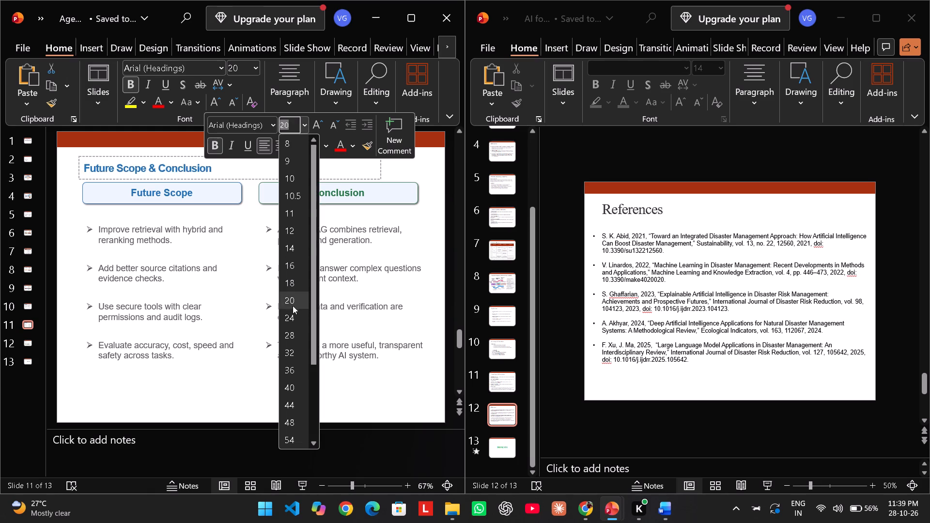
left_click(294, 315)
left_click(70, 207)
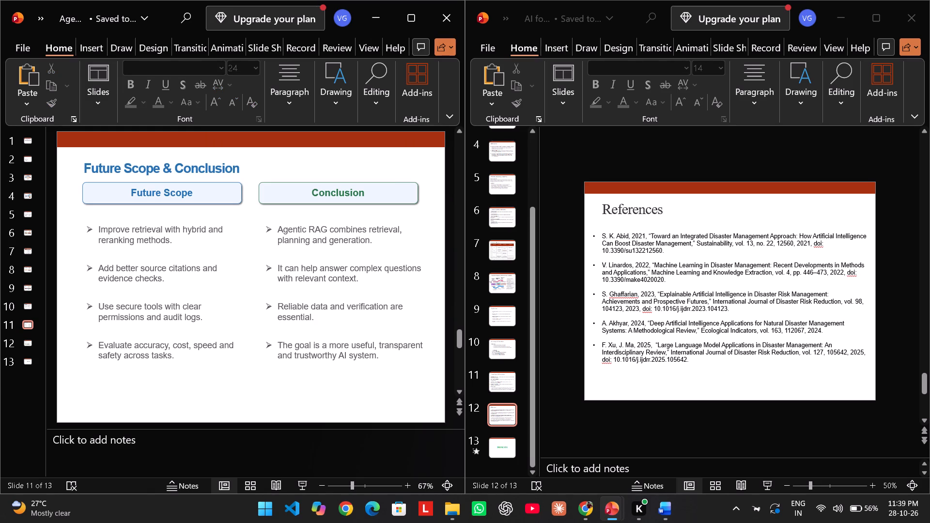
Shift the Conclusion bullet text box on slide 11 slightly closer to the Future Scope column.
left_click(381, 363)
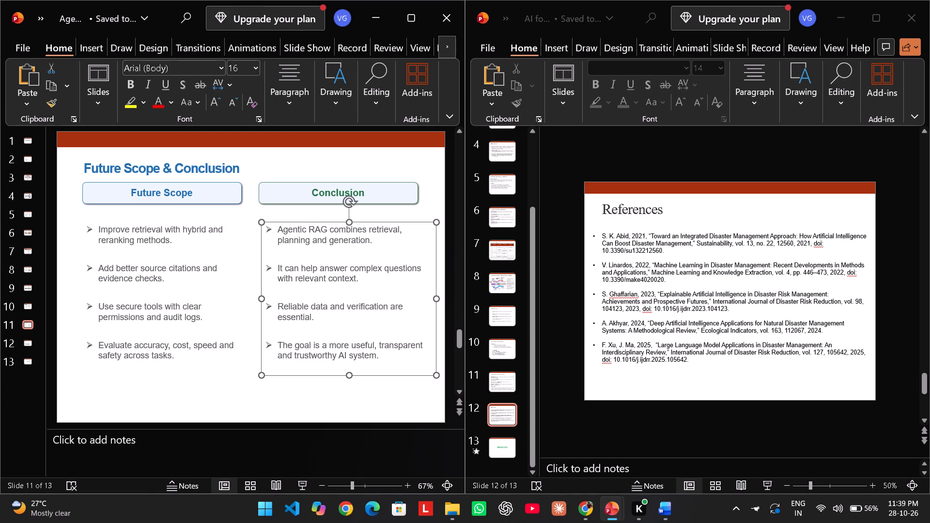
left_click_drag(390, 359, 351, 338)
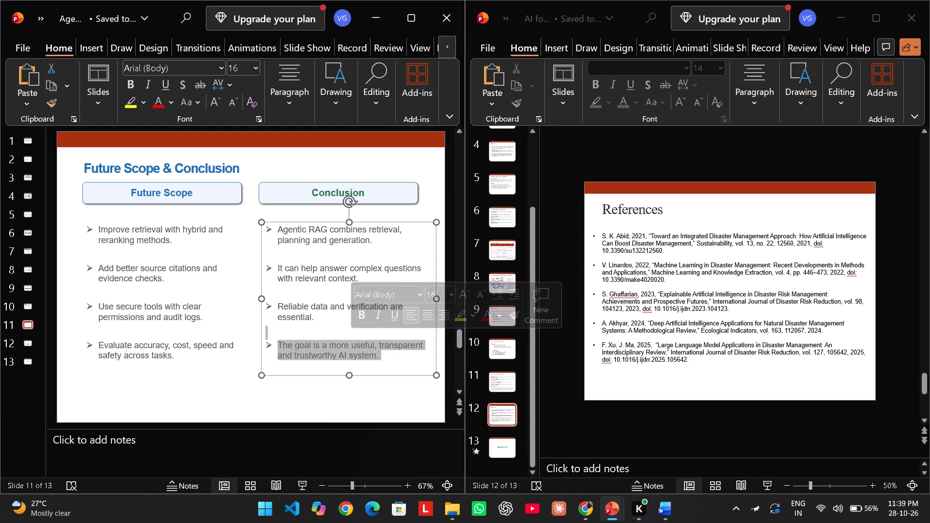
left_click(398, 364)
left_click_drag(393, 360, 387, 359)
left_click_drag(371, 355, 370, 355)
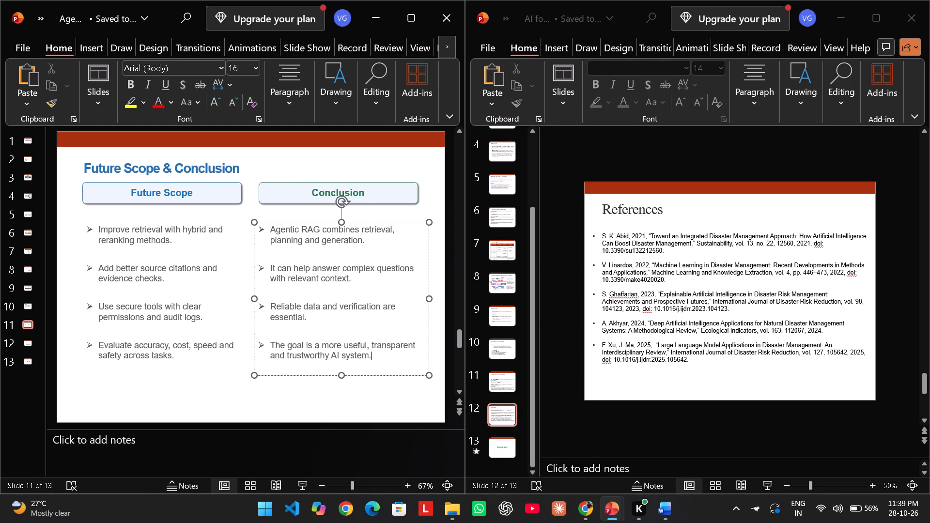
left_click_drag(370, 355, 265, 228)
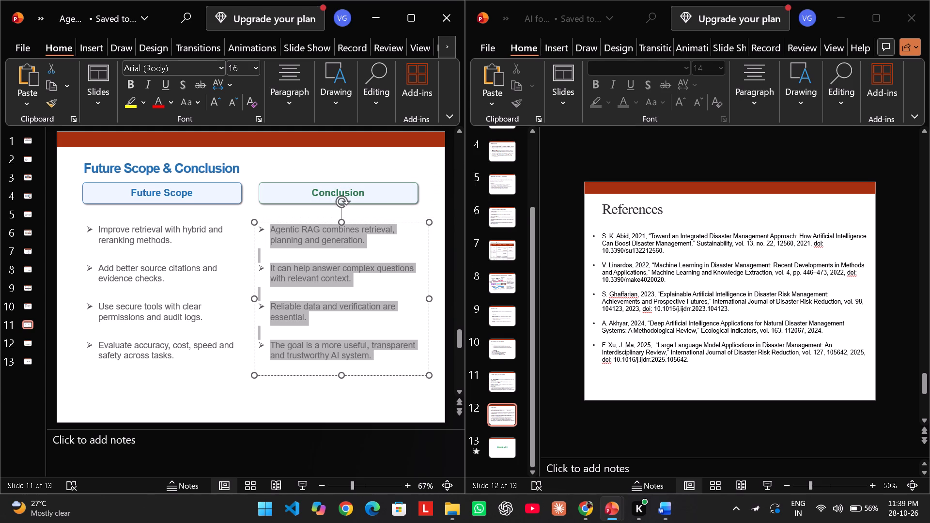
Extend the Future Scope bullet text box on slide 11 downward to enclose its last bullet.
left_click(184, 359)
left_click_drag(184, 359, 138, 318)
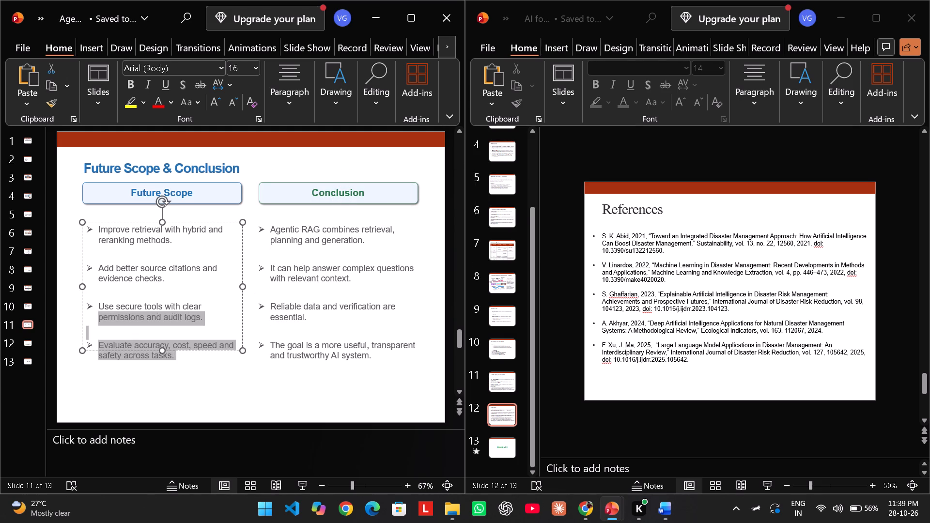
left_click_drag(138, 318, 102, 229)
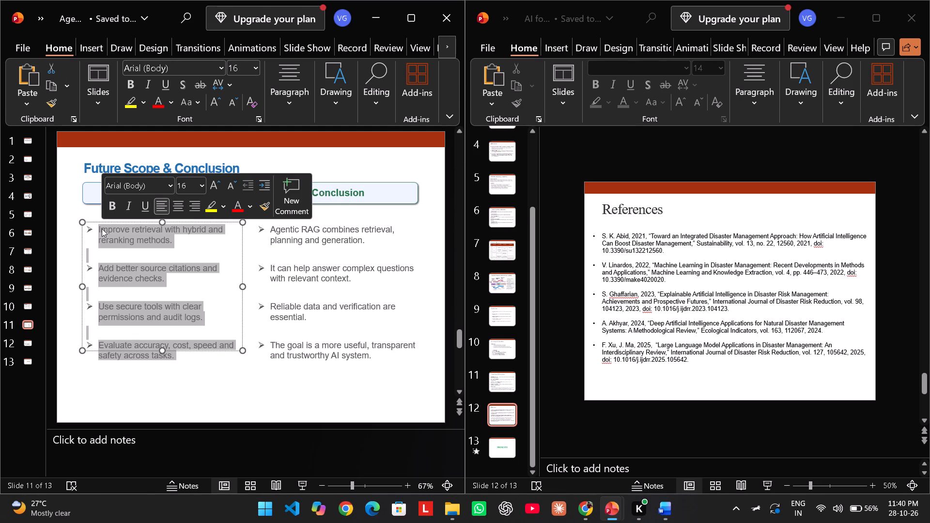
left_click(185, 370)
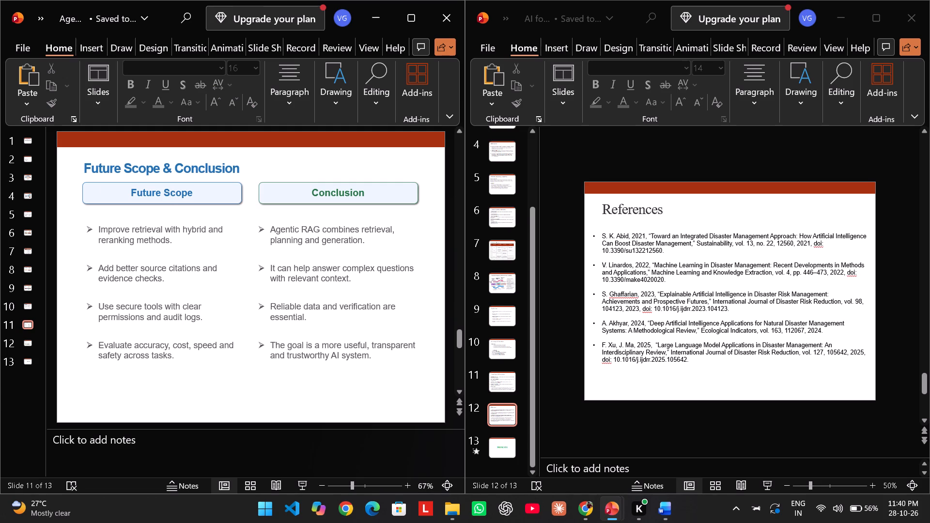
left_click(165, 333)
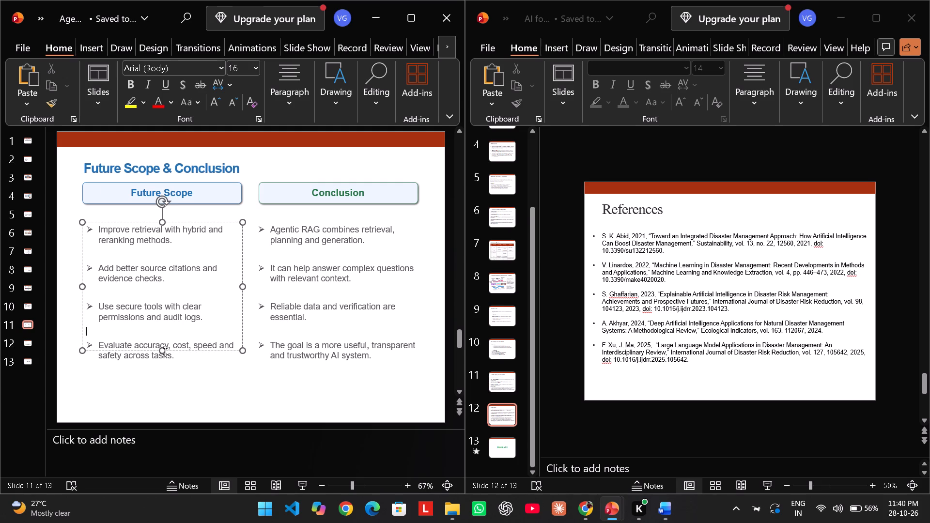
left_click_drag(163, 351, 162, 363)
left_click(161, 380)
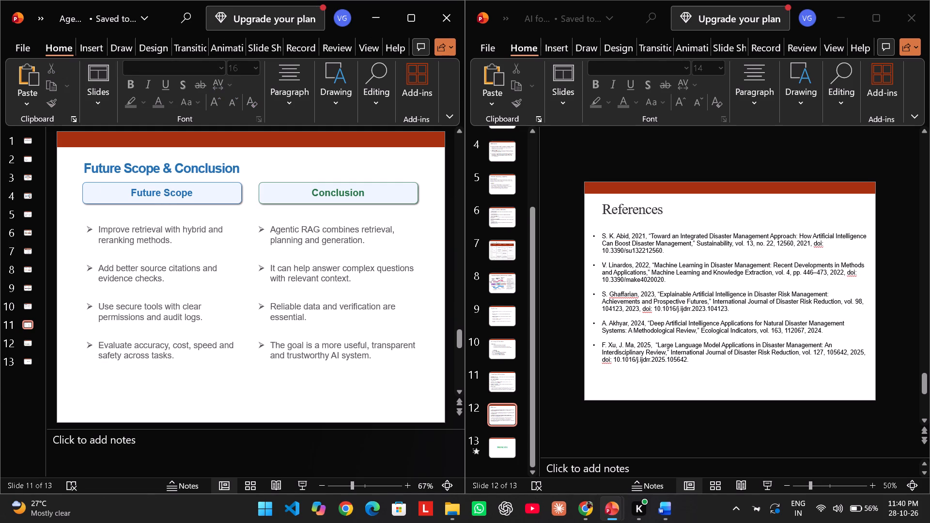
Set the font size of the "Advantages & Limitations" heading on slide 10 to 24.
scroll(340, 292, "up", 1)
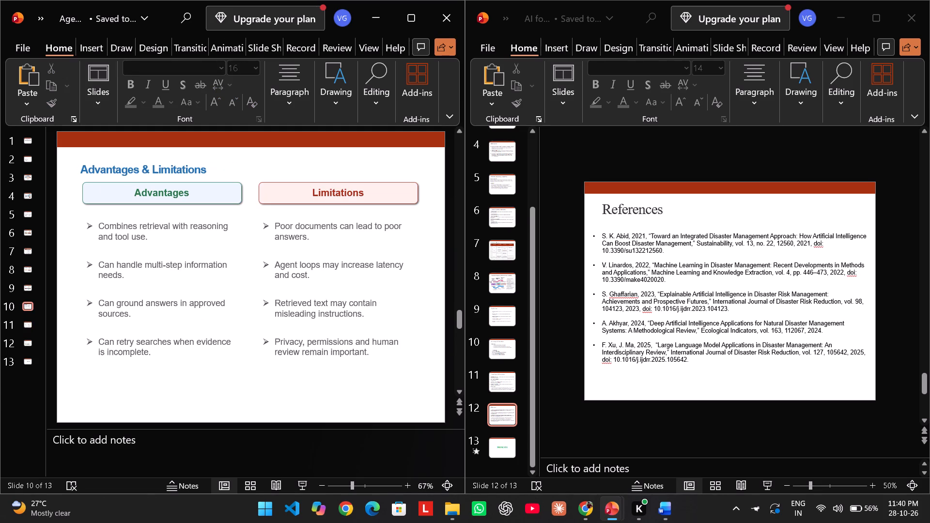
left_click(189, 170)
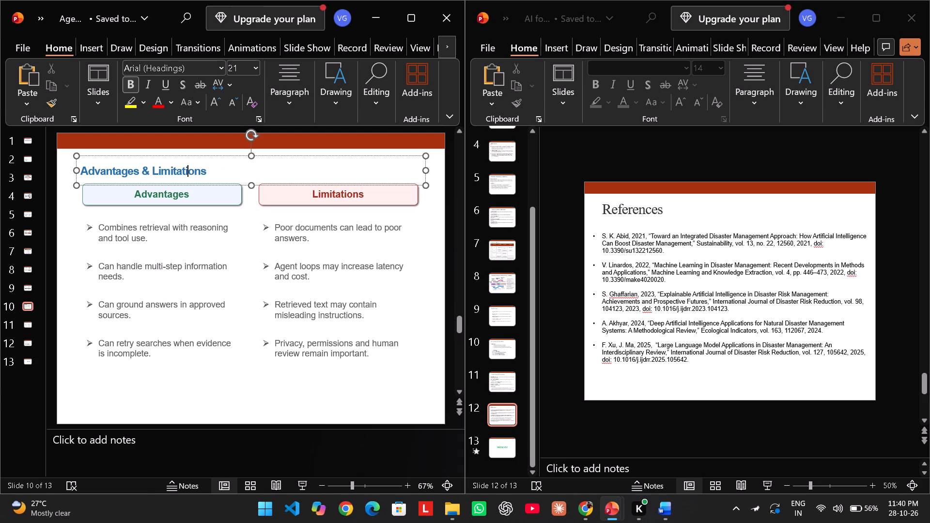
triple_click(189, 170)
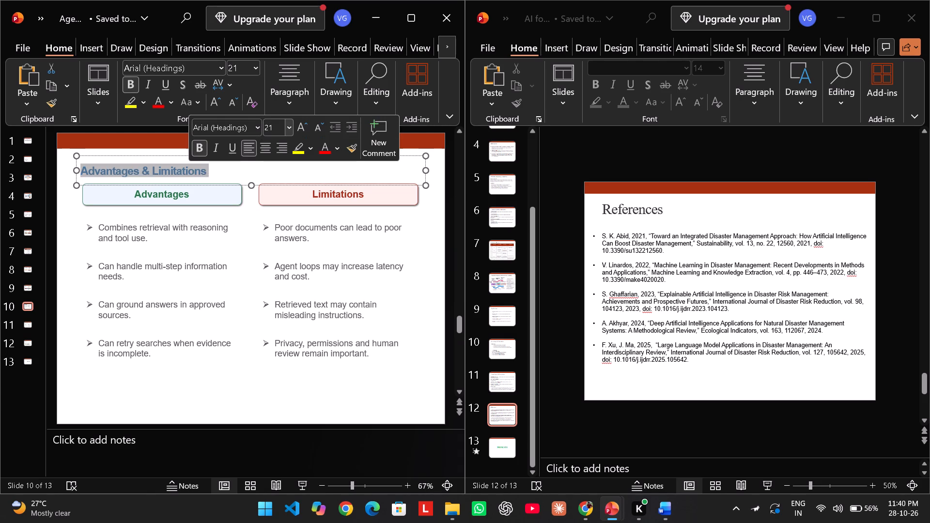
left_click(287, 127)
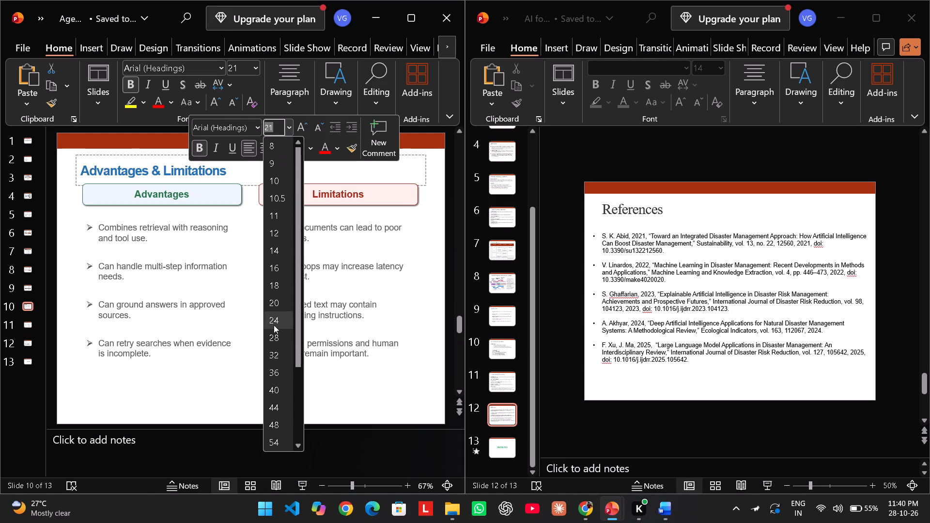
left_click(274, 323)
left_click(77, 264)
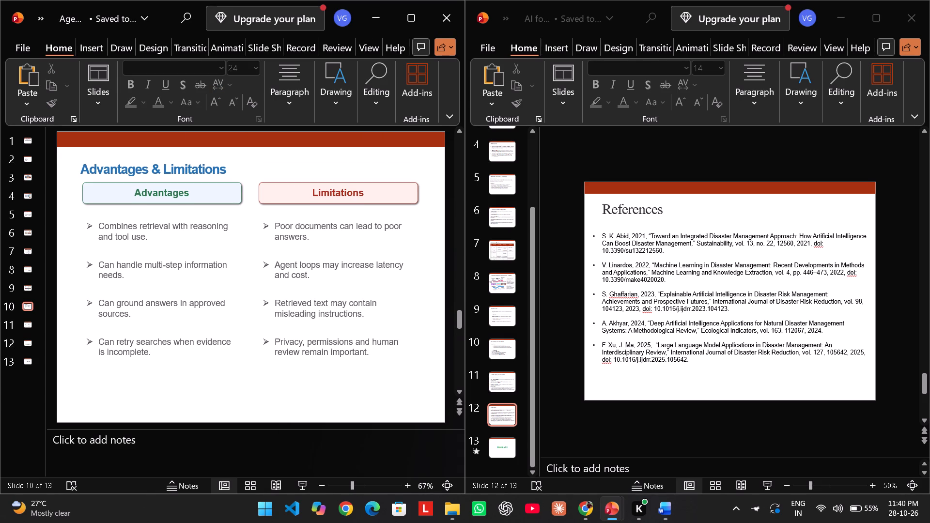
Enlarge the text box of the "Applications" heading on slide 9 and set its font size to 24.
scroll(243, 287, "up", 1)
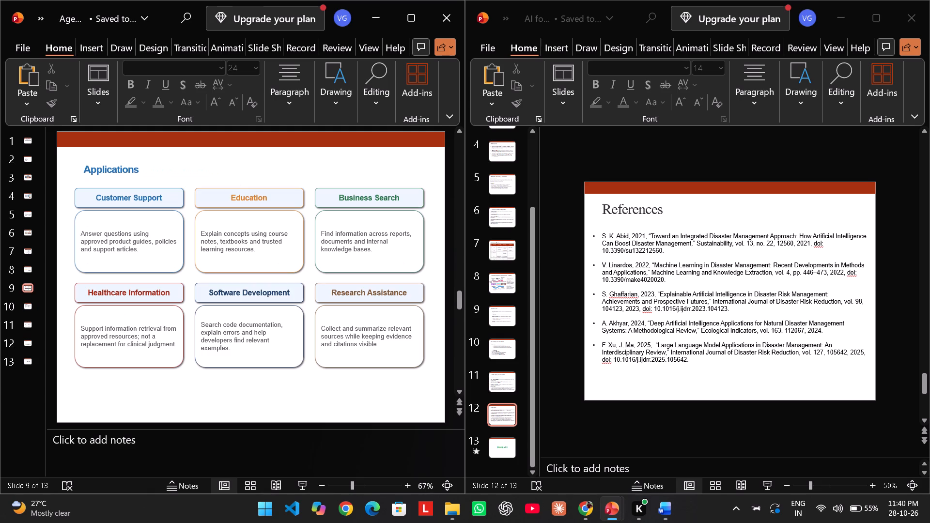
left_click(124, 168)
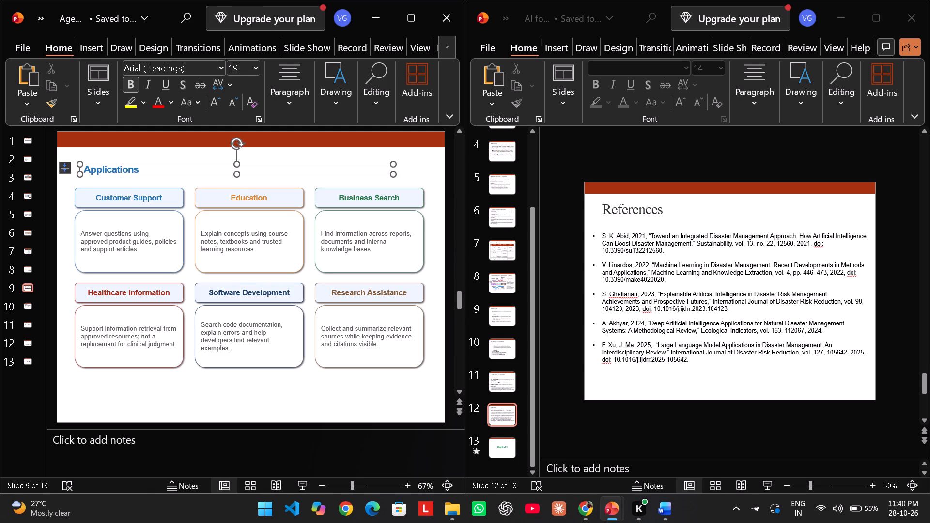
left_click_drag(238, 173, 238, 180)
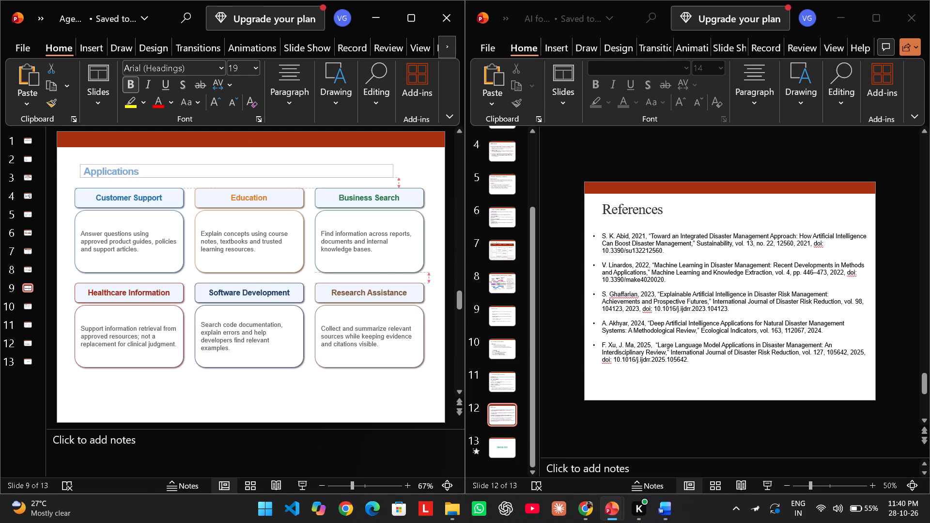
left_click_drag(238, 180, 238, 182)
double_click(124, 171)
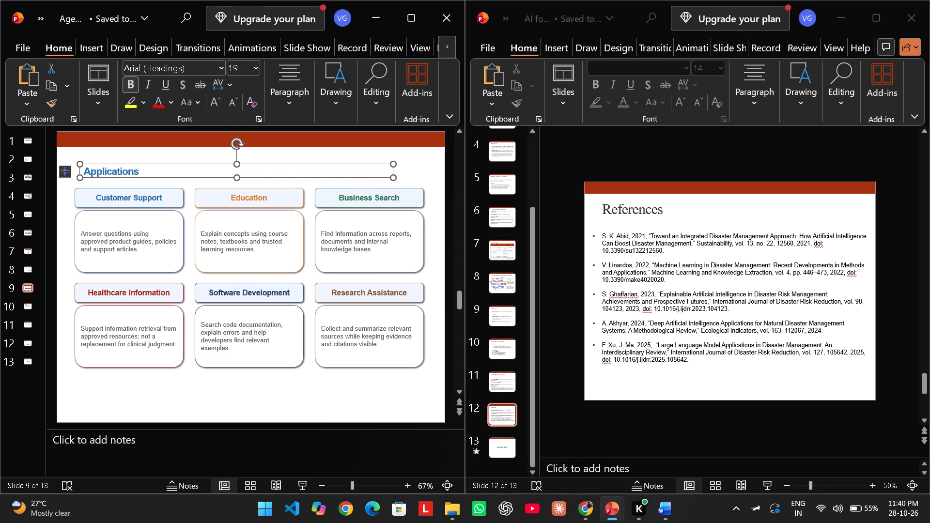
left_click(224, 131)
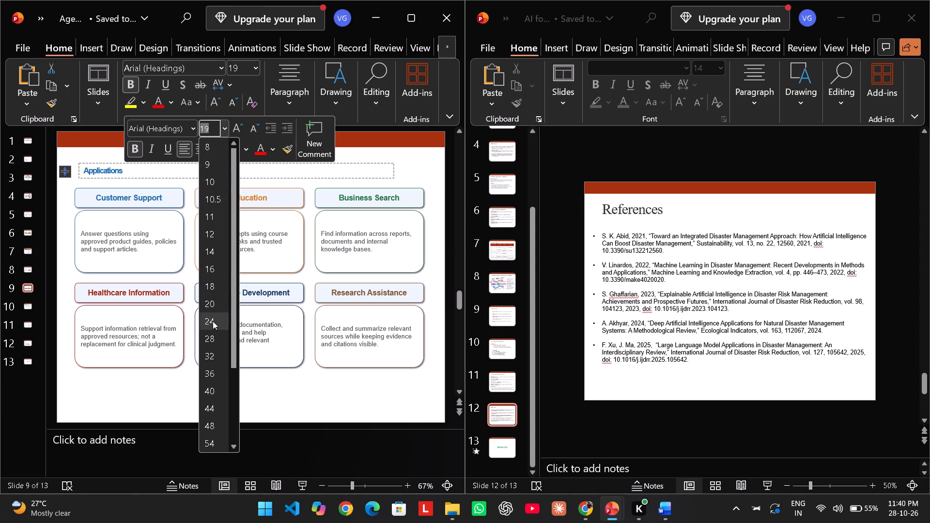
left_click(213, 322)
left_click(66, 252)
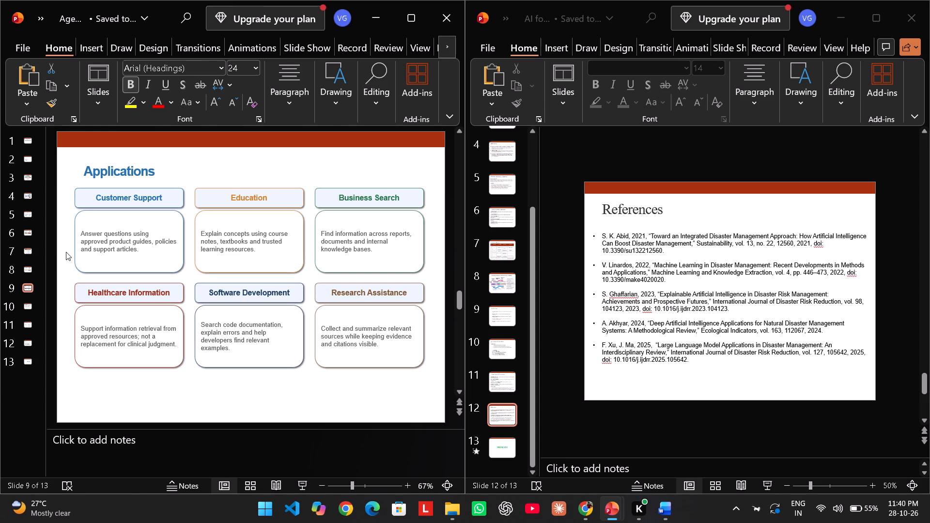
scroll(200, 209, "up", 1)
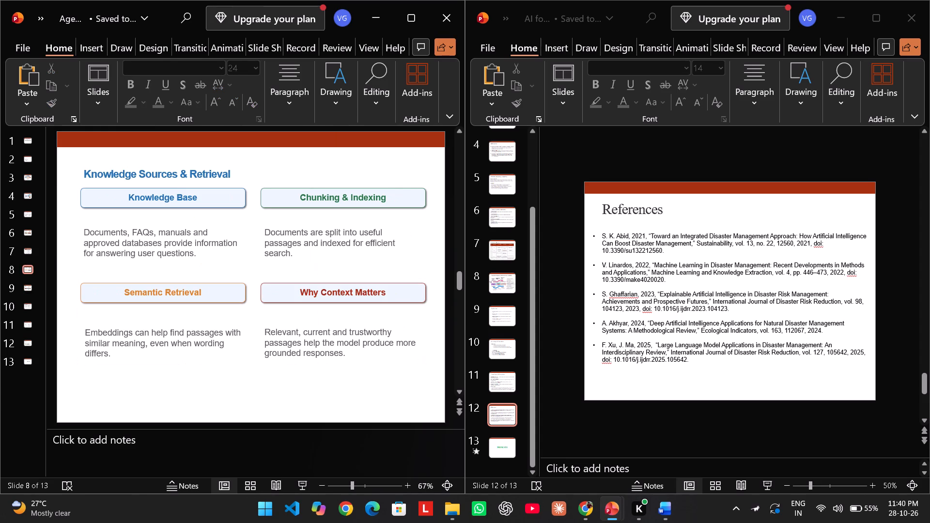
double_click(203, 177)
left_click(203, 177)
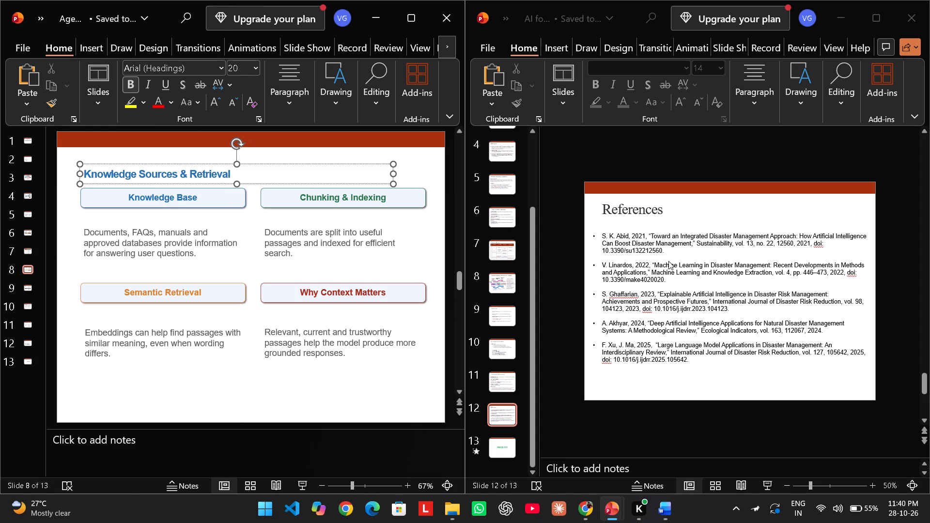
Compare the closing, References, and Future Scope & Conclusion slides of both presentations, ending on slide 11 in each.
scroll(281, 276, "down", 6)
scroll(696, 327, "down", 5)
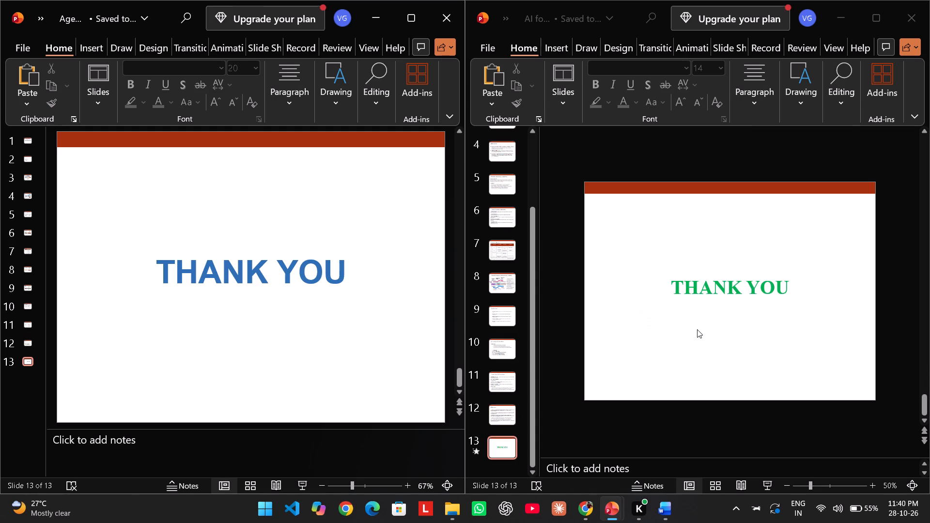
scroll(697, 329, "up", 1)
scroll(276, 277, "up", 1)
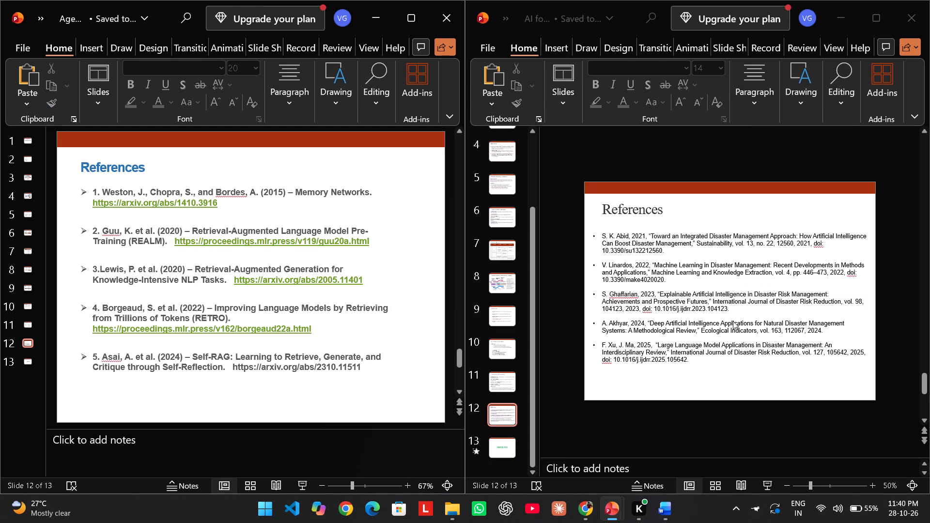
scroll(733, 321, "up", 1)
scroll(392, 324, "up", 1)
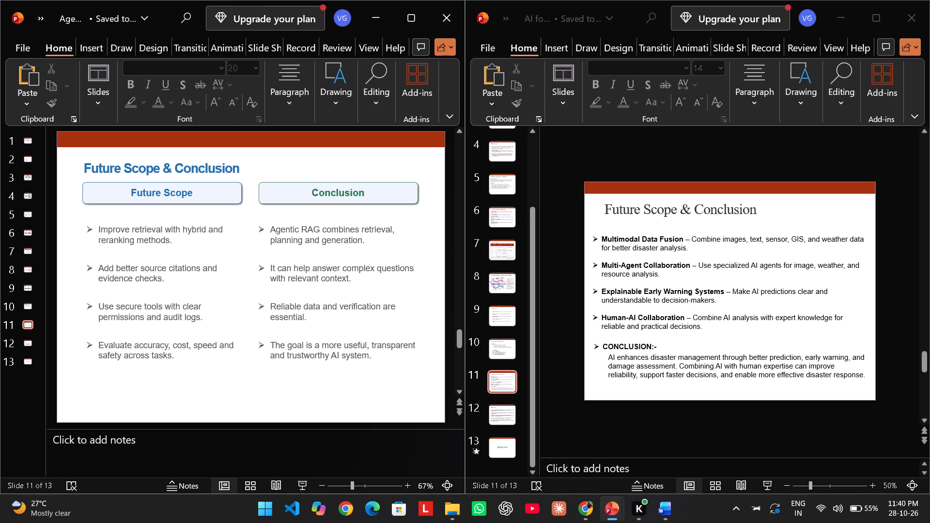
Remove the bullets and blank lines from the Conclusion text on slide 11, leaving four plain consecutive sentences.
left_click(267, 230)
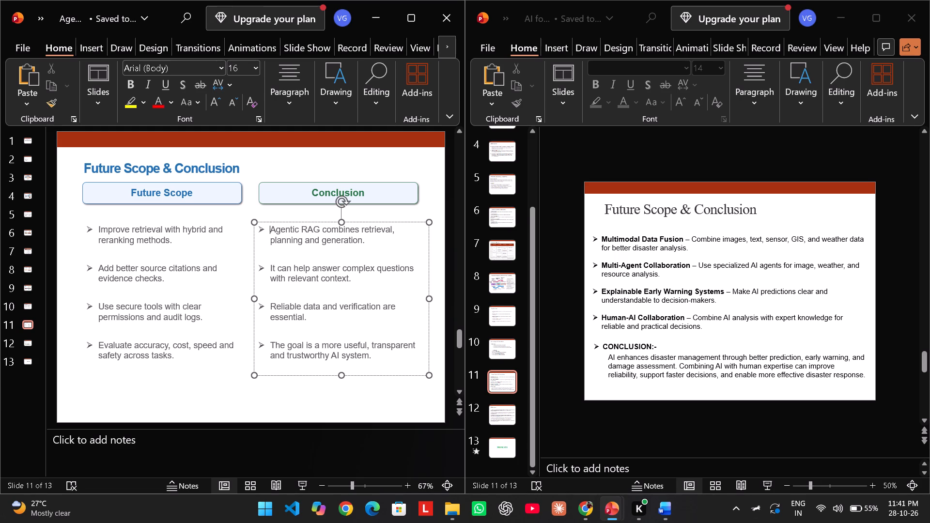
key("BackSpace")
left_click(265, 270)
key("BackSpace")
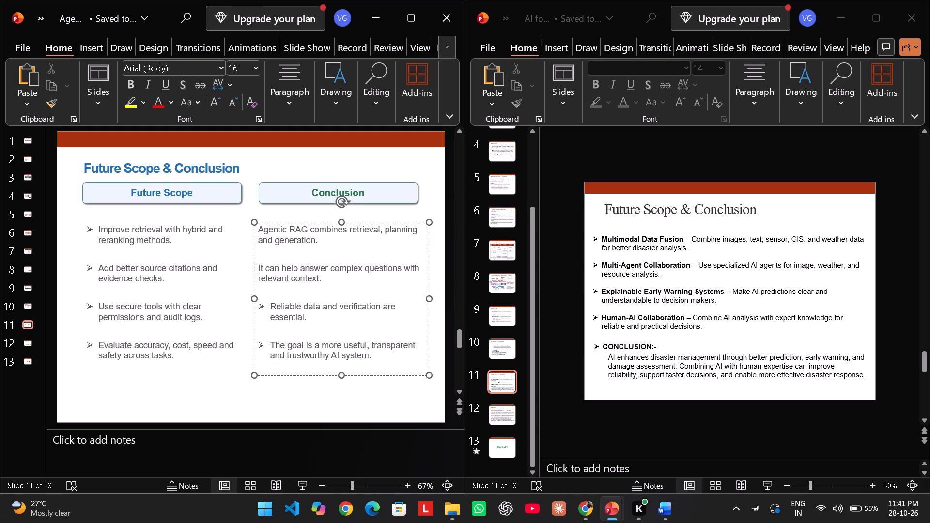
key("BackSpace")
left_click(265, 296)
key("BackSpace")
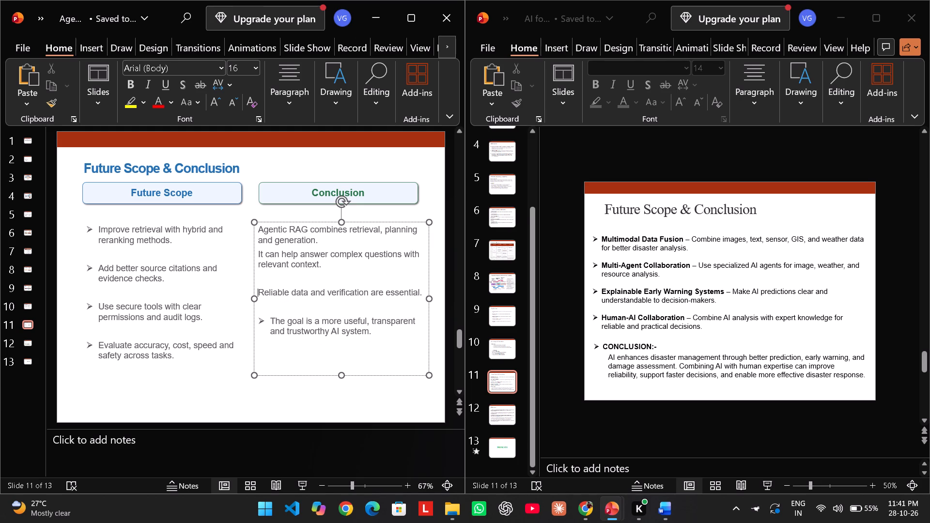
key("BackSpace")
left_click(269, 308)
key("BackSpace")
key("BackSpace")
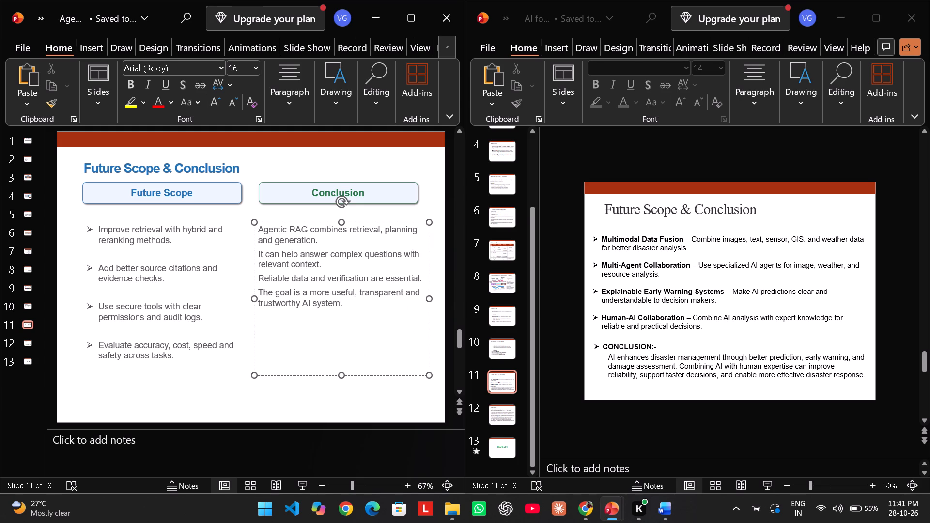
left_click(292, 401)
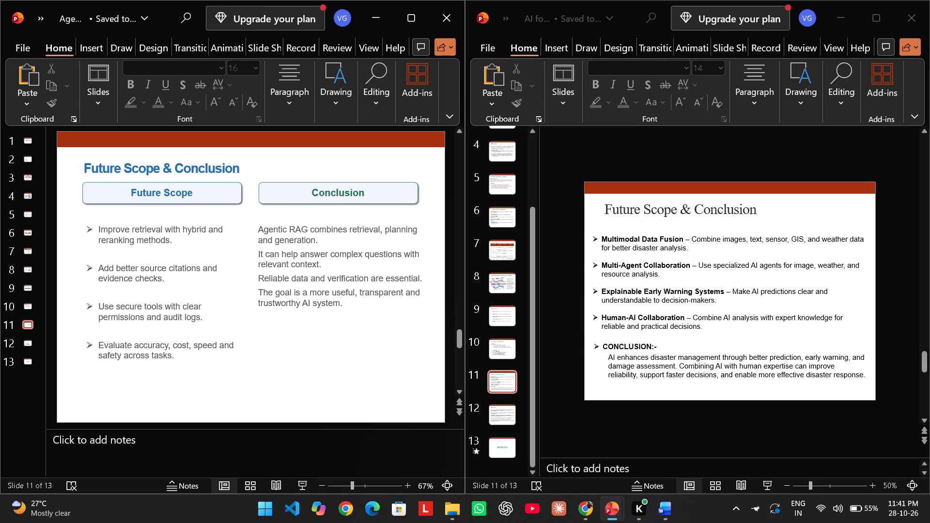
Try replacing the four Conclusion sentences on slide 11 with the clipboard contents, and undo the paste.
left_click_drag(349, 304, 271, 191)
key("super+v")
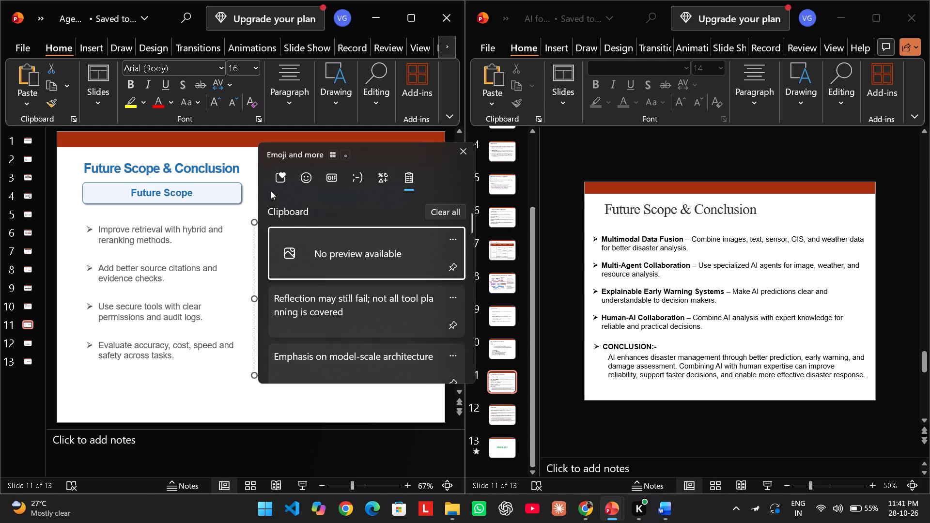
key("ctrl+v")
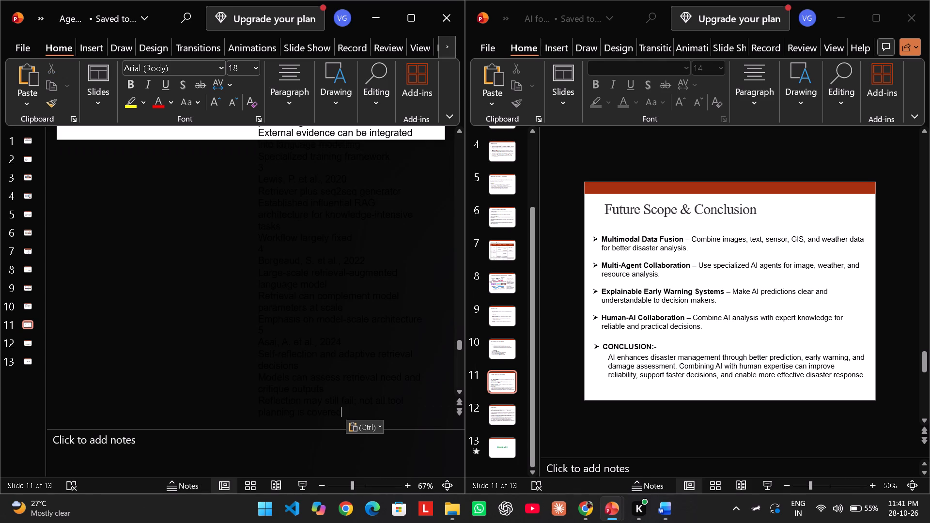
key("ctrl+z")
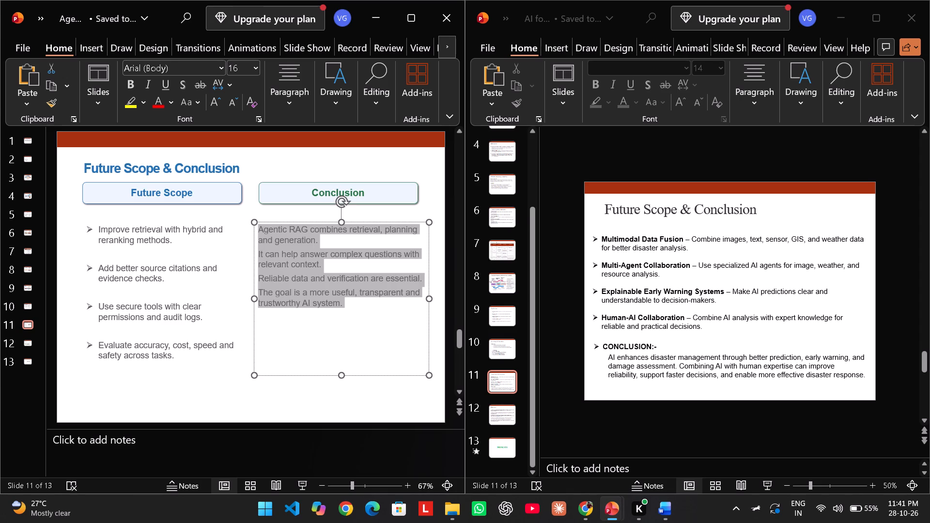
Copy the four selected Conclusion sentences on slide 11 and delete them from their text box.
key("ctrl+c")
key("BackSpace")
left_click(246, 268)
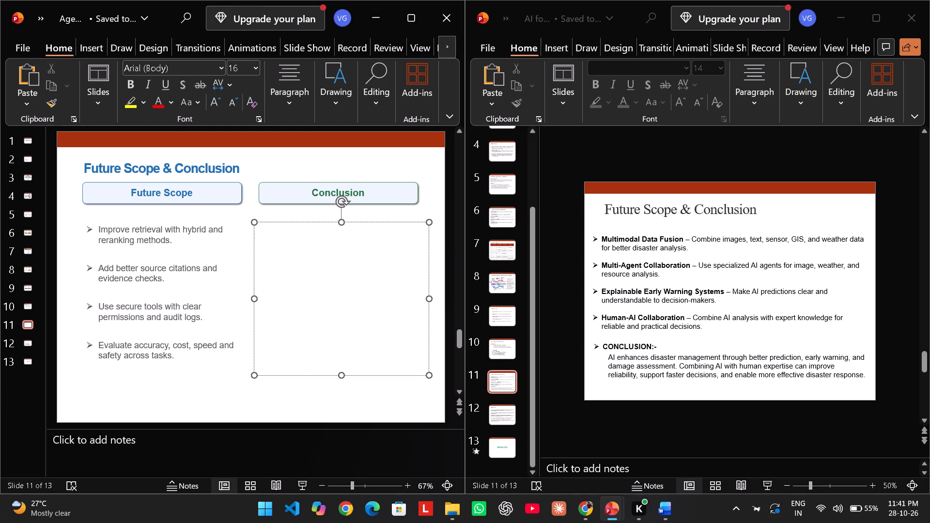
Delete the green "Conclusion" heading box from slide 11.
left_click(349, 191)
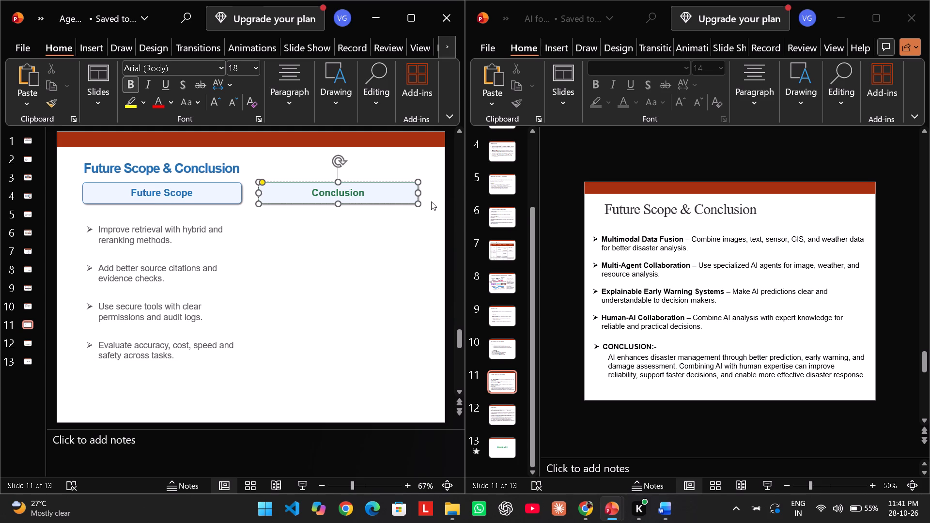
key("BackSpace")
key("BackSpace")
left_click(430, 202)
key("BackSpace")
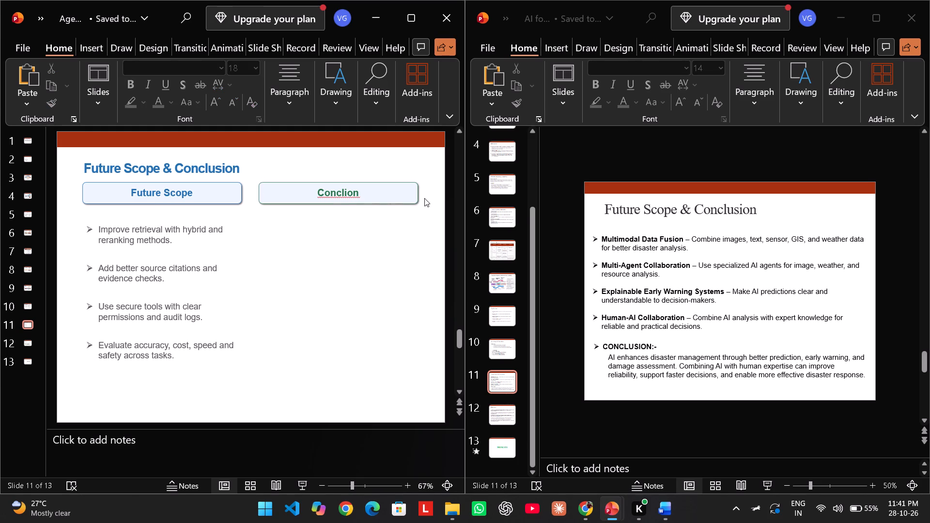
left_click(424, 198)
left_click(412, 194)
key("BackSpace")
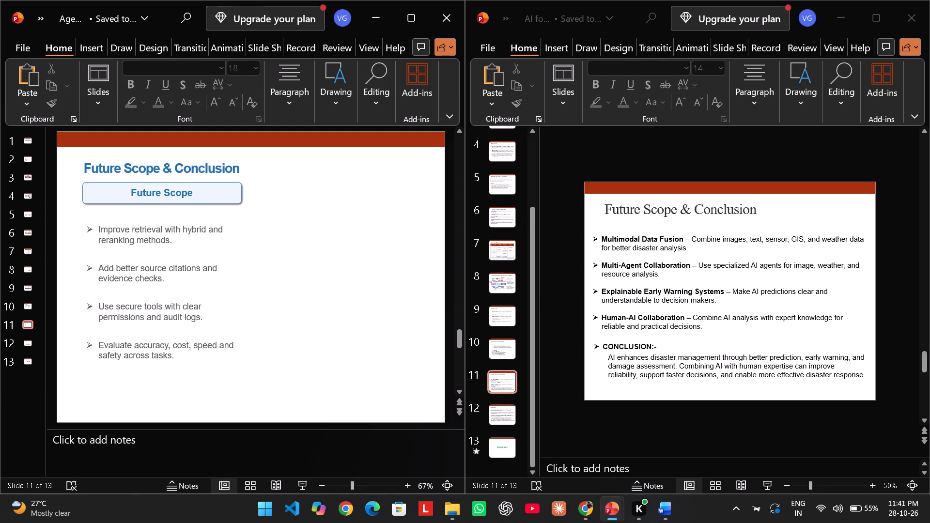
Move the "Future Scope" heading box toward the middle of slide 11 and widen it on both sides.
left_click_drag(241, 193, 320, 192)
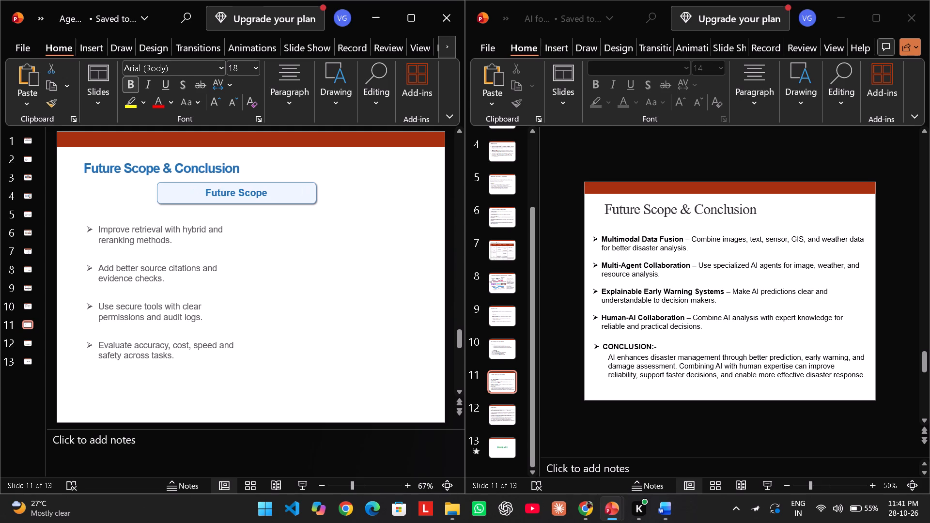
left_click_drag(320, 192, 332, 192)
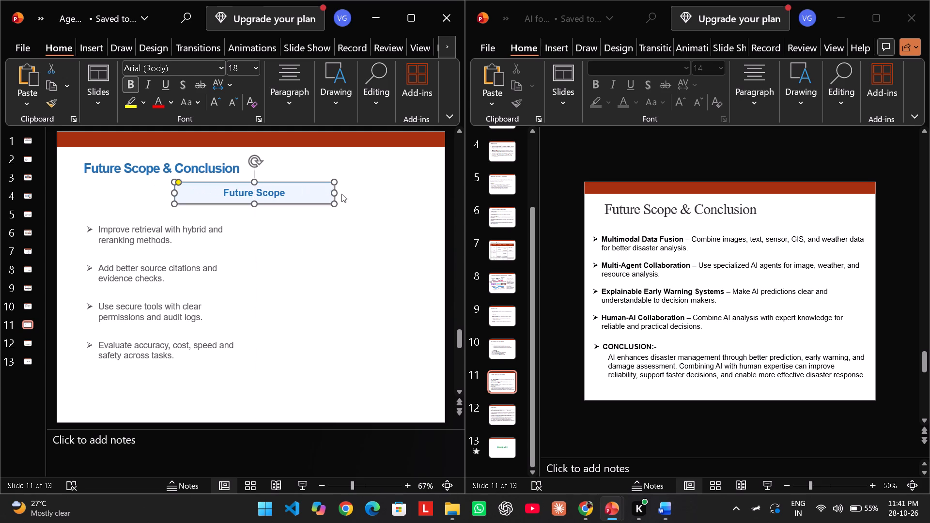
left_click_drag(336, 194, 390, 194)
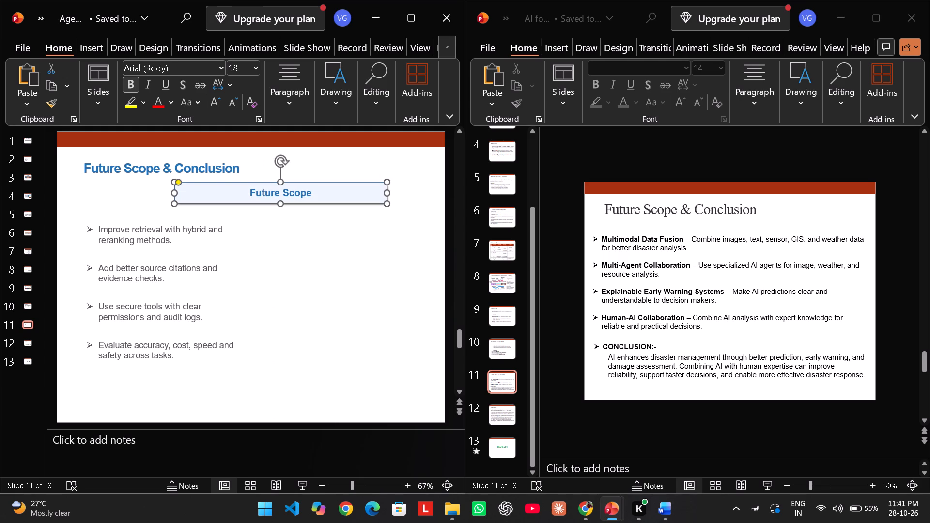
left_click_drag(173, 193, 126, 194)
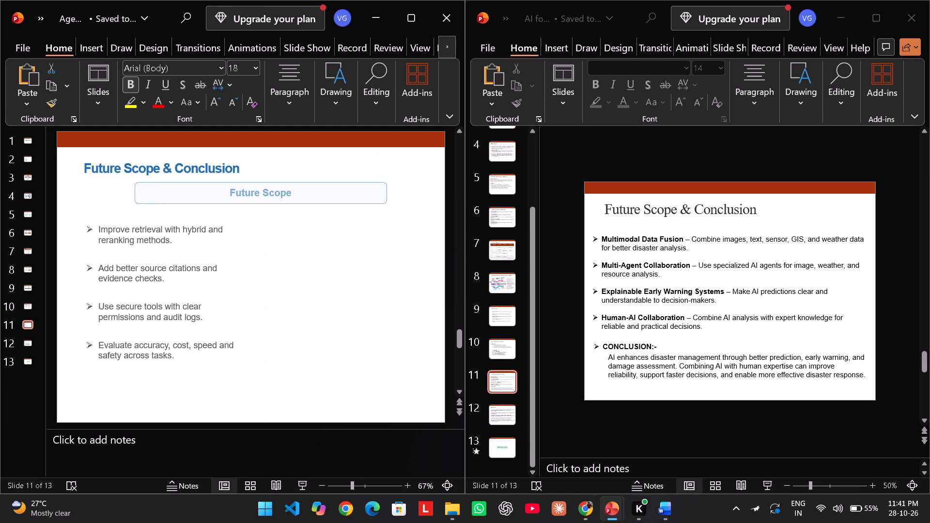
left_click_drag(126, 194, 112, 194)
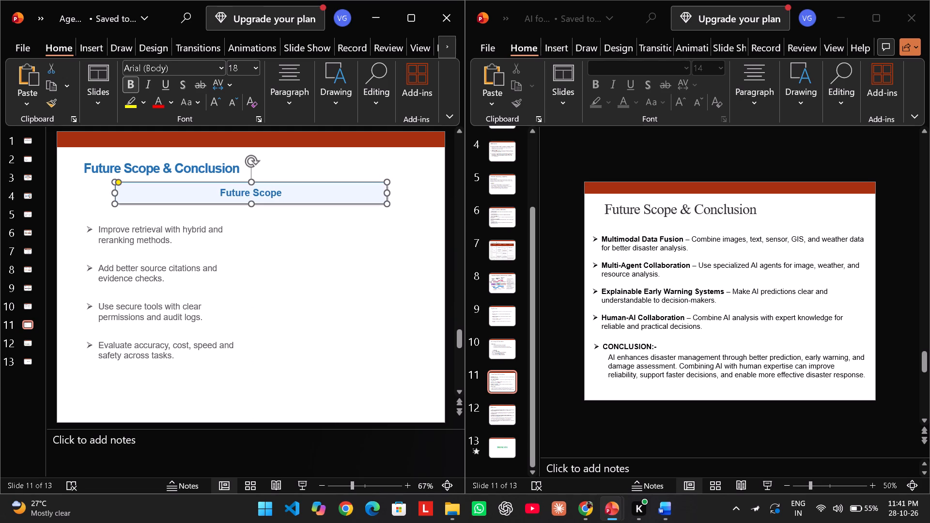
left_click_drag(385, 192, 392, 192)
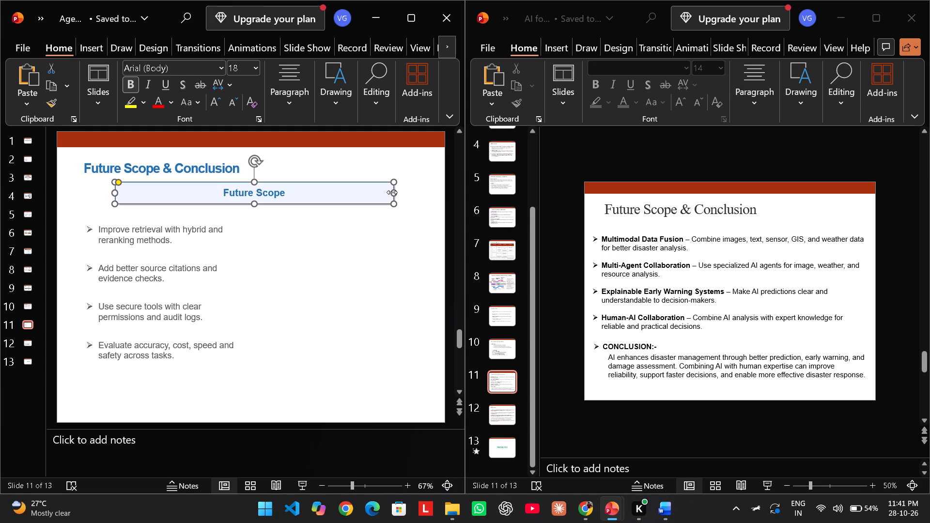
left_click(301, 192)
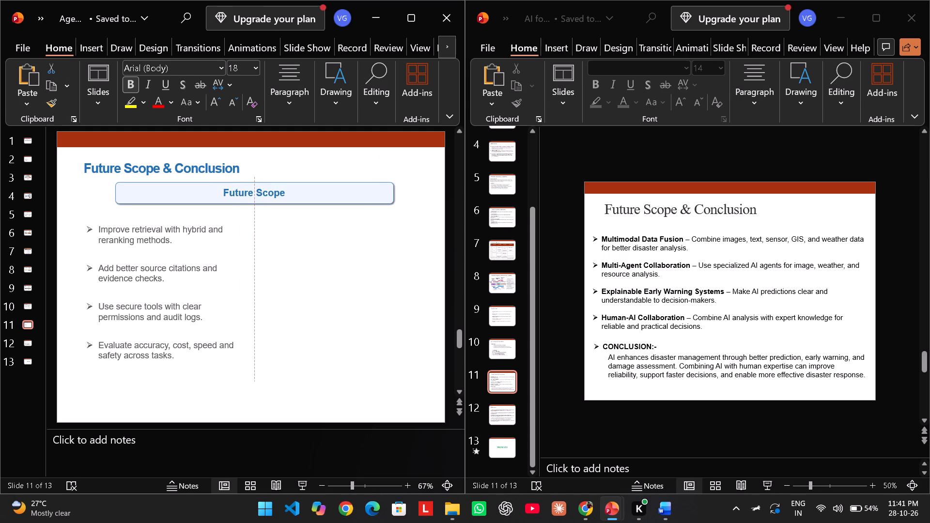
Resize the Future Scope bullet text box to match its heading's width, start just below it, and end at the last bullet.
left_click(240, 250)
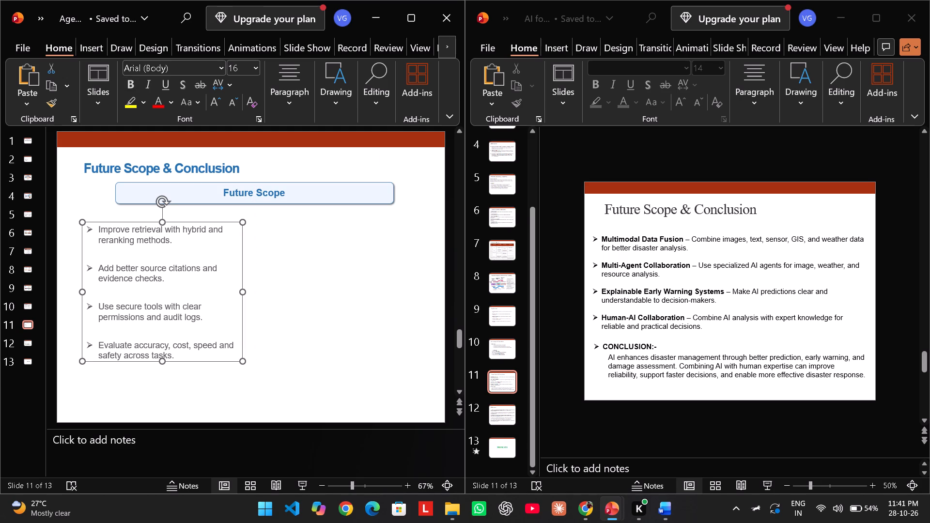
left_click_drag(244, 292, 294, 286)
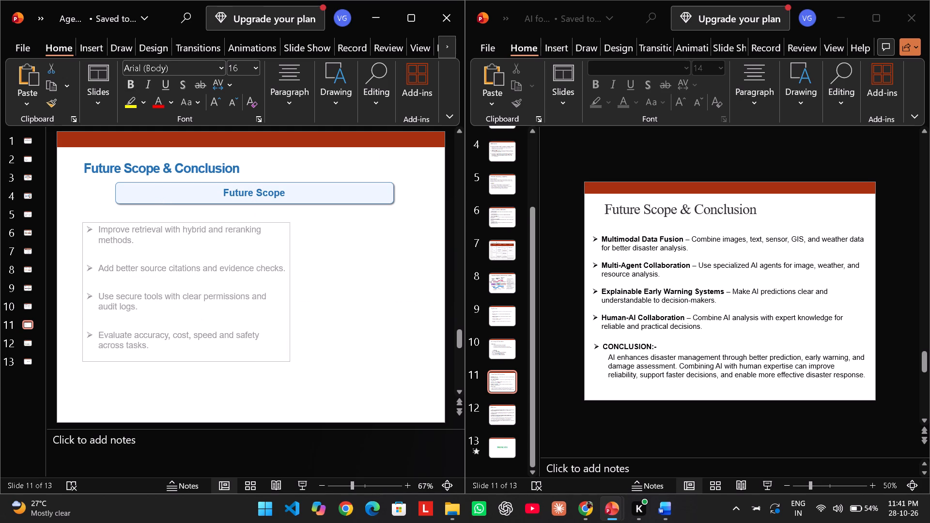
left_click_drag(294, 286, 392, 265)
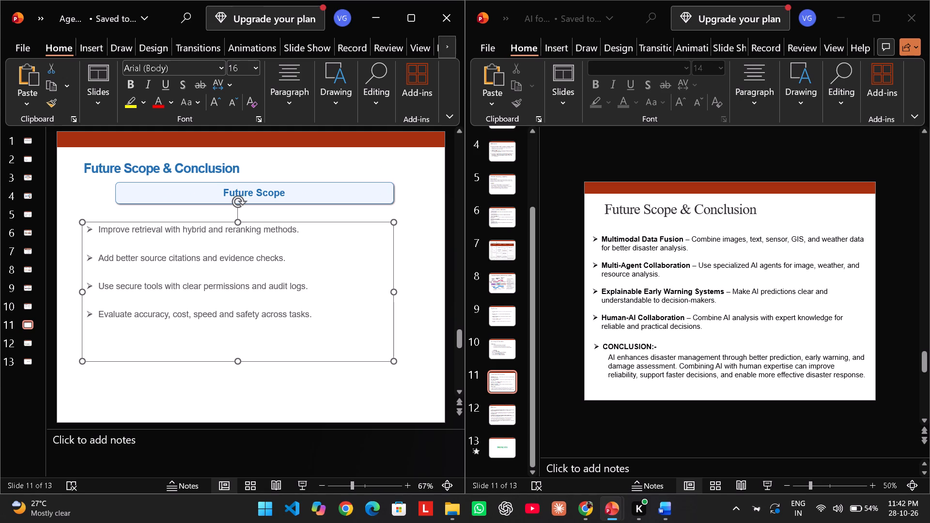
left_click_drag(81, 294, 111, 288)
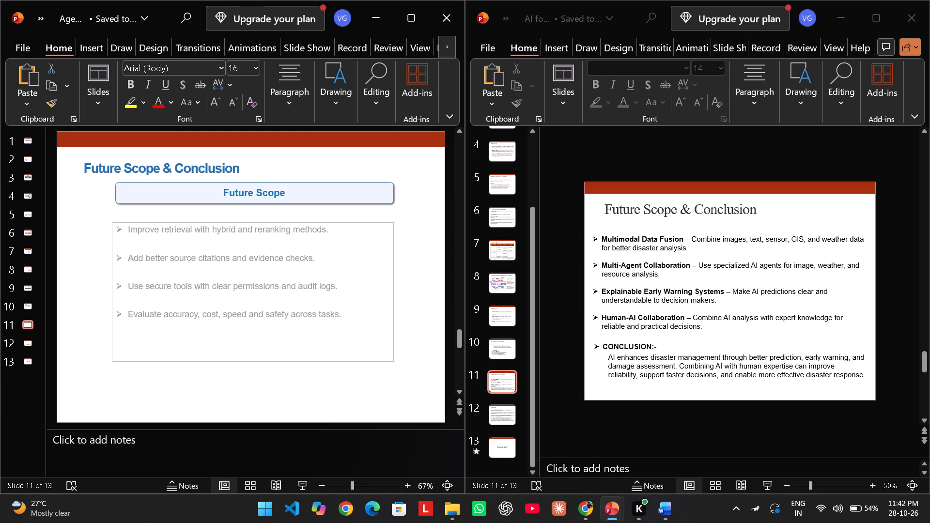
left_click_drag(111, 288, 114, 284)
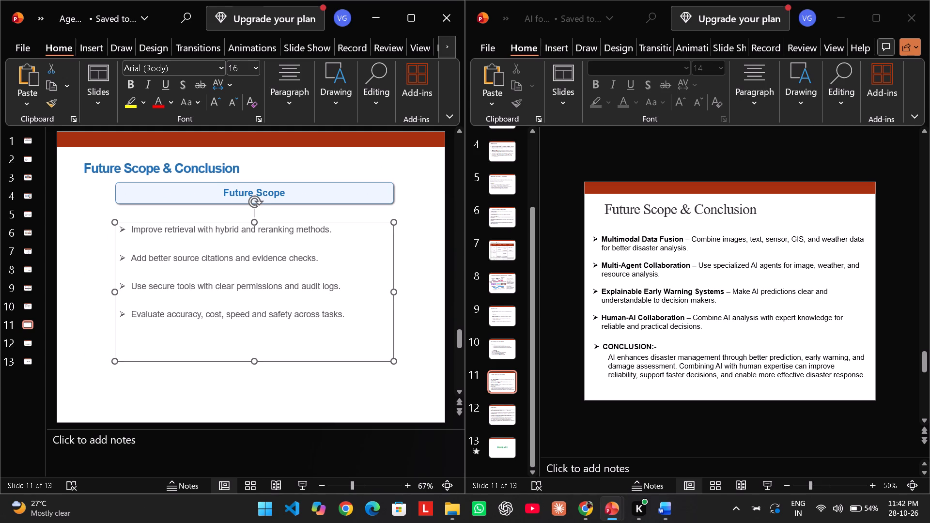
left_click_drag(113, 224, 107, 213)
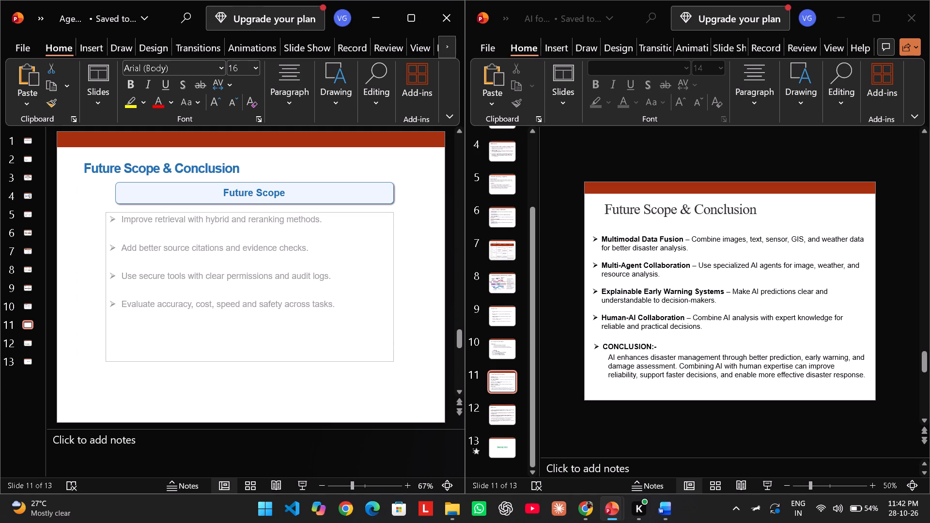
left_click_drag(107, 213, 113, 214)
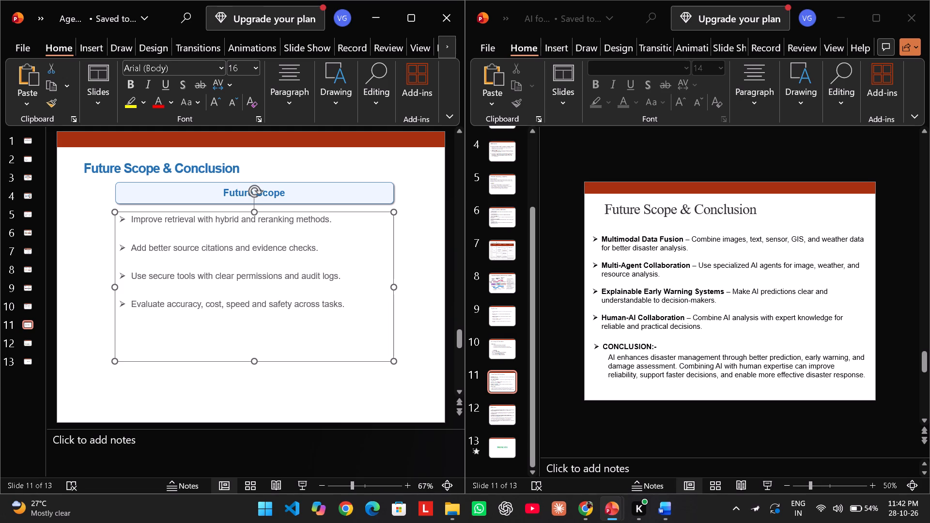
left_click_drag(253, 362, 258, 344)
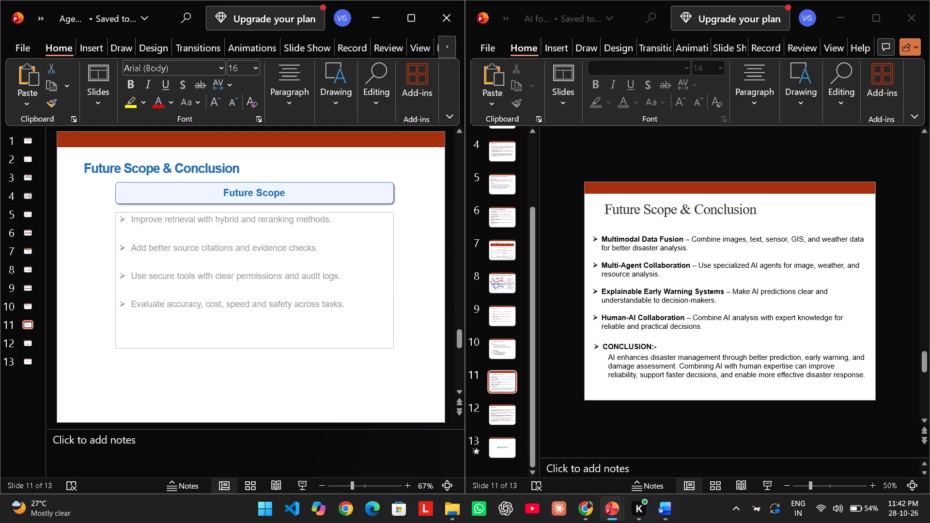
left_click_drag(258, 344, 258, 316)
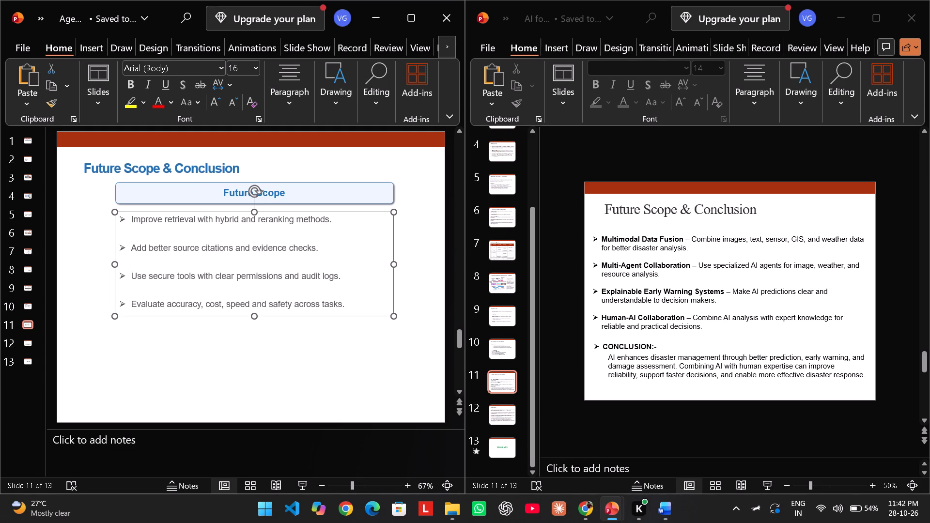
Paste the copied Conclusion sentences from the clipboard history onto slide 11 as a separate text box.
left_click(212, 347)
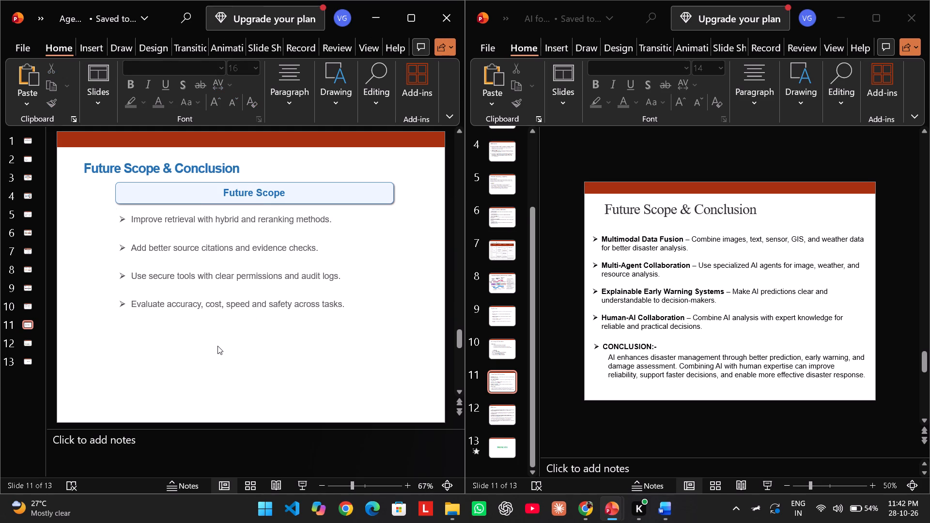
key("super+v")
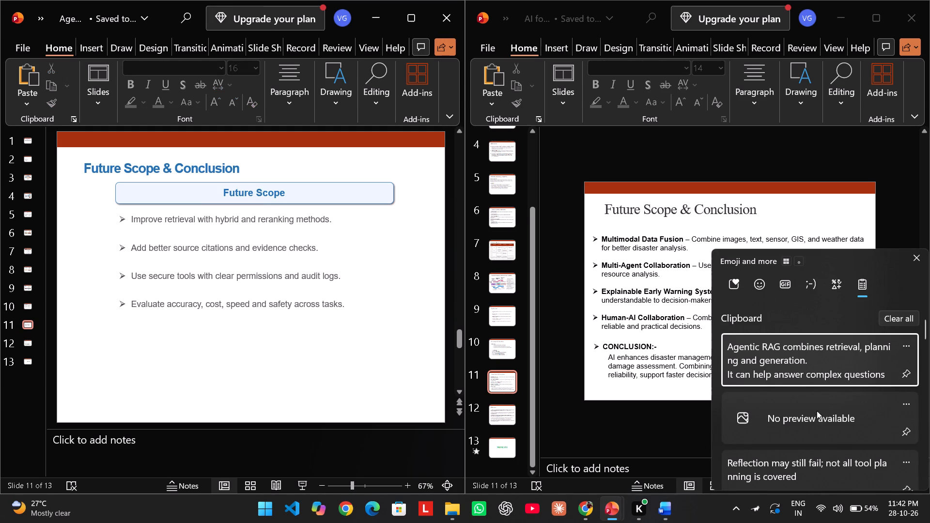
scroll(804, 374, "up", 1)
scroll(804, 374, "down", 3)
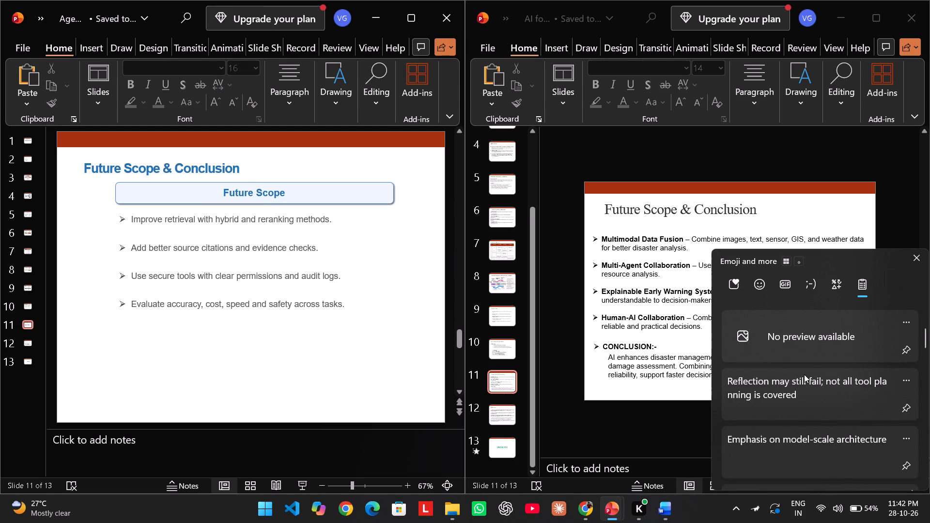
scroll(804, 374, "up", 5)
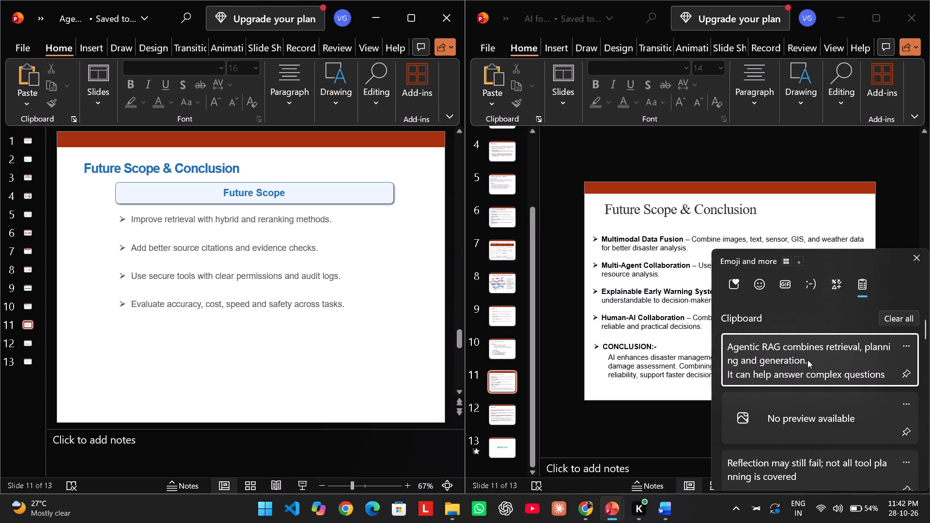
left_click(807, 360)
key("ctrl+v")
left_click_drag(263, 271, 272, 252)
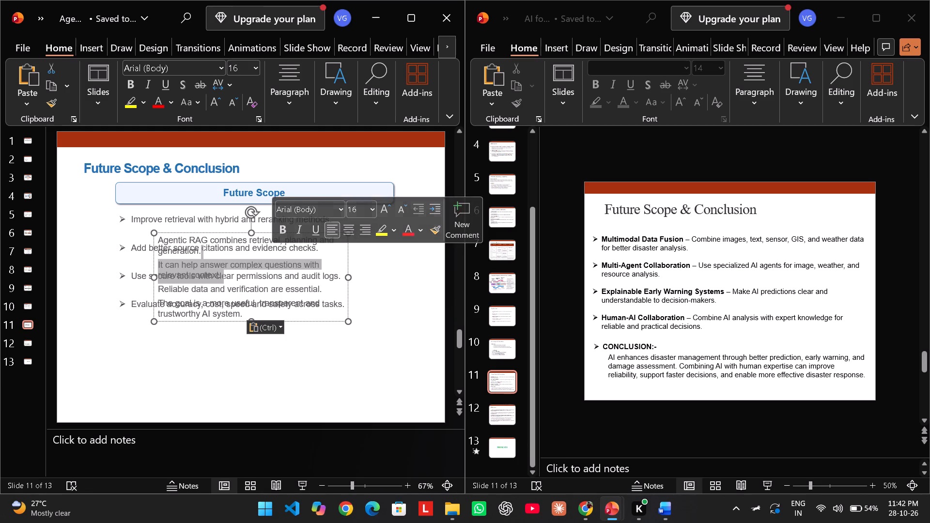
Widen the pasted Conclusion text box on both sides so that each sentence fits on one line.
left_click_drag(250, 231, 210, 320)
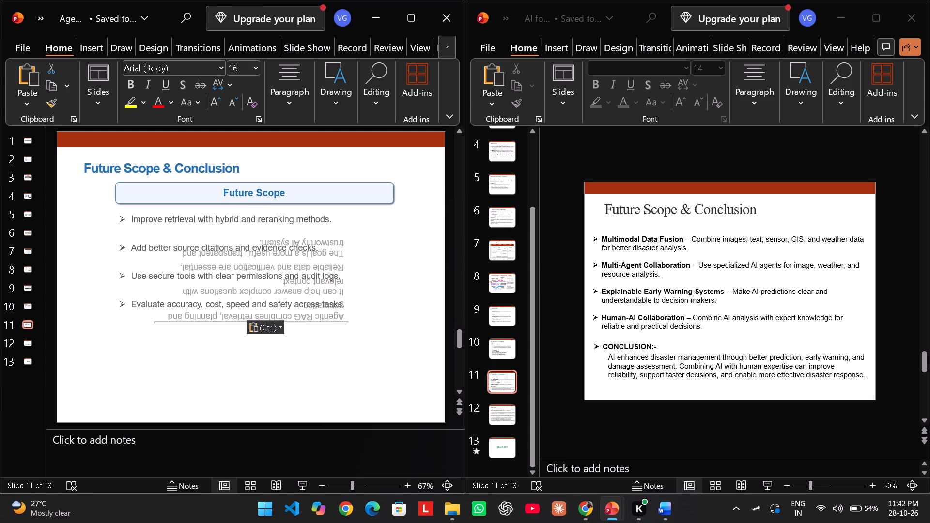
left_click_drag(210, 320, 209, 320)
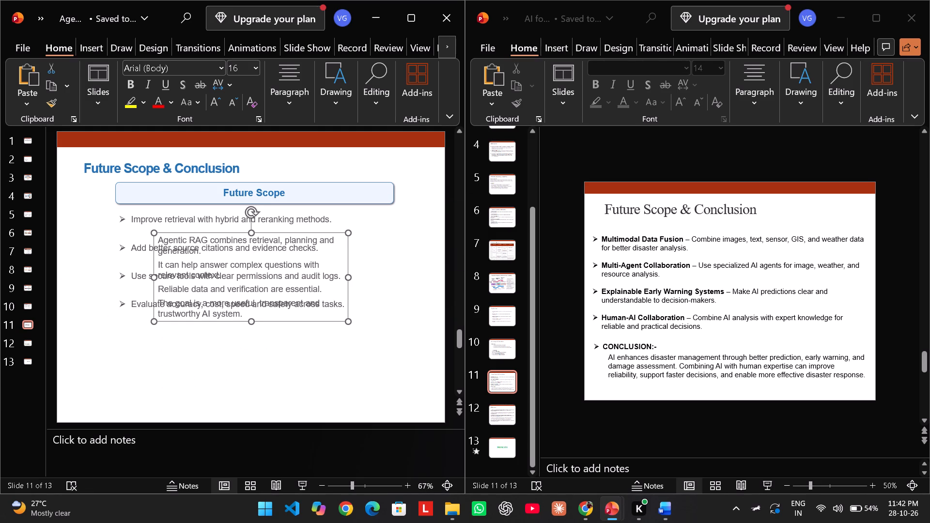
left_click_drag(253, 320, 253, 278)
left_click_drag(152, 277, 89, 270)
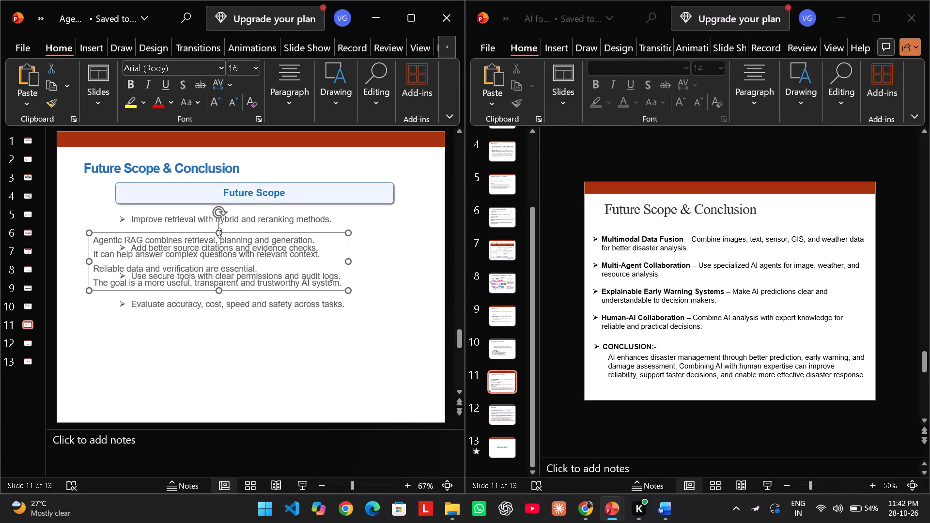
left_click_drag(219, 233, 216, 345)
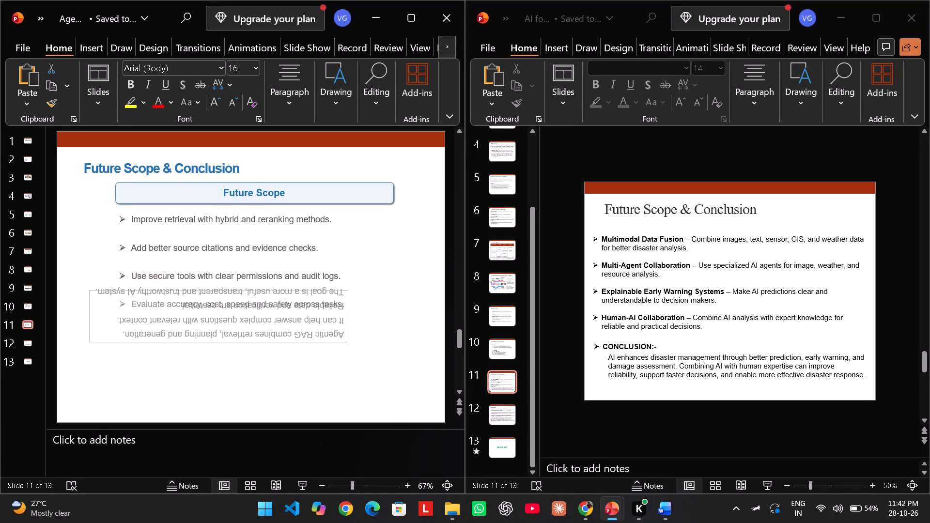
left_click_drag(216, 345, 213, 376)
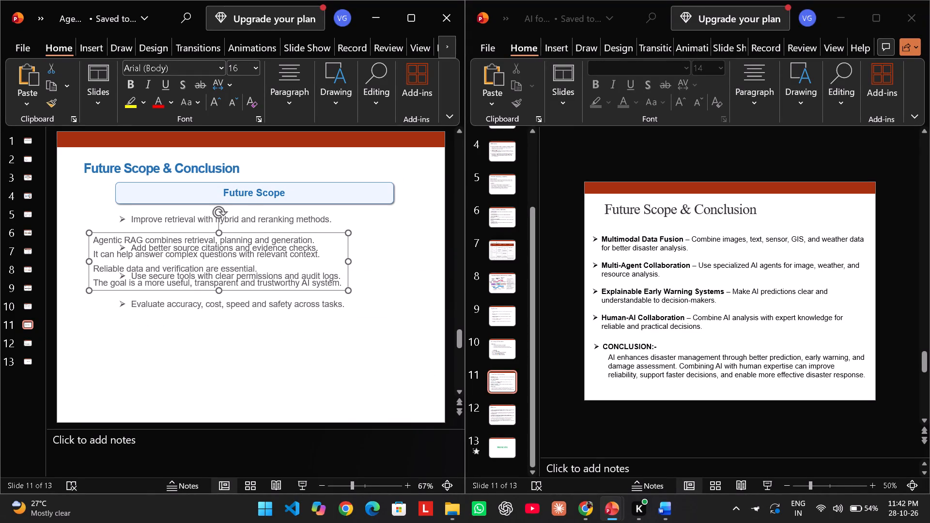
left_click_drag(350, 261, 419, 265)
left_click_drag(256, 291, 260, 272)
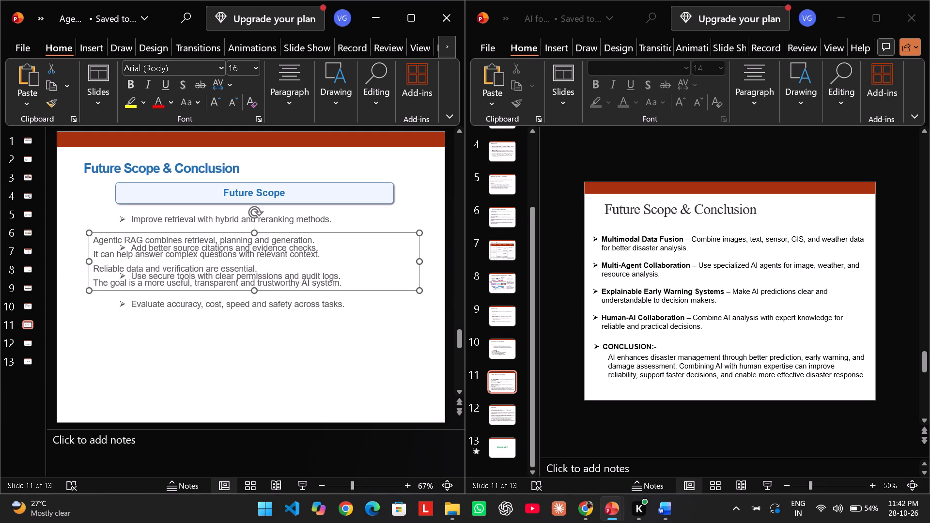
left_click_drag(418, 290, 420, 363)
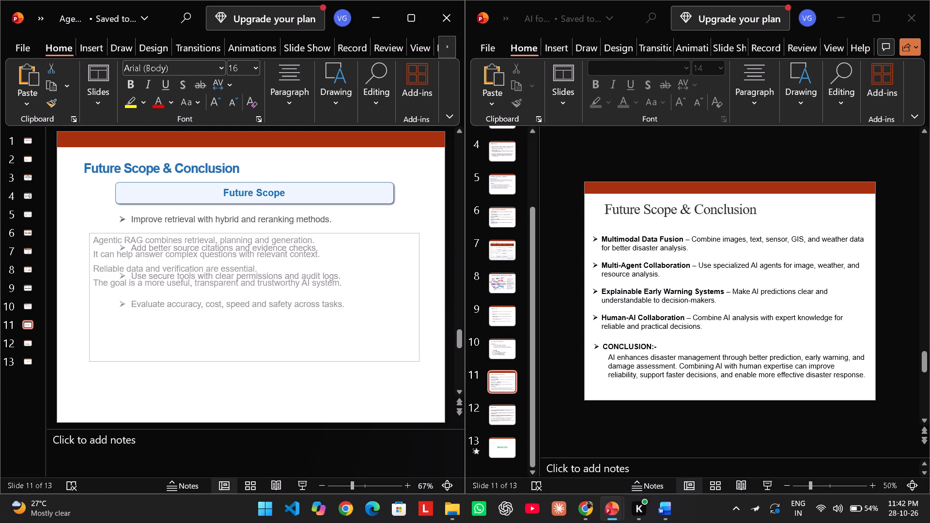
left_click_drag(420, 363, 419, 373)
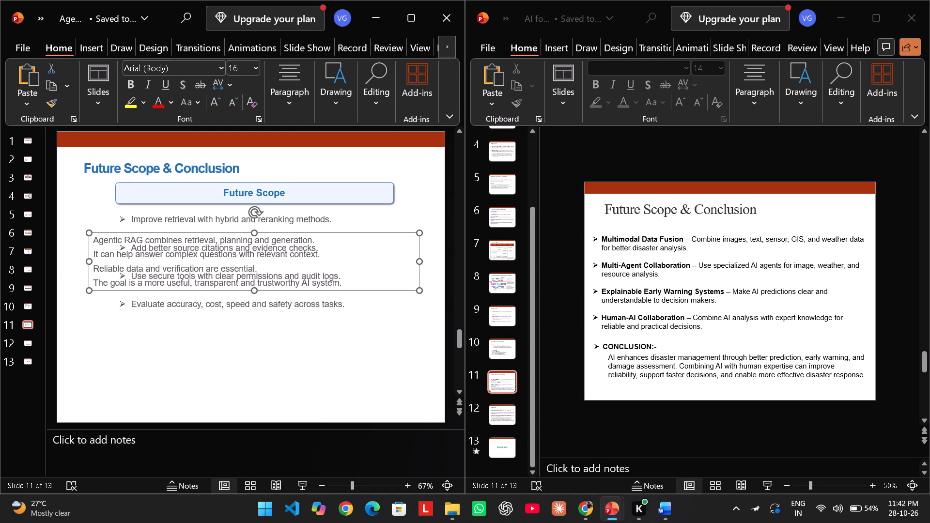
Pull the top corners of the Conclusion text box down past its lower edge, bringing its far side slightly inward.
left_click_drag(87, 230, 88, 373)
left_click_drag(421, 235, 390, 369)
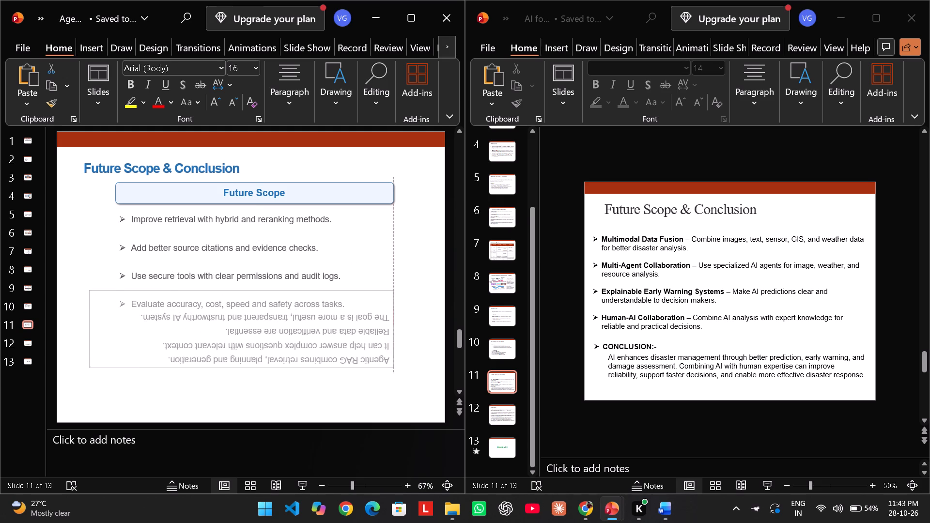
left_click_drag(390, 369, 406, 401)
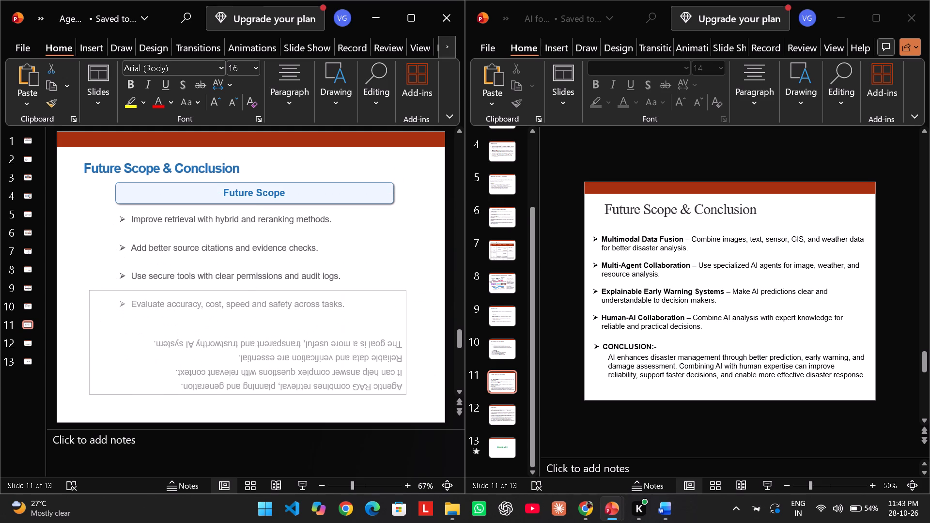
left_click_drag(406, 401, 406, 393)
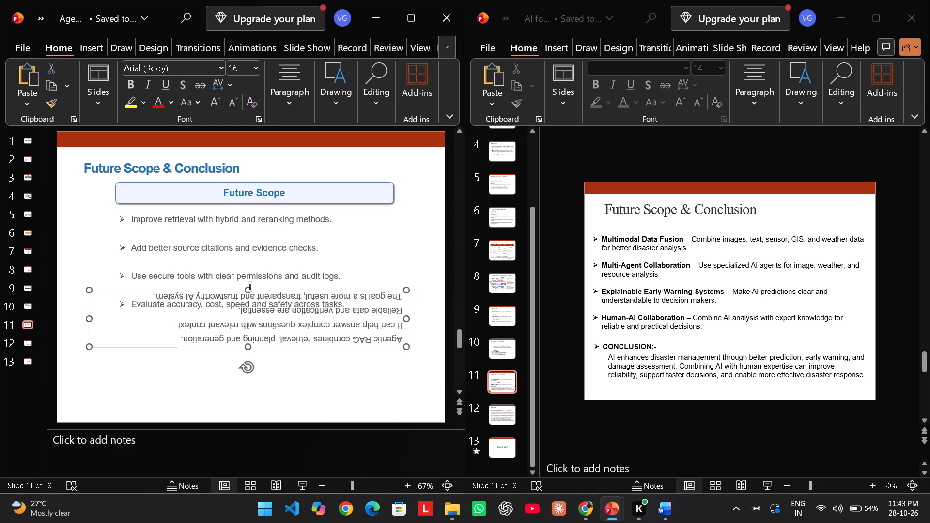
left_click_drag(247, 290, 239, 392)
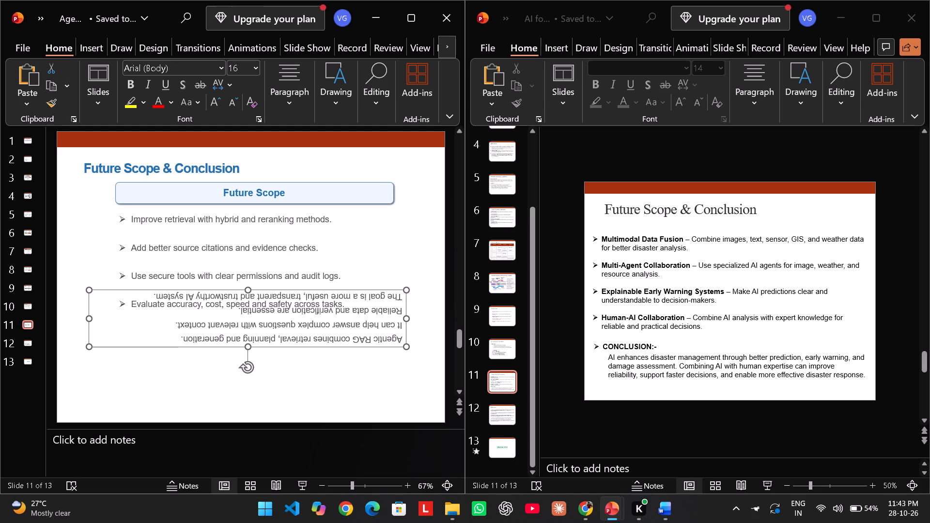
Rotate the upside-down Conclusion text box until its sentences are upright and level.
left_click(250, 366)
left_click(246, 369)
left_click_drag(246, 369, 224, 364)
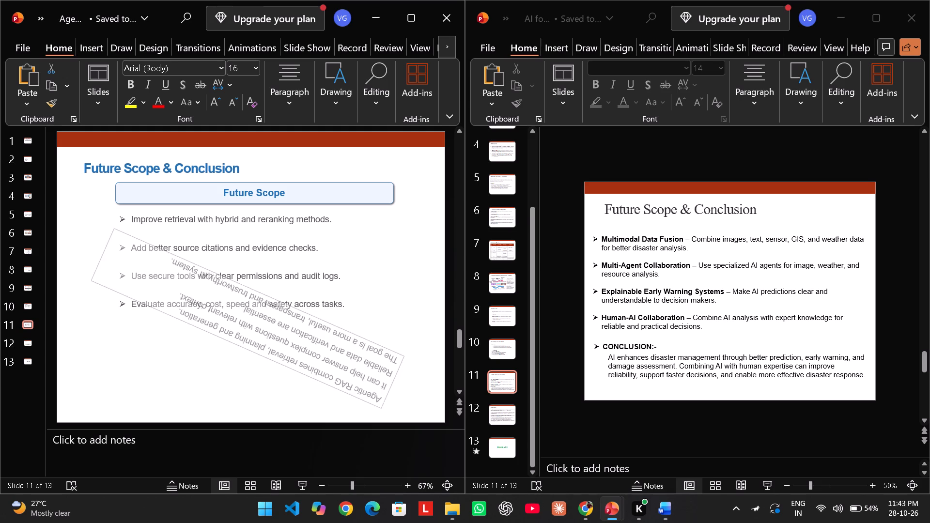
left_click_drag(224, 364, 243, 249)
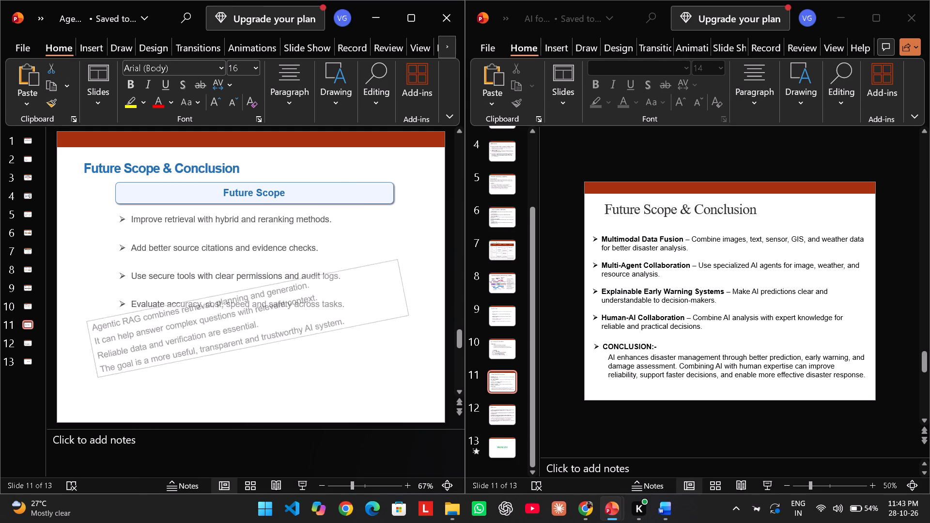
left_click_drag(243, 249, 253, 238)
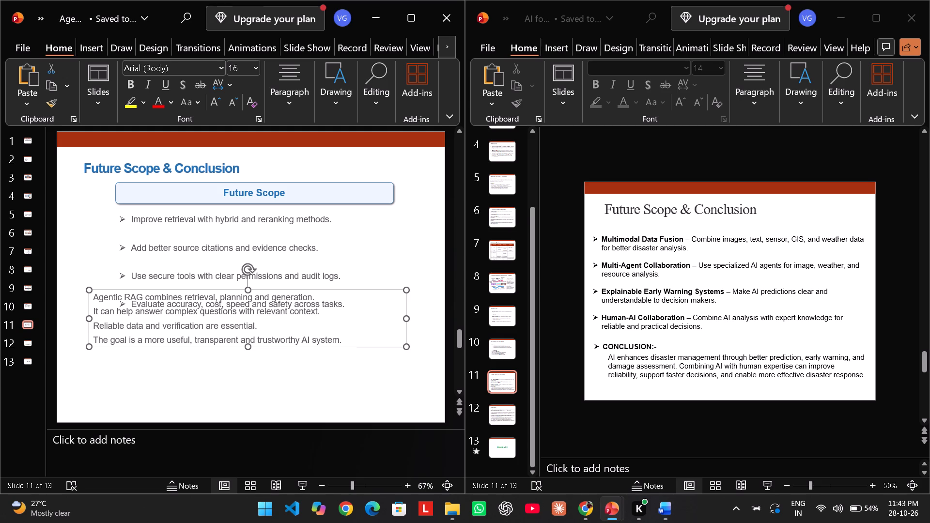
Move the Conclusion text box down so it sits just below the last Future Scope bullet.
left_click_drag(248, 348, 244, 369)
left_click_drag(255, 345, 255, 379)
Delete the leftover empty text box overlapping the Future Scope bullets on slide 11.
left_click(417, 279)
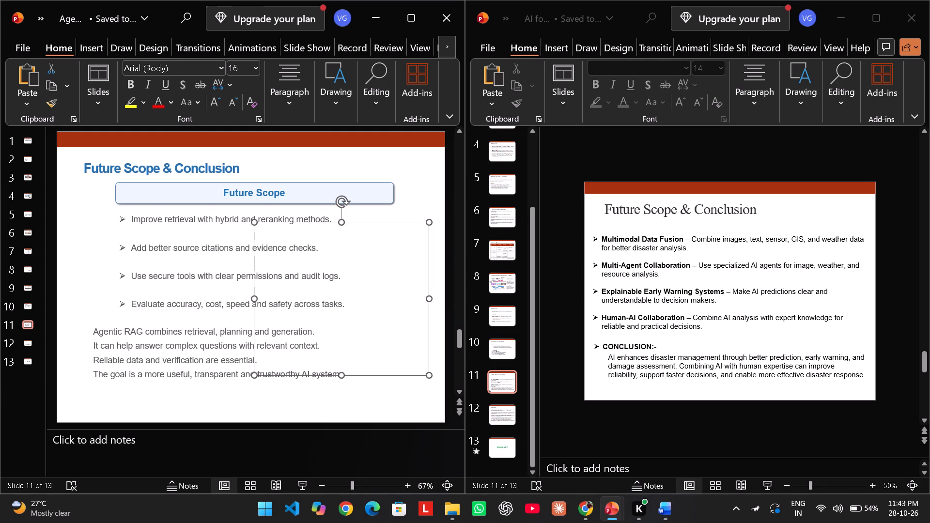
key("BackSpace")
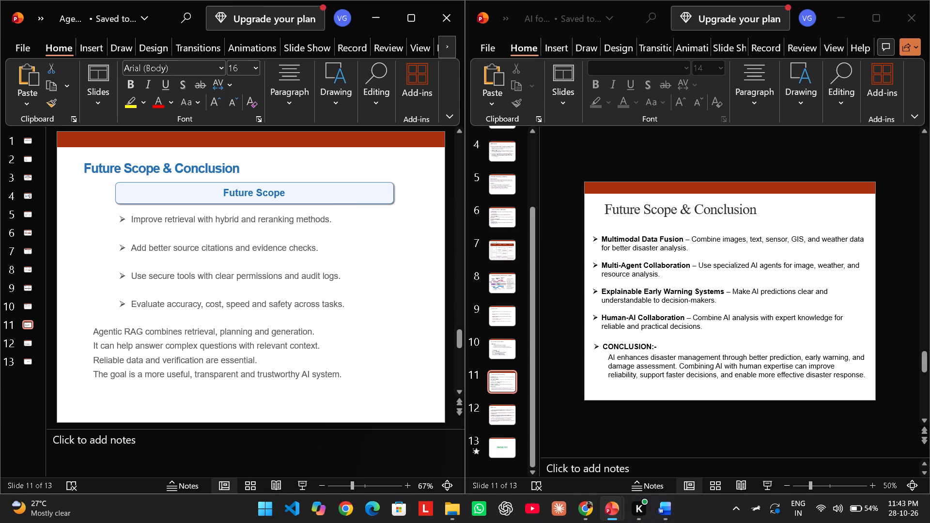
left_click(140, 273)
left_click(102, 277)
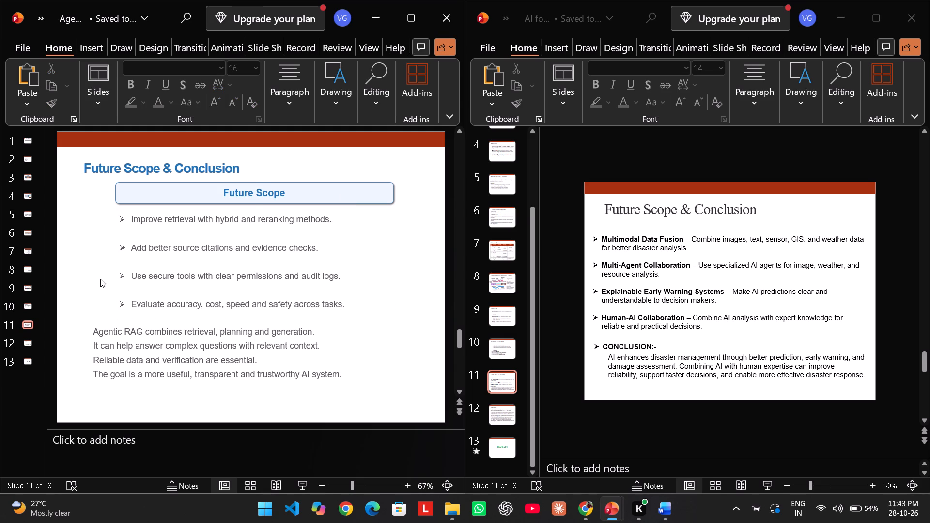
left_click(97, 287)
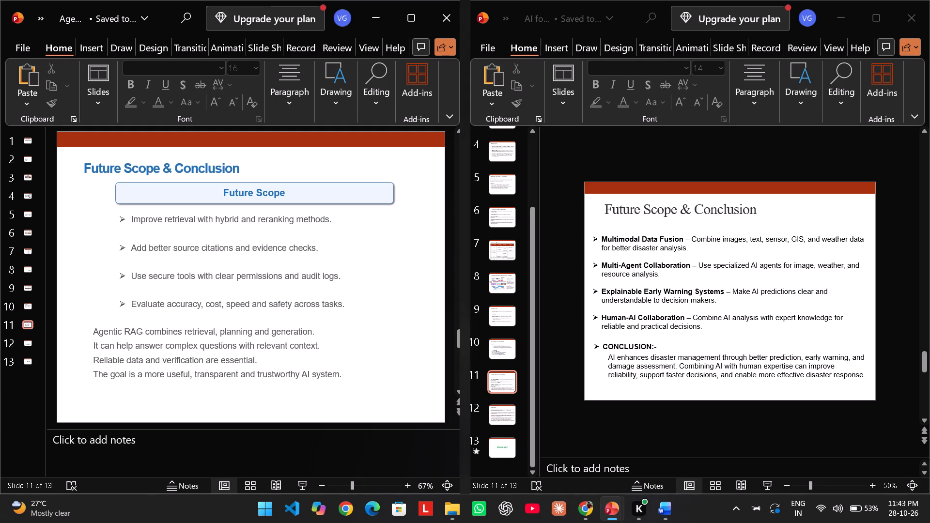
Delete the tiny leftover shape beside the Future Scope heading box.
left_click(401, 195)
double_click(401, 195)
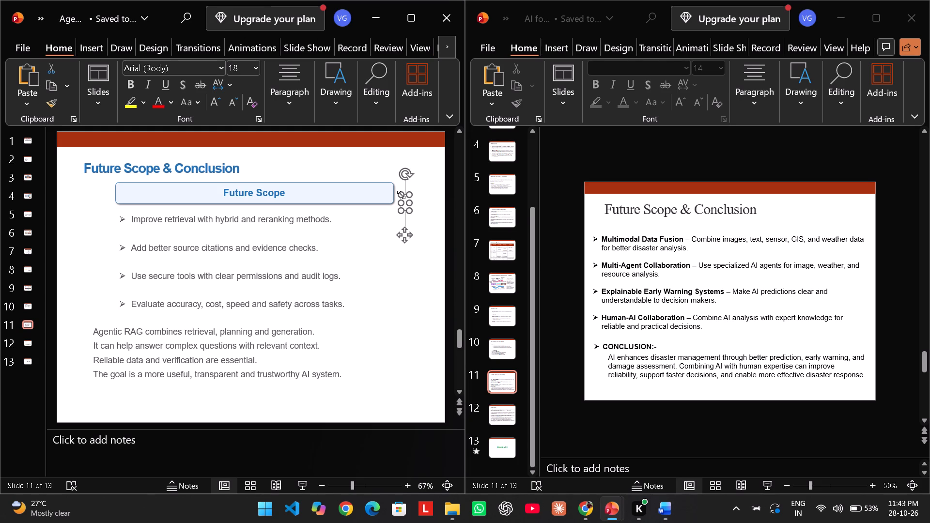
key("BackSpace")
Duplicate the Future Scope heading box and place the copy just above the Conclusion sentences, aligned with the original heading.
left_click_drag(407, 200, 87, 183)
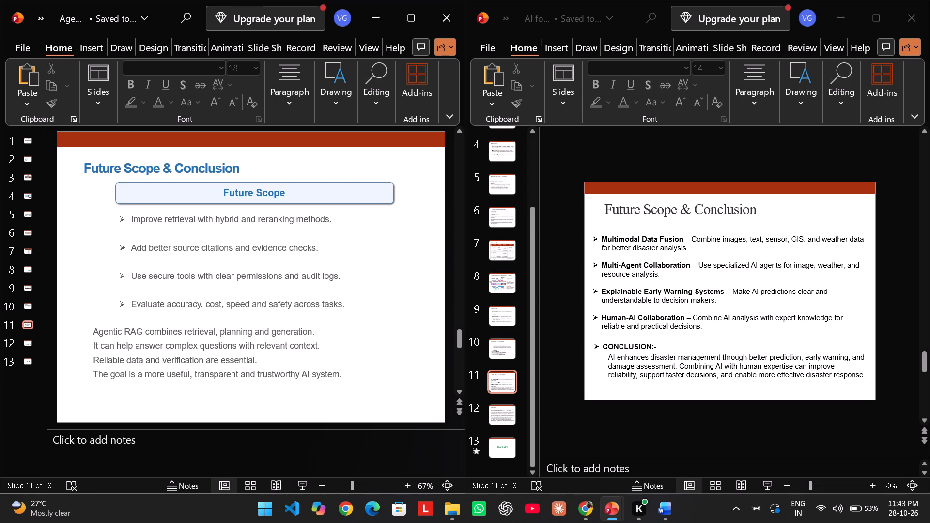
left_click_drag(403, 206, 99, 178)
key("ctrl+c")
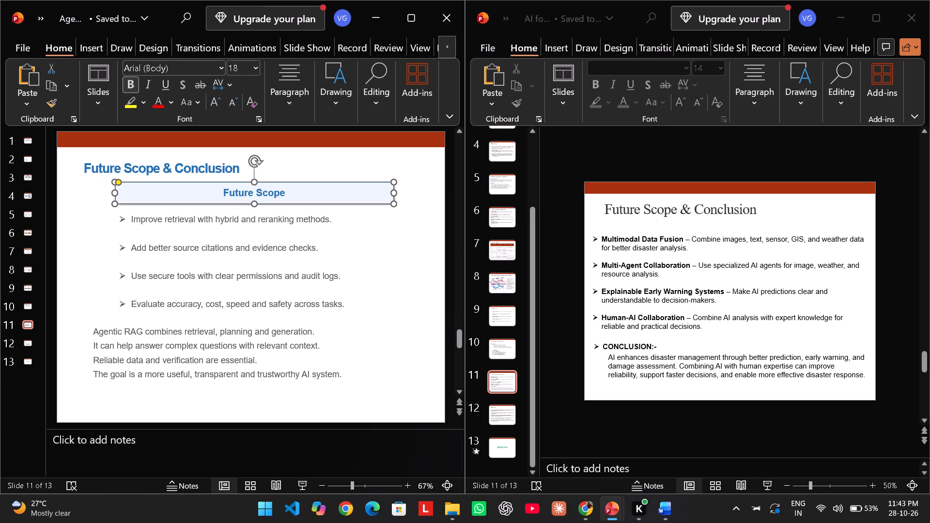
left_click(354, 304)
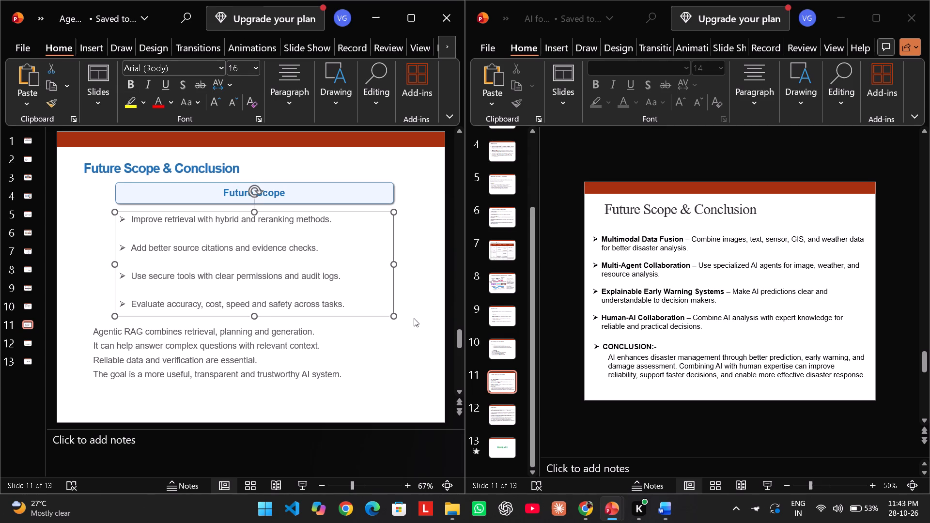
left_click(414, 317)
key("Return")
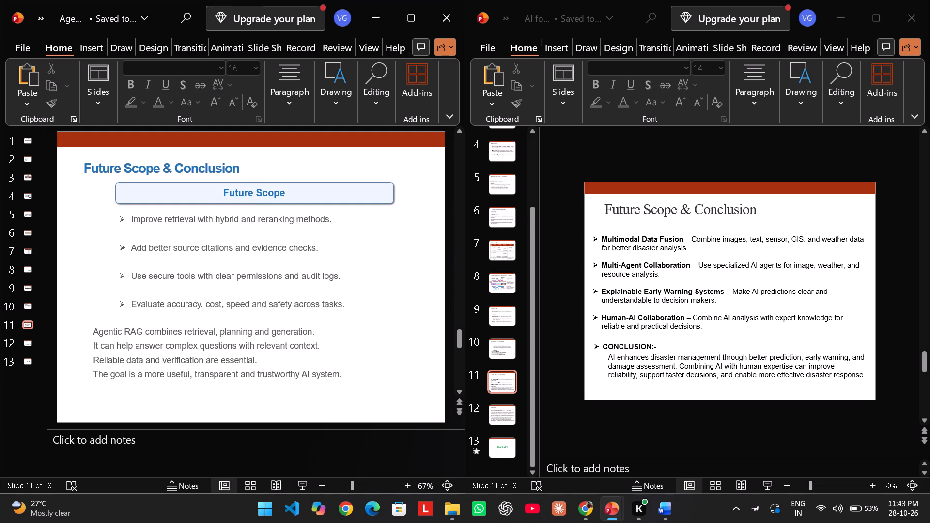
left_click(87, 324)
left_click(100, 316)
key("ctrl+v")
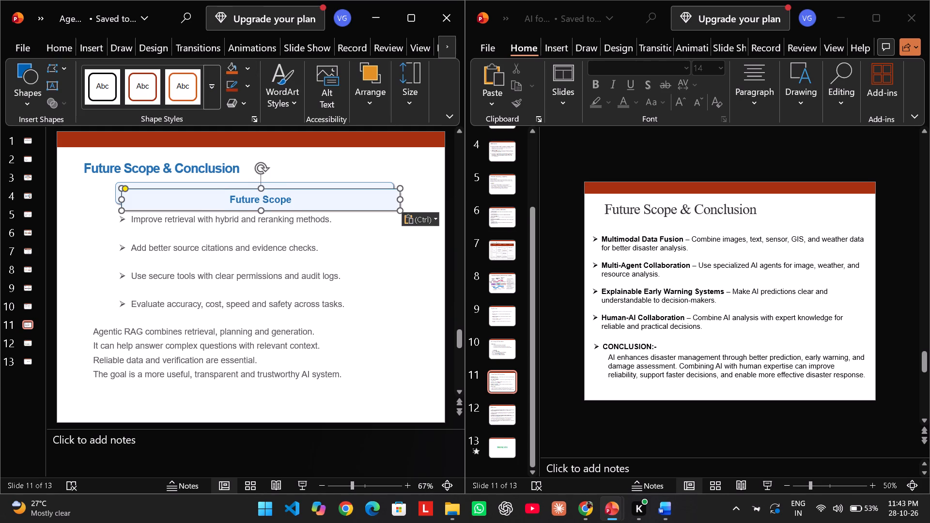
left_click_drag(271, 190, 244, 310)
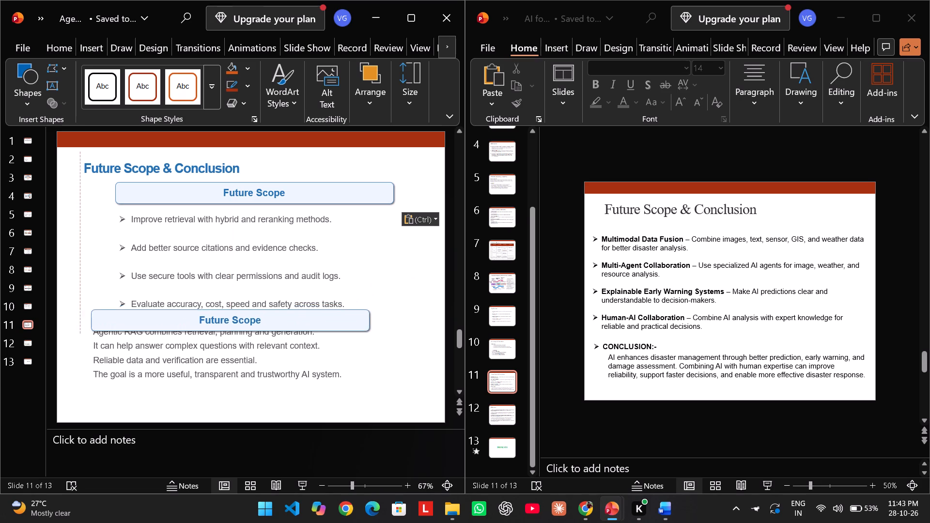
left_click_drag(244, 310, 265, 304)
Replace the duplicated heading's text with the word "Conclusion" copied from the second presentation's slide title.
left_click(296, 315)
left_click(283, 317)
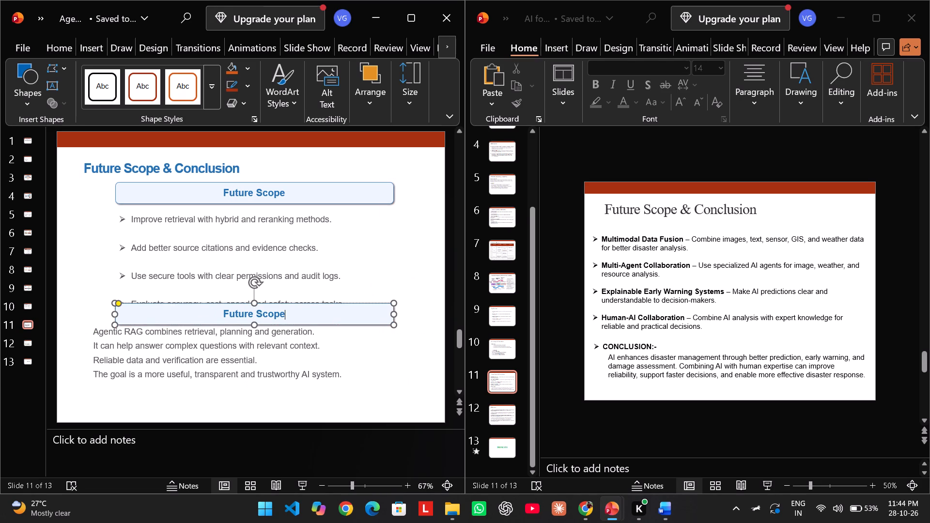
key("BackSpace")
key("BackSpace")
key("BackSpace")
key("BackSpace")
key("BackSpace")
key("BackSpace")
key("BackSpace")
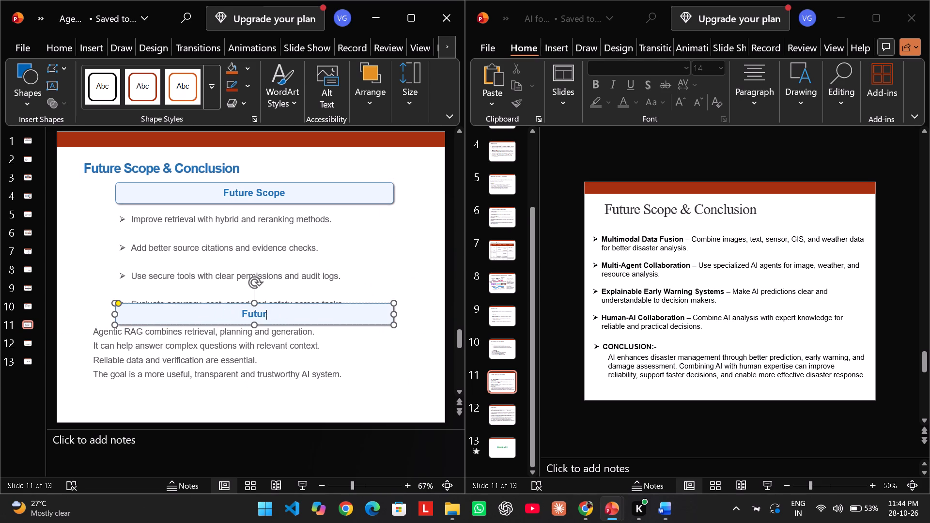
key("BackSpace")
key("BackSpace")
key("BackSpace")
key("BackSpace")
key("BackSpace")
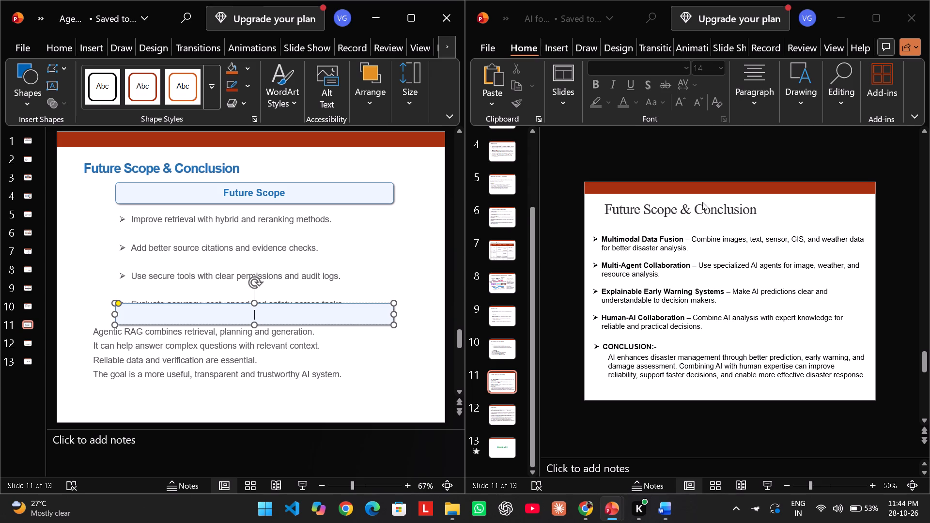
left_click(701, 210)
left_click_drag(694, 211, 756, 210)
key("ctrl+c")
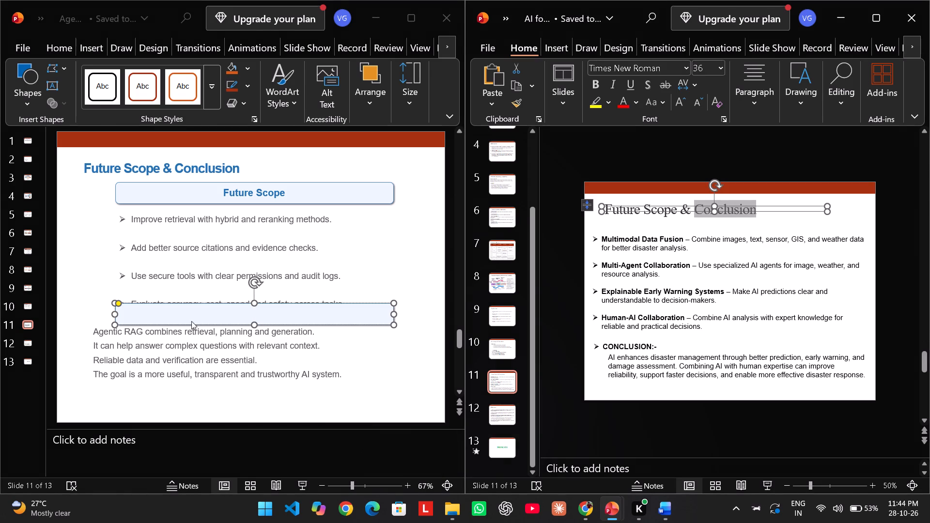
left_click(247, 314)
key("ctrl+v")
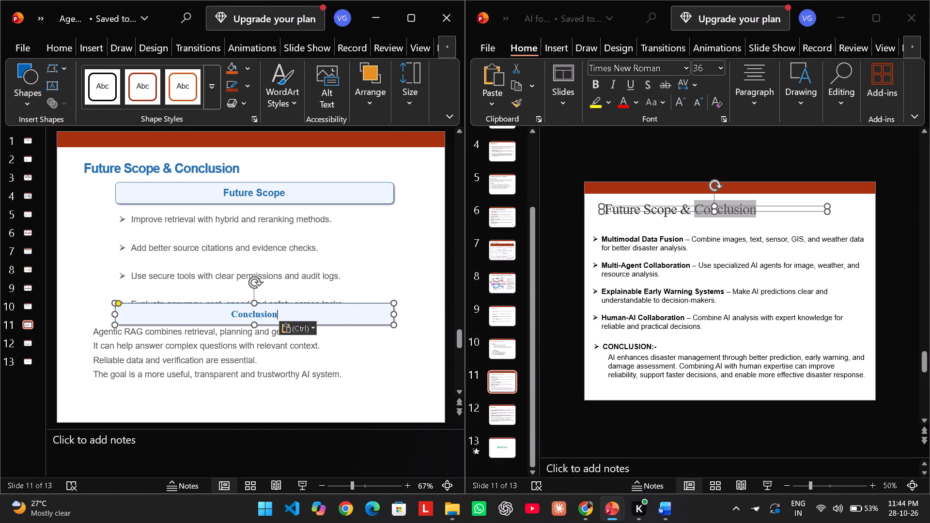
Set the font size of the Conclusion heading on slide 11 to 24.
left_click(283, 317)
left_click(278, 313)
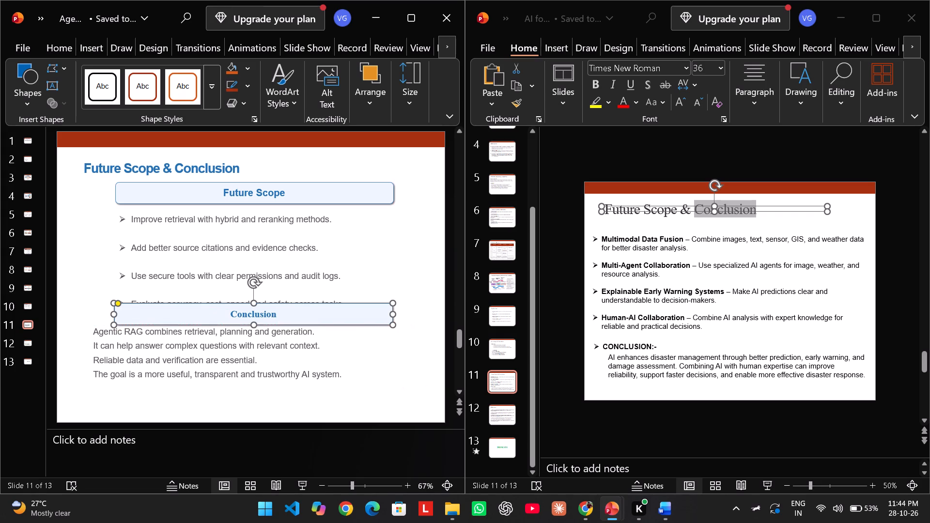
double_click(276, 313)
left_click(276, 316)
double_click(263, 316)
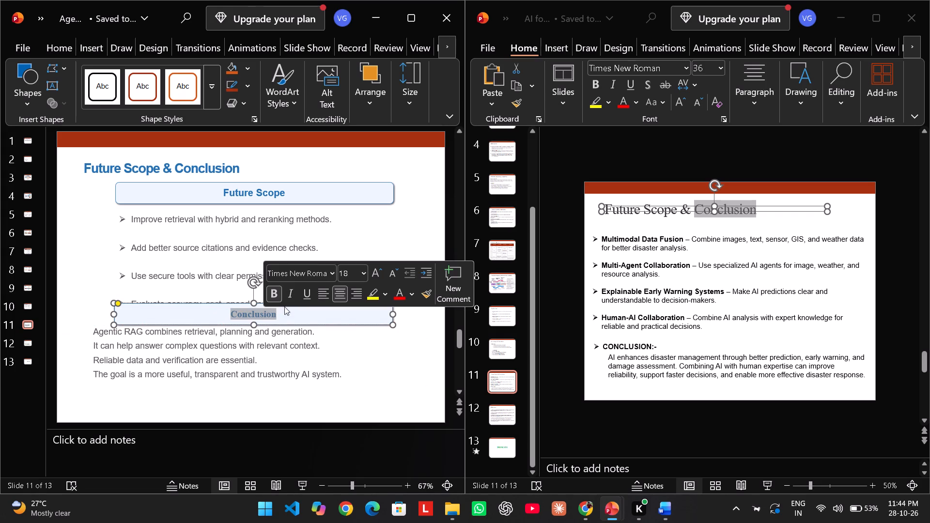
left_click(364, 276)
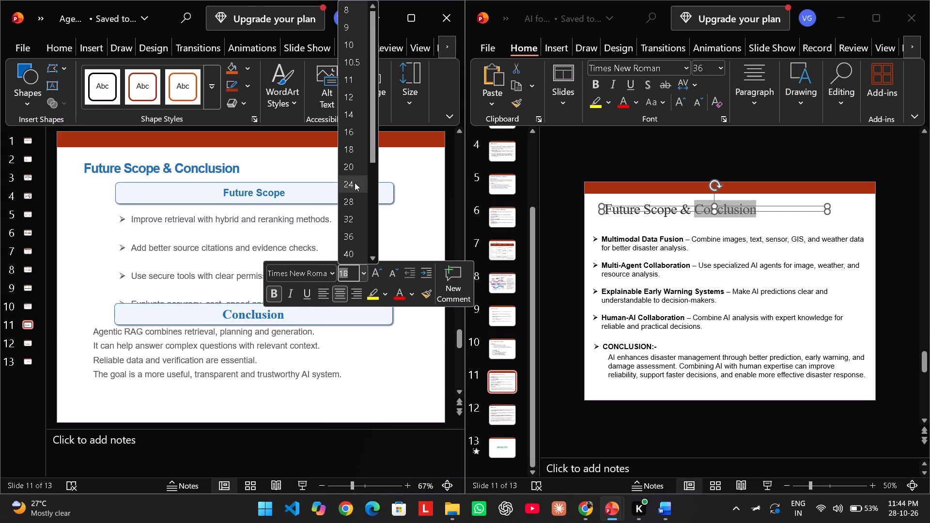
left_click(355, 183)
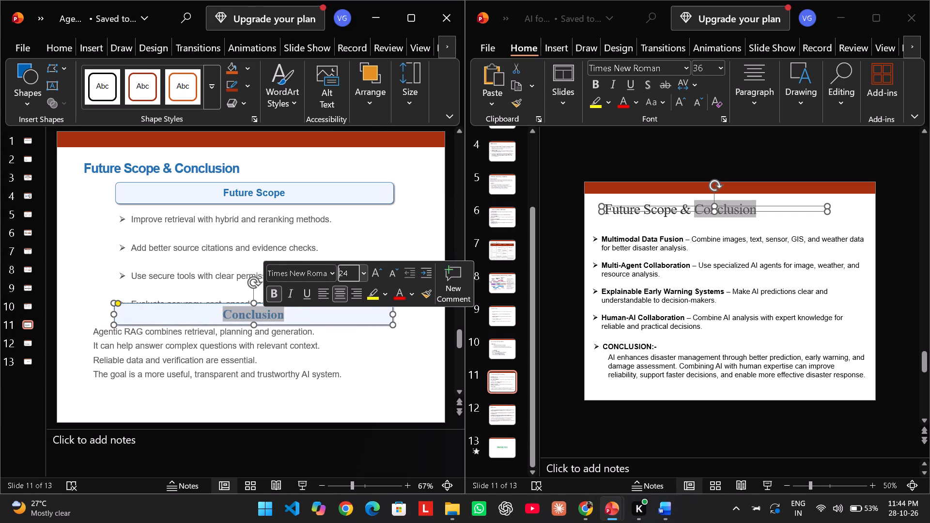
left_click(387, 398)
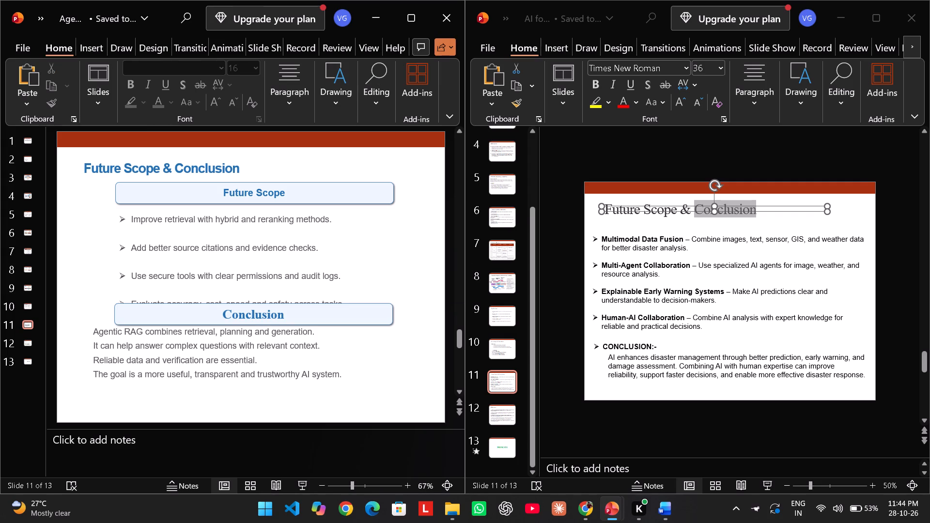
Move the Conclusion sentences and their heading box down so the heading clears the last Future Scope bullet.
left_click(93, 331)
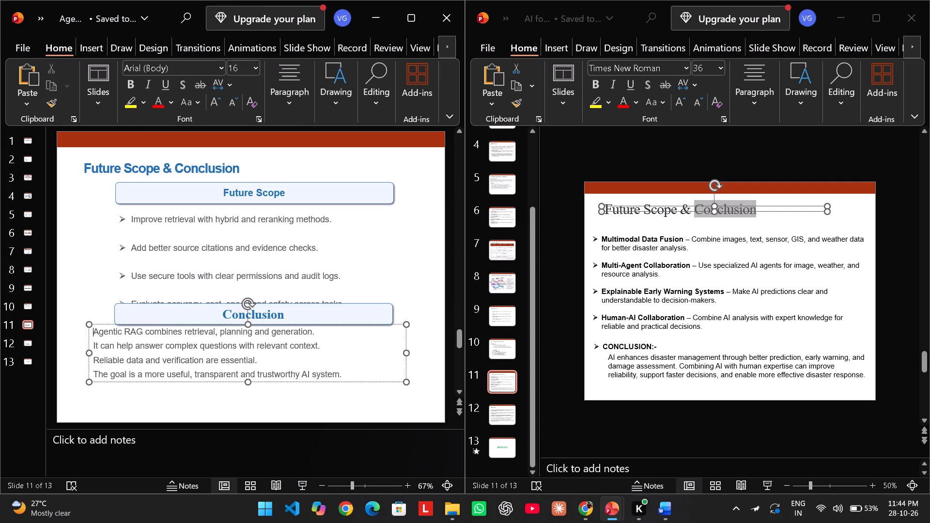
left_click_drag(251, 382, 250, 400)
left_click_drag(184, 313, 180, 323)
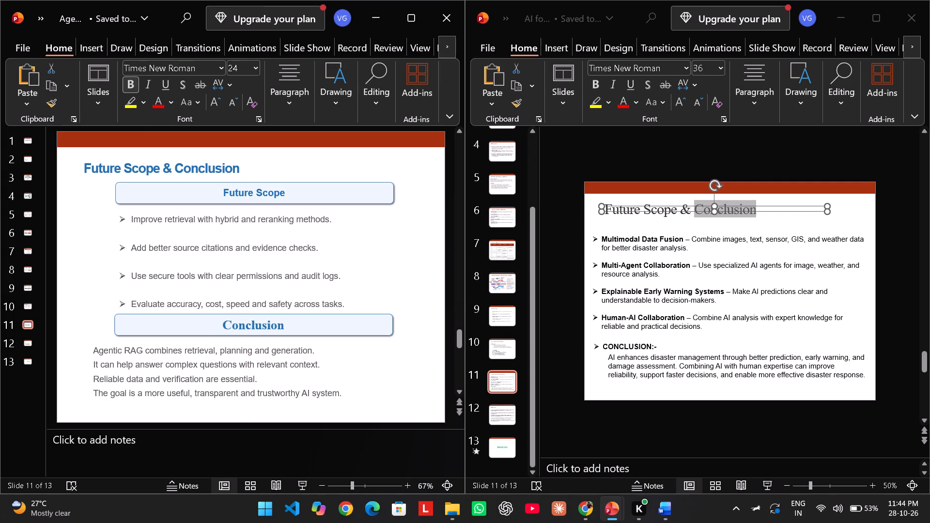
left_click_drag(180, 323, 182, 325)
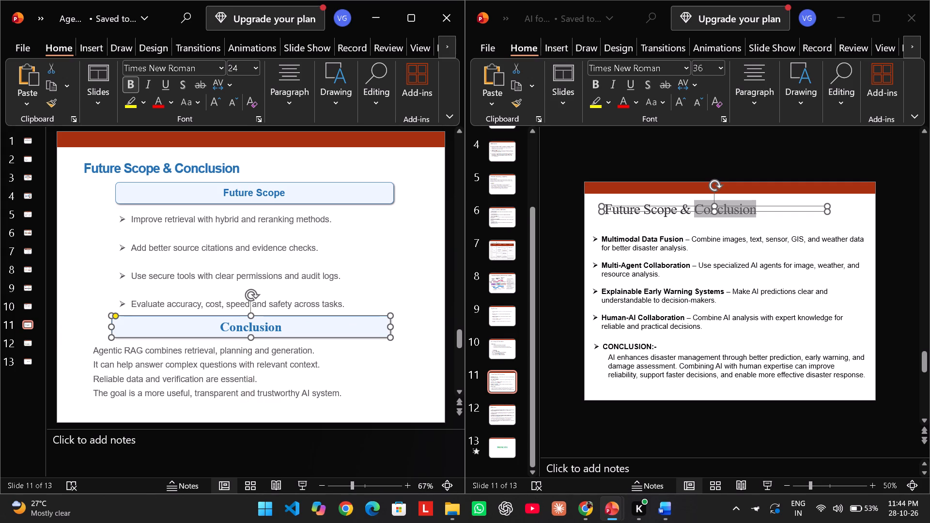
Narrow the Conclusion sentences' text box from both sides so its text starts near the heading box's left edge.
left_click(157, 366)
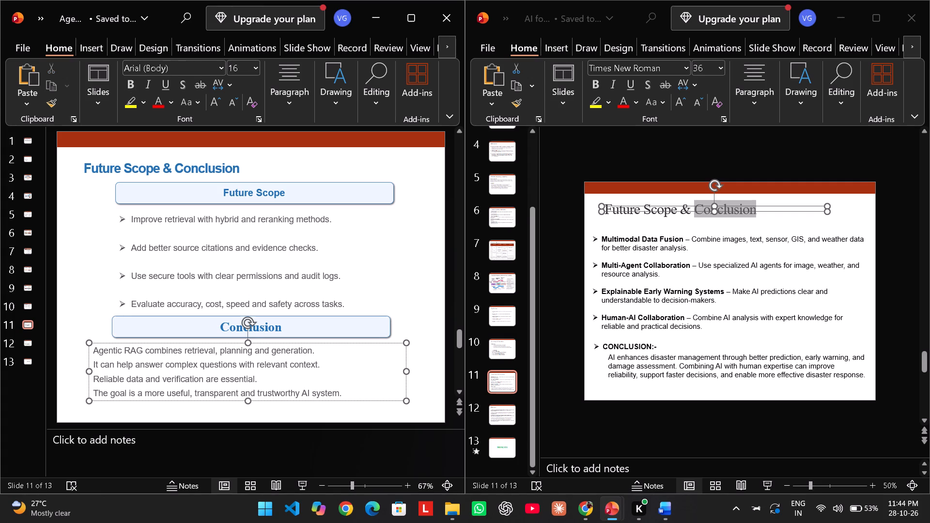
left_click_drag(405, 369, 384, 372)
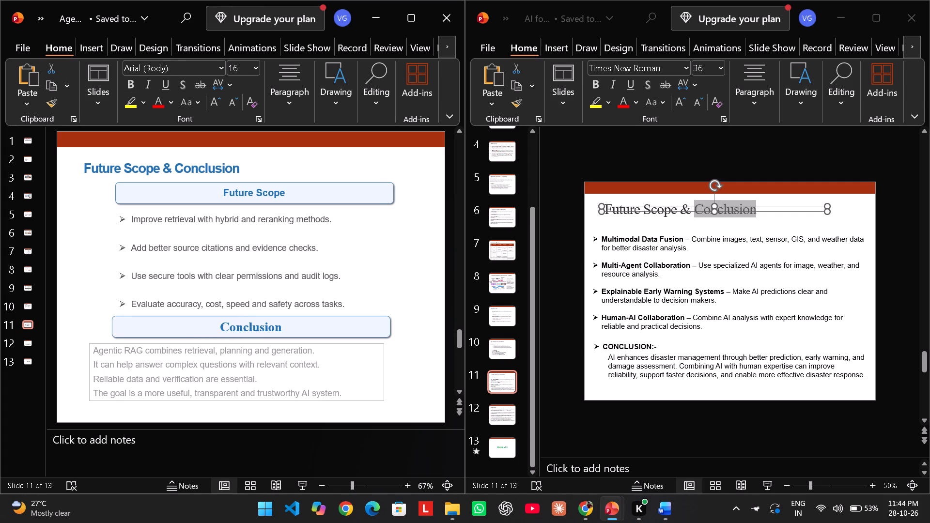
left_click_drag(384, 372, 365, 371)
left_click_drag(365, 371, 380, 371)
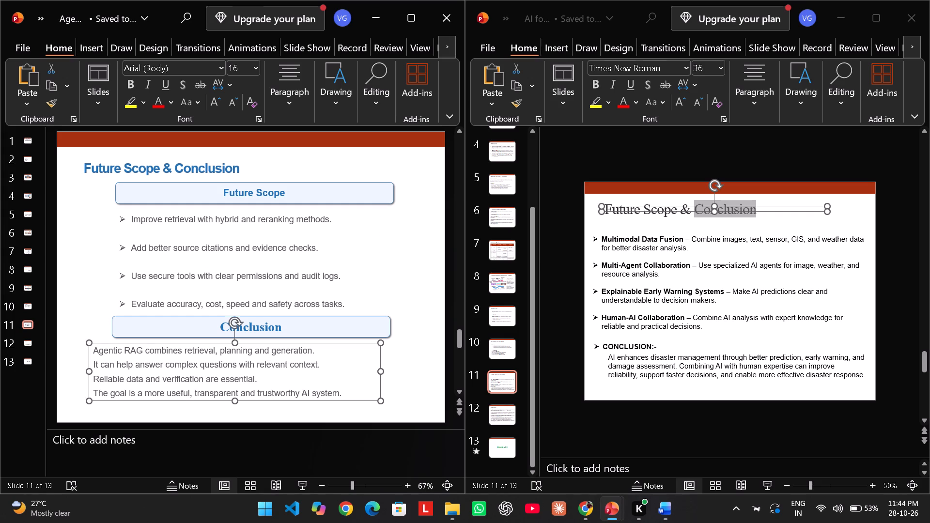
left_click_drag(87, 370, 109, 368)
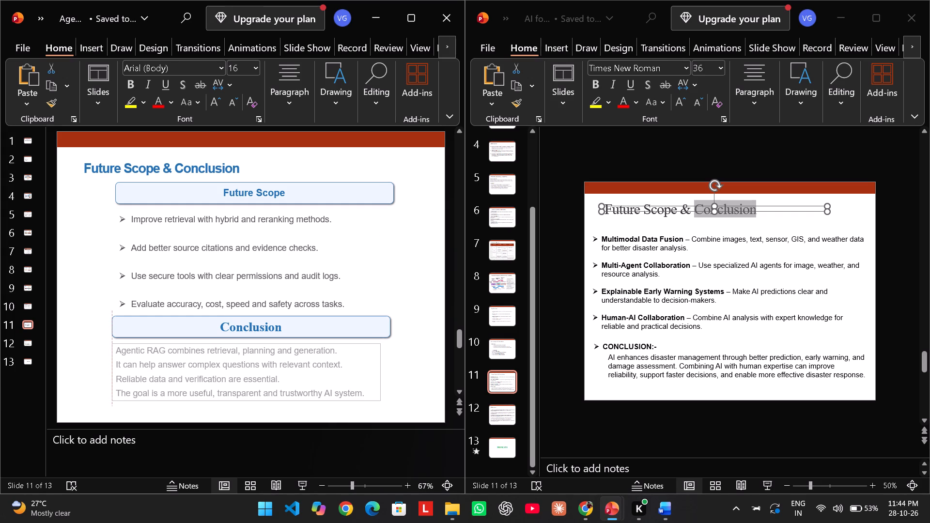
left_click_drag(109, 368, 118, 364)
Resize the Conclusion heading box so its left edge lines up with the Future Scope heading box.
left_click(125, 328)
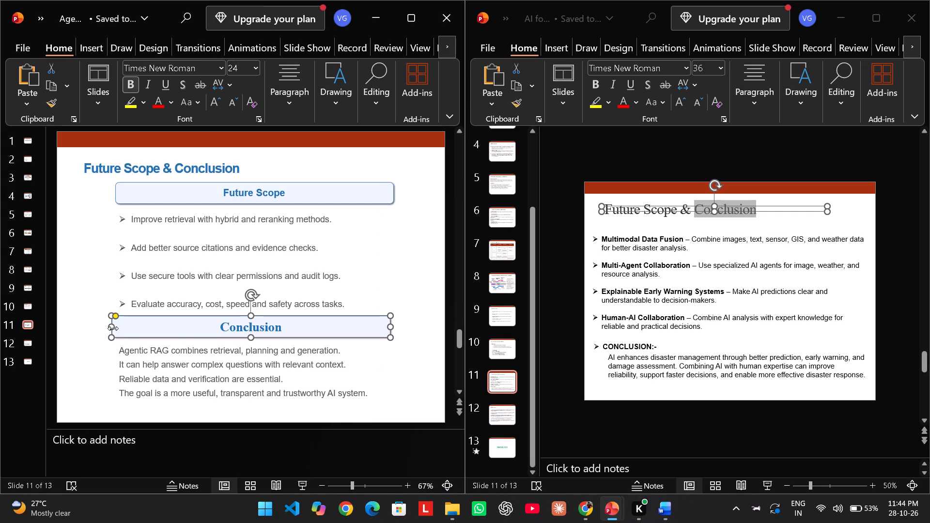
left_click(113, 328)
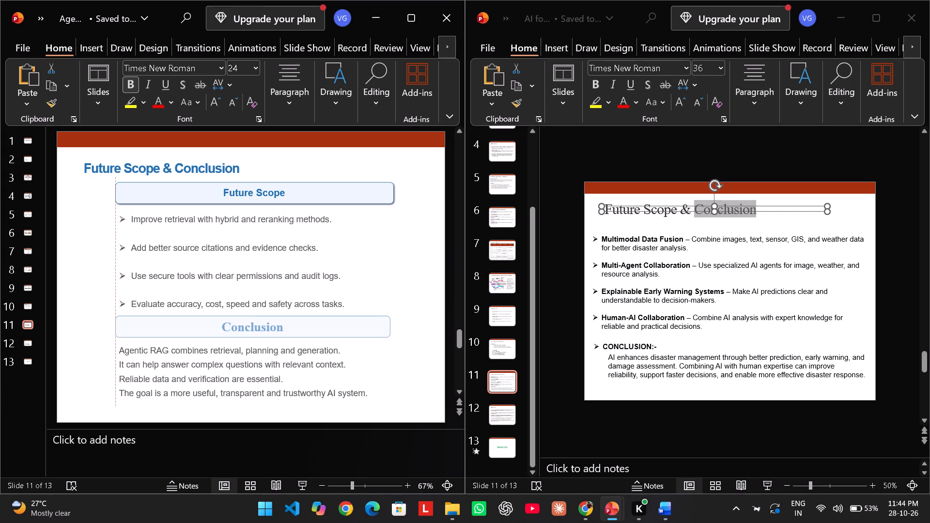
left_click(106, 367)
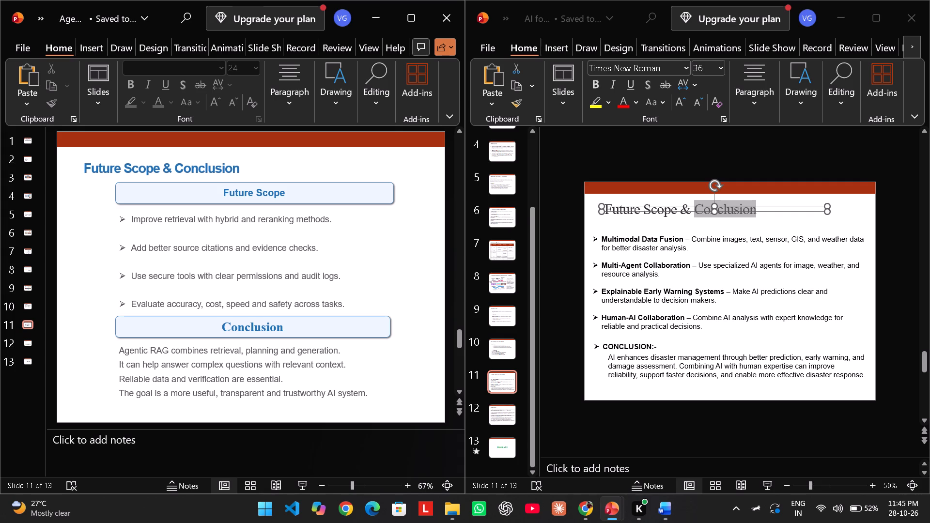
Capture a screenshot of the window showing slide 11 and open the capture in Snipping Tool to view it.
key("Print")
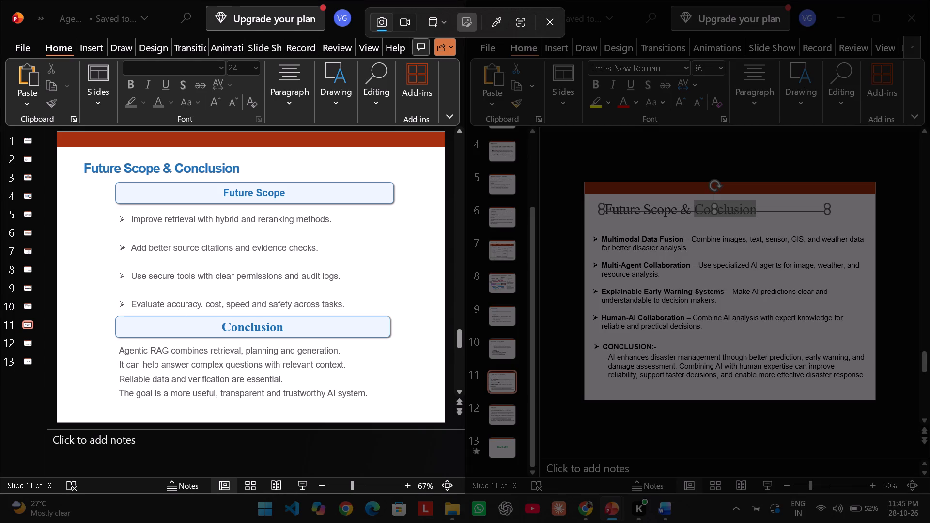
left_click(62, 137)
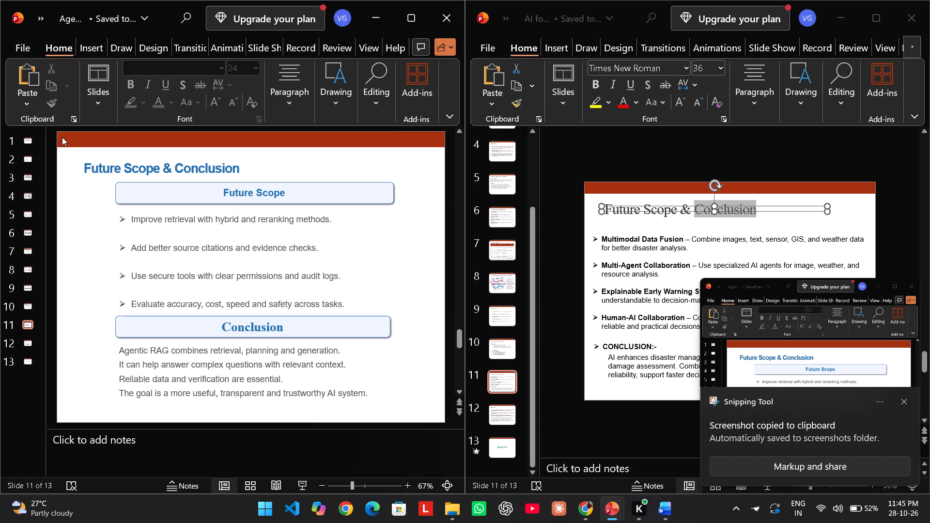
left_click(826, 369)
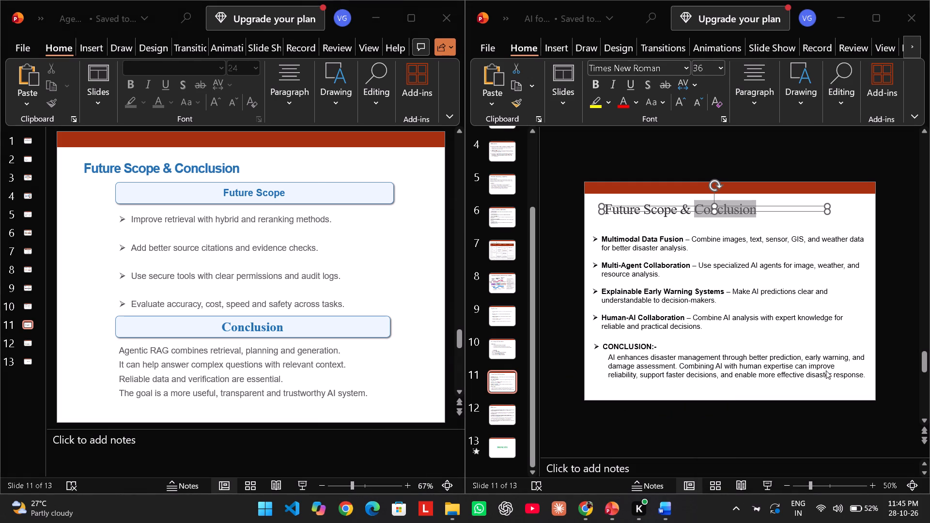
scroll(652, 393, "down", 2)
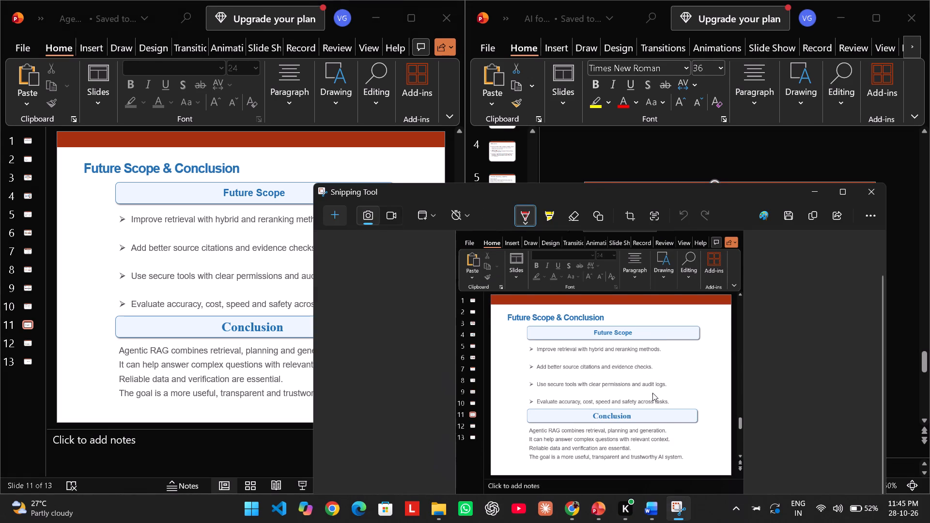
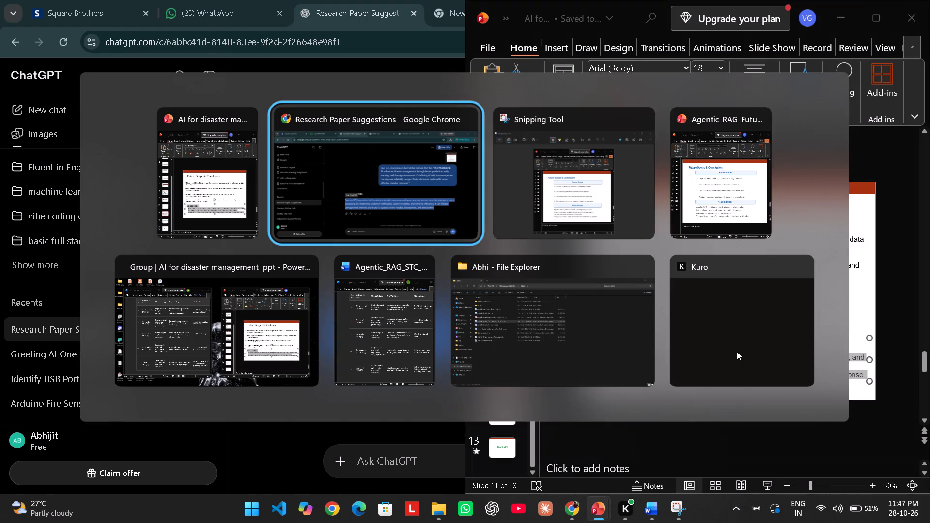
key("alt+Tab")
key("alt+Tab")
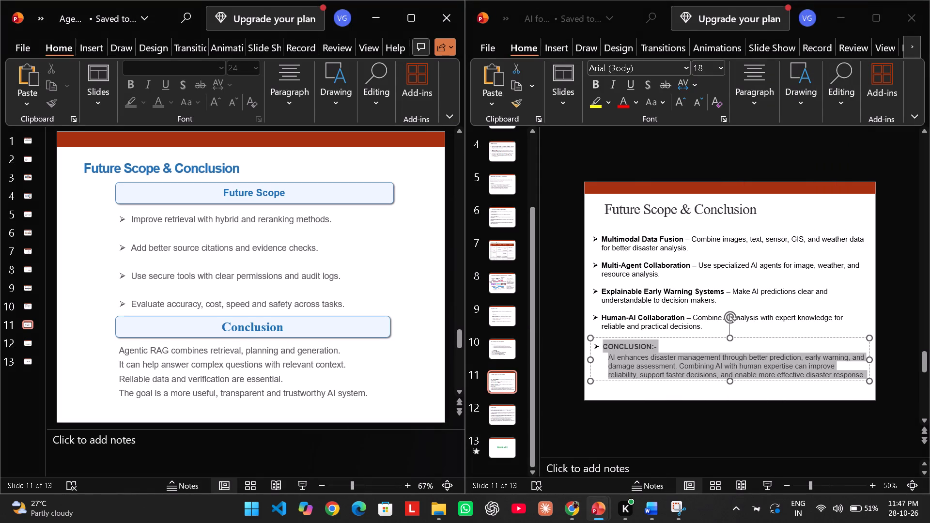
left_click(372, 393)
left_click(369, 393)
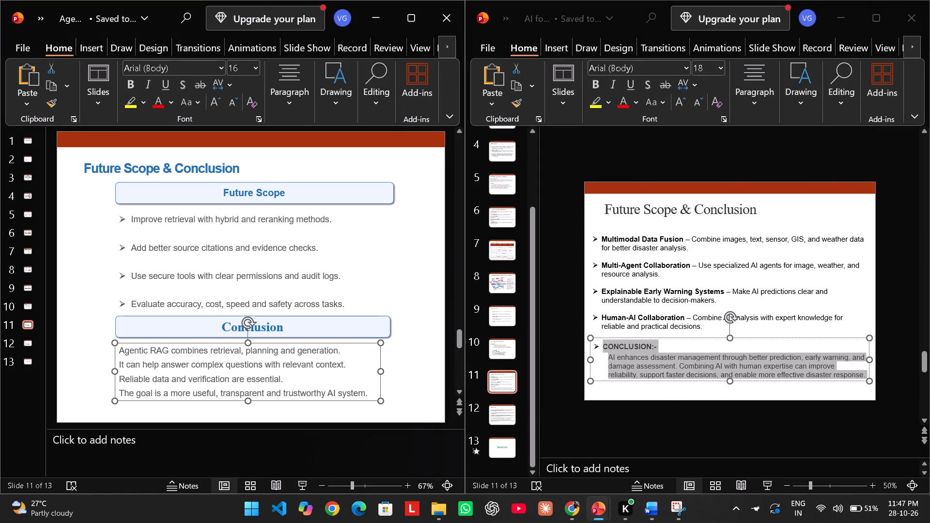
triple_click(358, 392)
triple_click(358, 392)
double_click(358, 392)
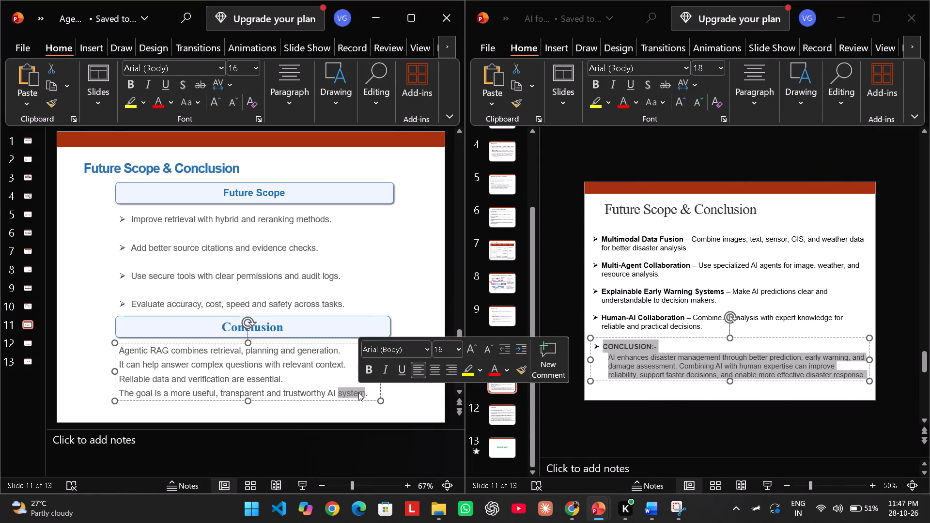
left_click(364, 393)
left_click(369, 393)
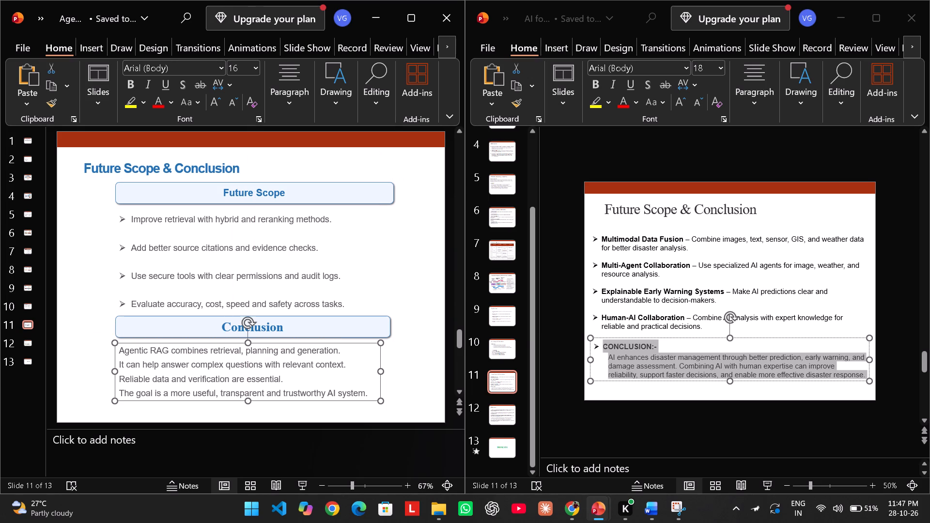
left_click(361, 394)
left_click(366, 394)
left_click_drag(366, 394, 310, 369)
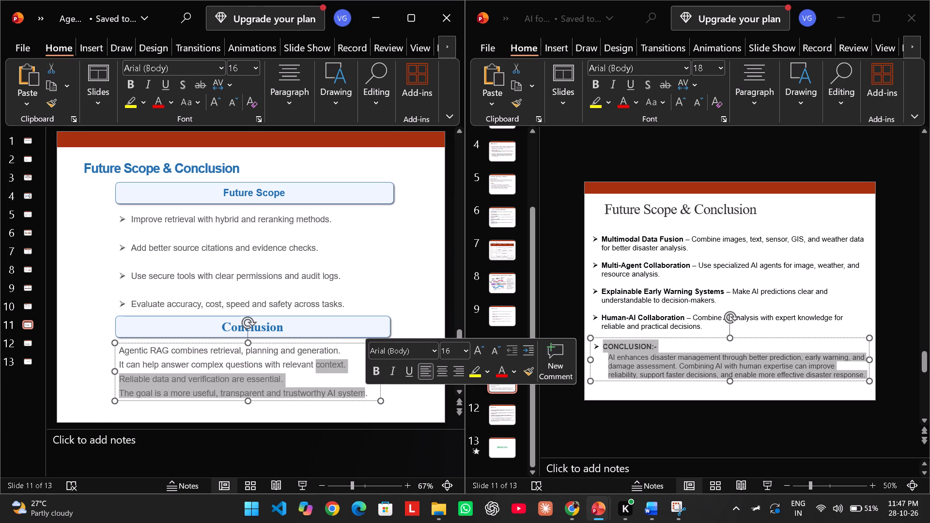
left_click_drag(310, 369, 112, 345)
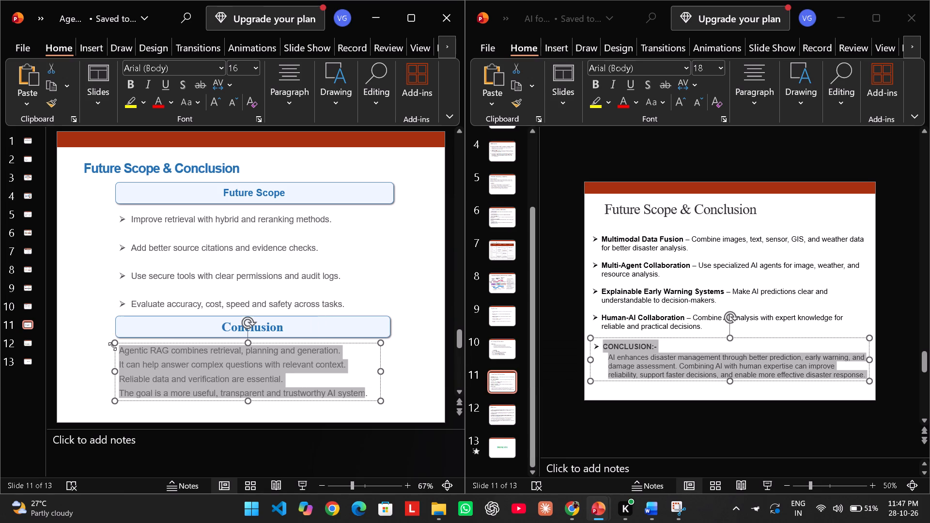
key("ctrl+v")
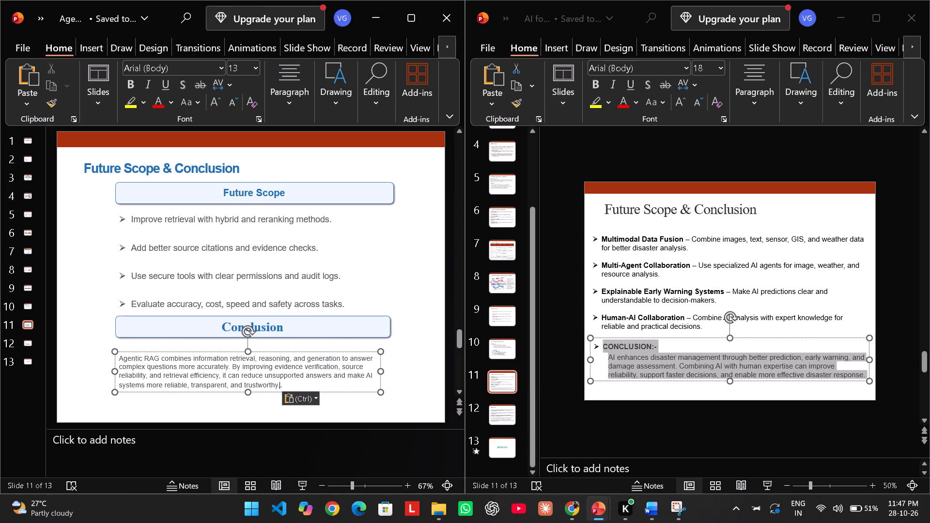
key("BackSpace")
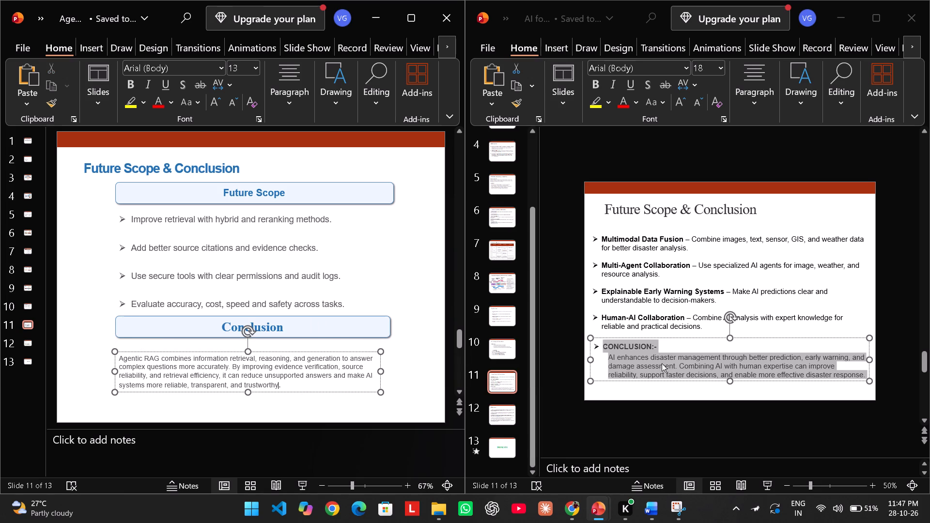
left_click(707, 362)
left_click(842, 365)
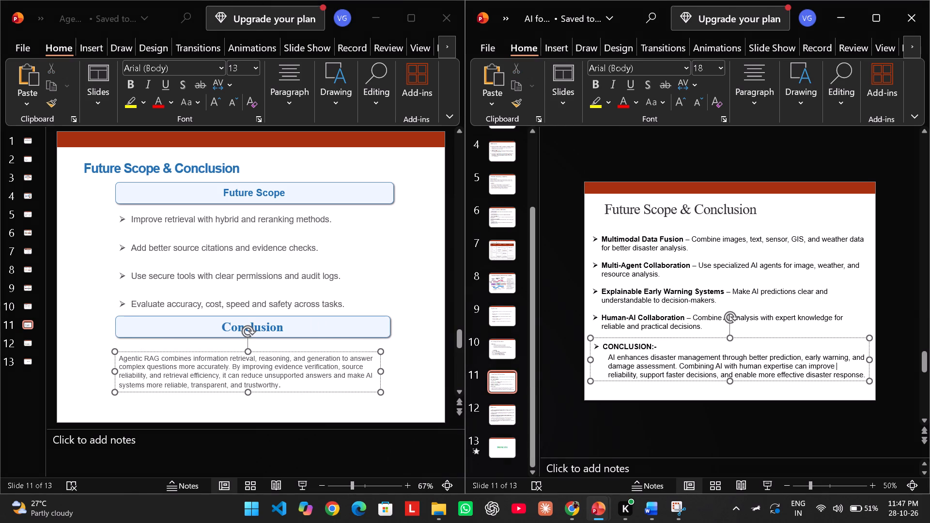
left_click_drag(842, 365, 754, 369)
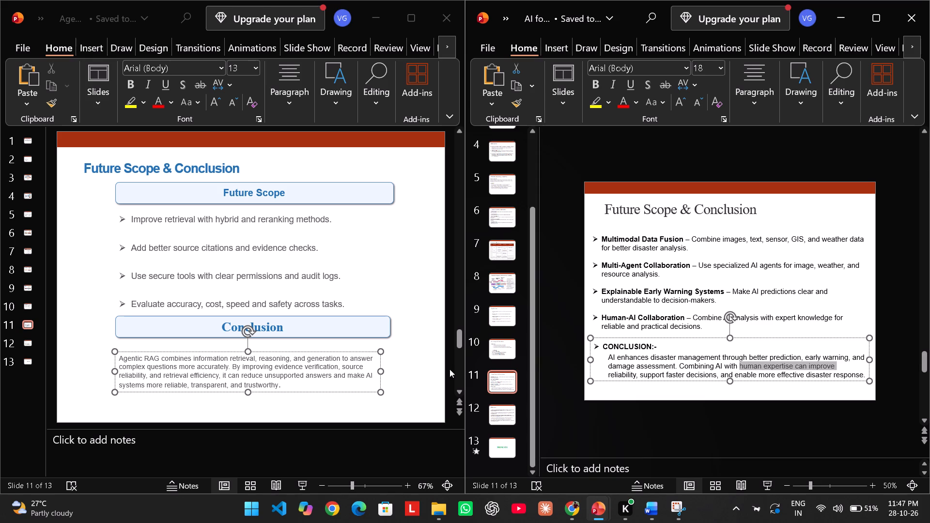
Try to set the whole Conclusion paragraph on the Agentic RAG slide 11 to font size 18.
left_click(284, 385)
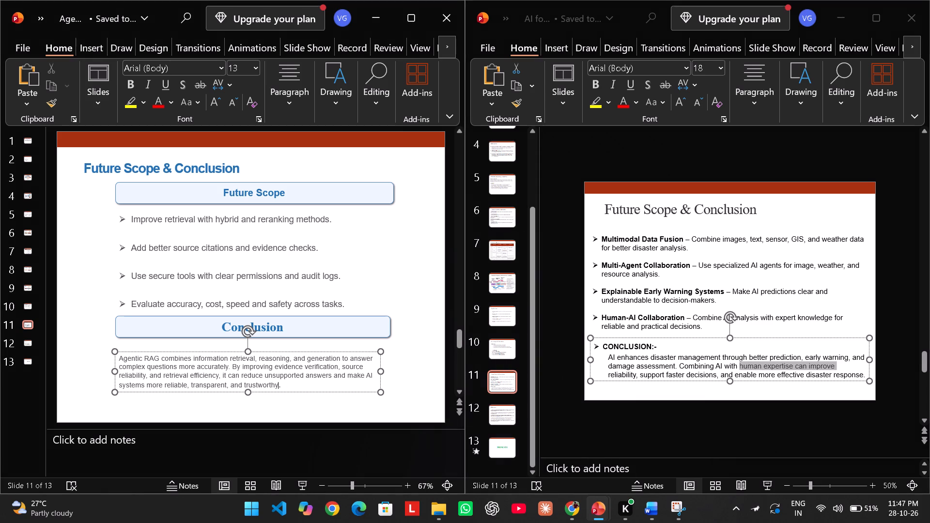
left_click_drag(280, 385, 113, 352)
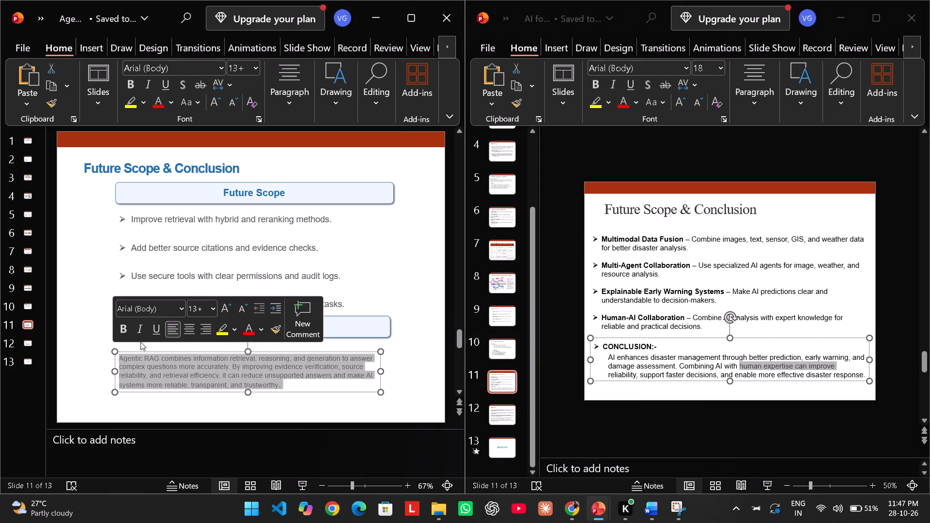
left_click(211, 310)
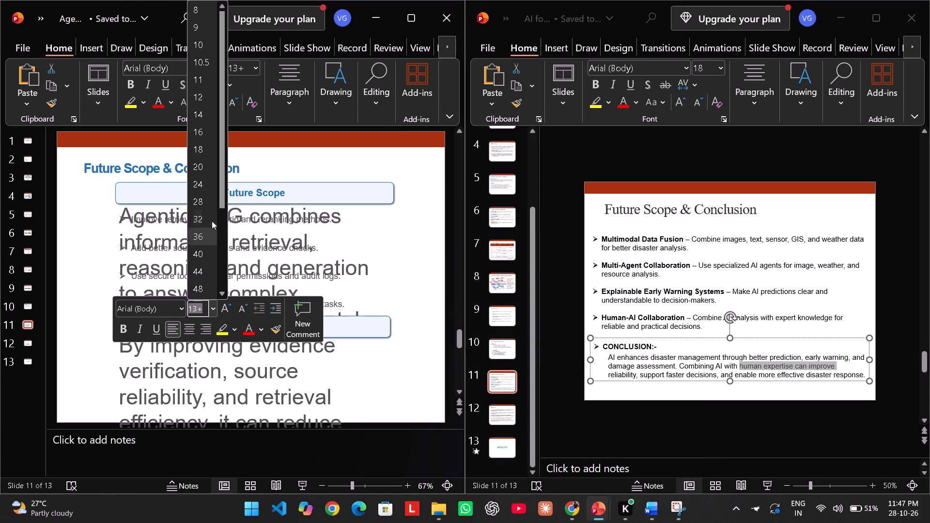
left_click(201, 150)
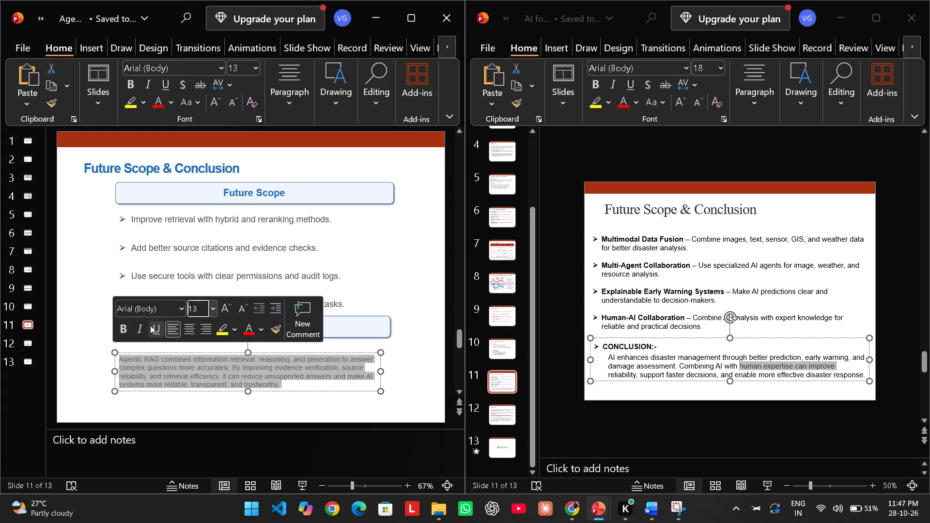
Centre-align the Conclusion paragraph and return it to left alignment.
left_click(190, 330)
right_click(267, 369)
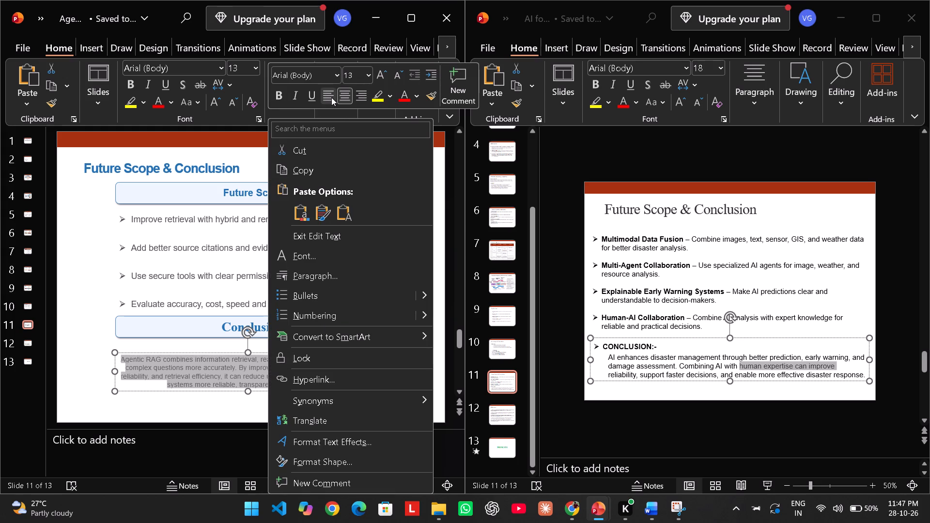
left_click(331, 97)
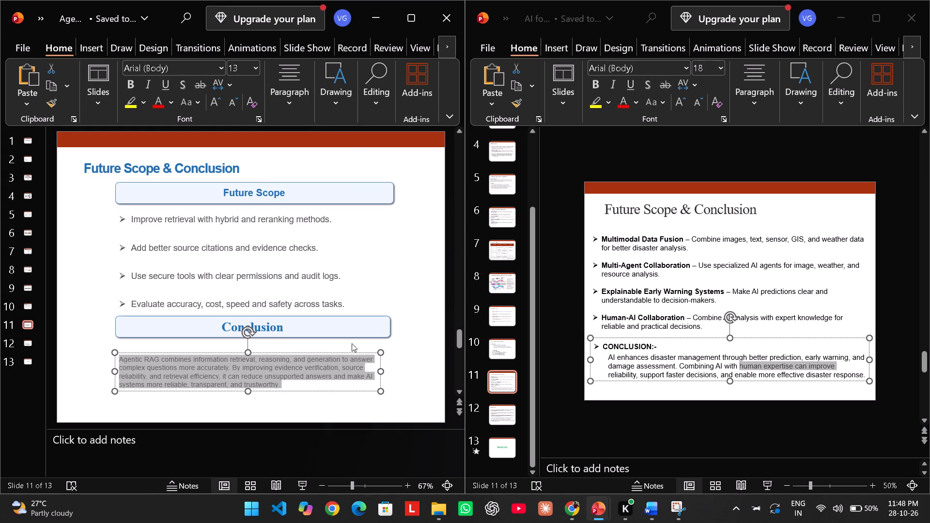
Widen the Conclusion paragraph's text box to the width of the Future Scope heading box and set its text to size 16.
left_click(428, 400)
left_click(369, 371)
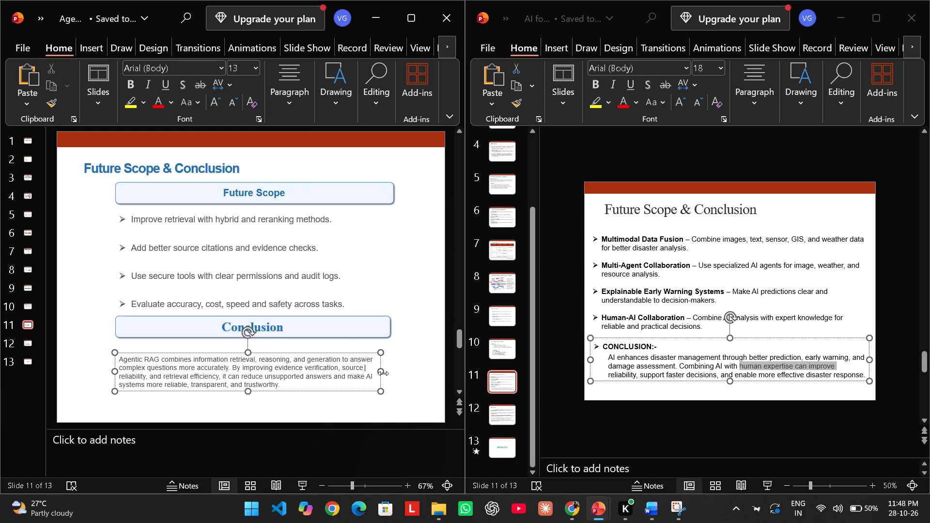
left_click_drag(381, 374, 395, 372)
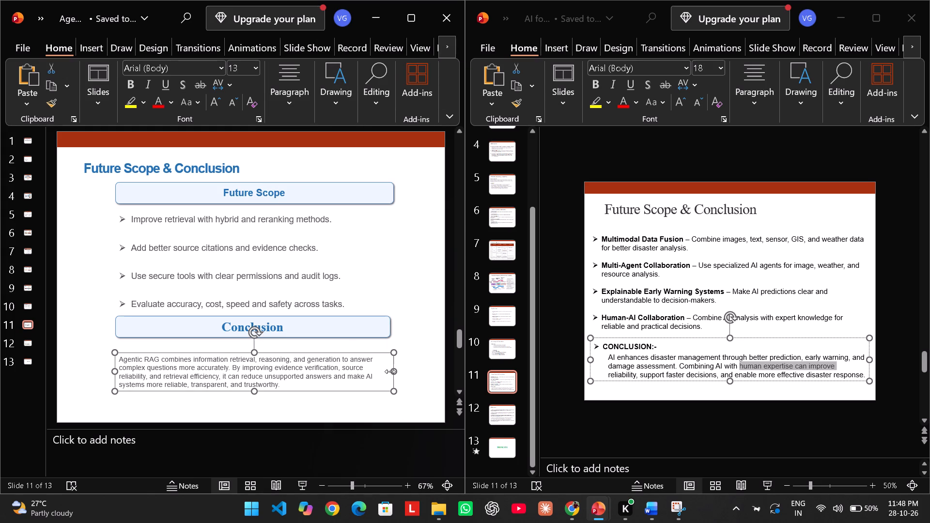
triple_click(325, 376)
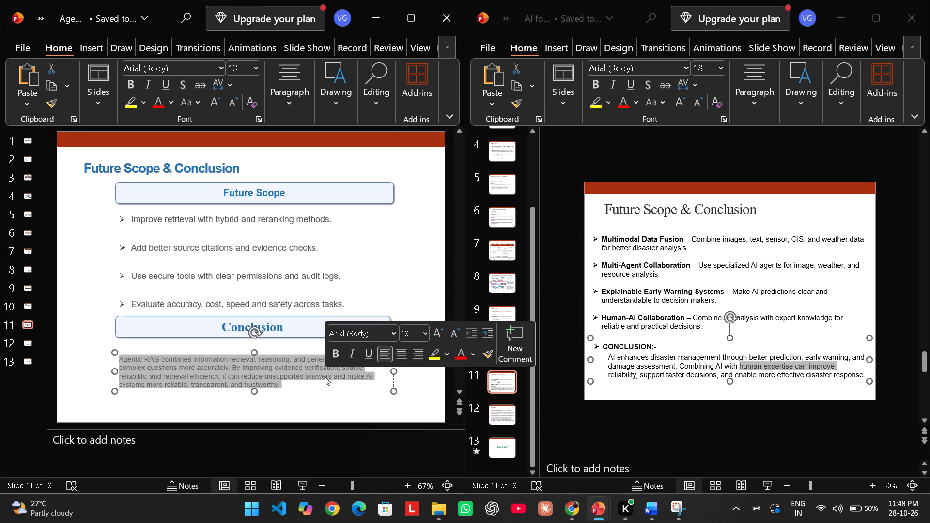
left_click(425, 331)
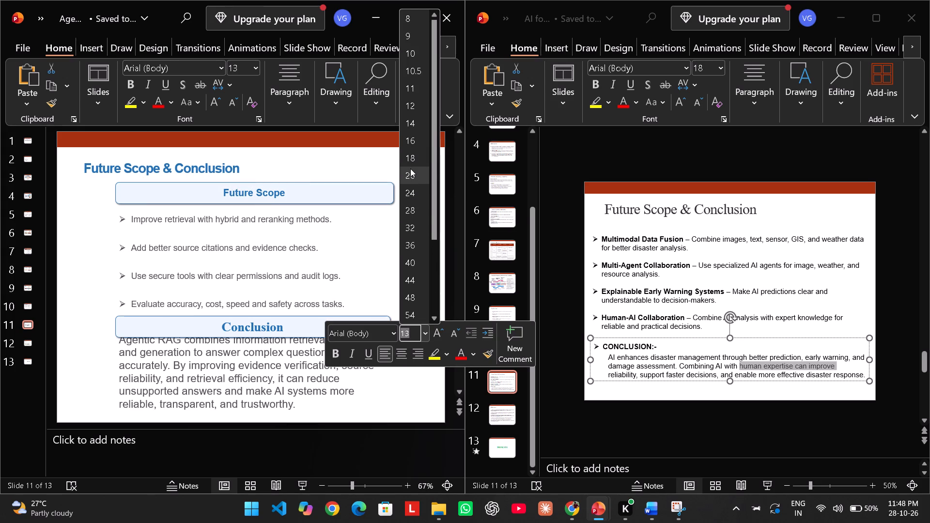
left_click(410, 144)
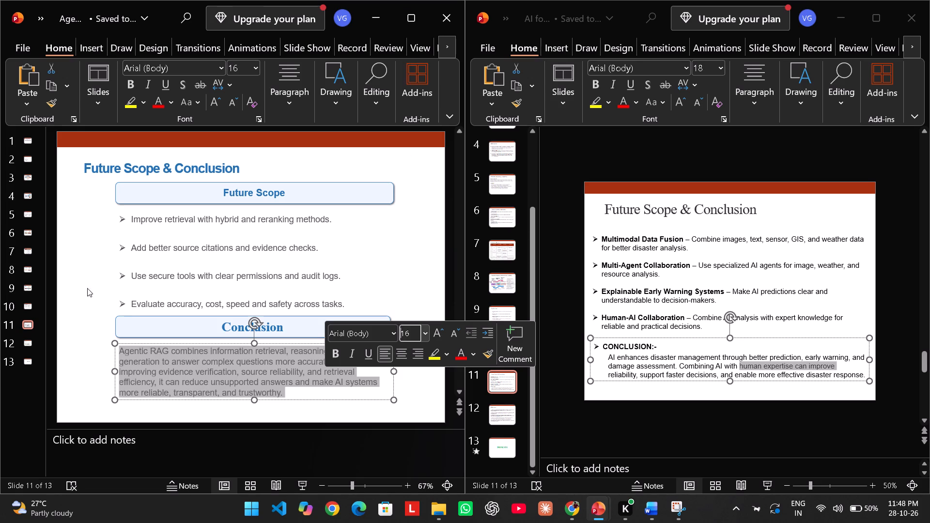
left_click(69, 296)
left_click(250, 388)
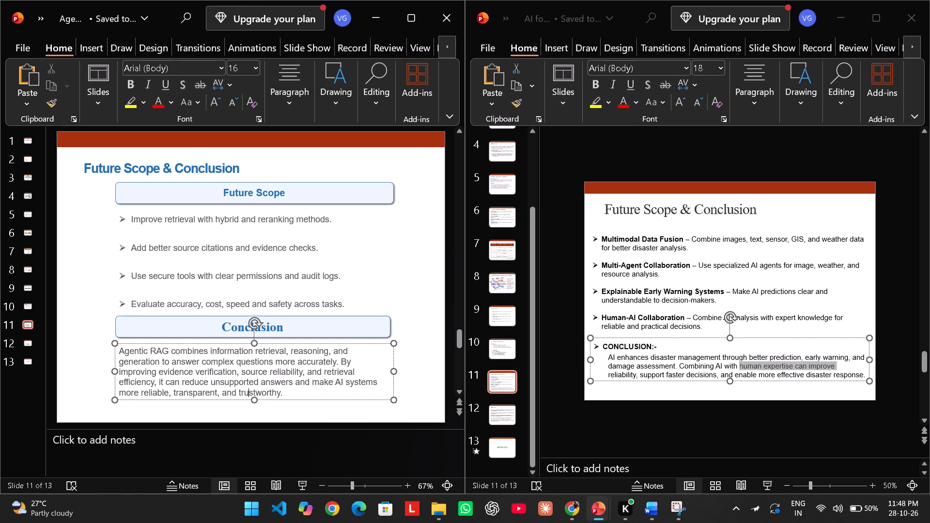
Reduce the height of the Future Scope heading box slightly by raising its lower edge.
left_click(278, 193)
left_click_drag(254, 203, 254, 199)
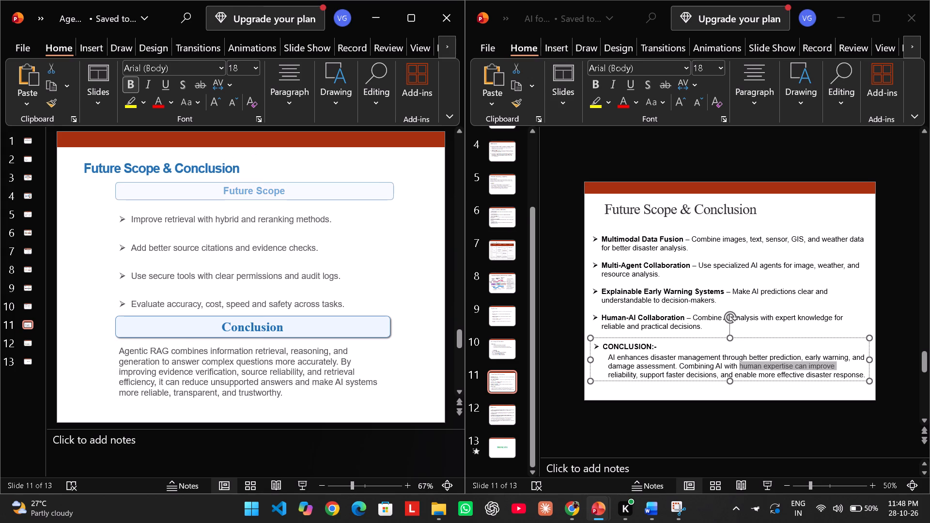
left_click_drag(254, 199, 254, 199)
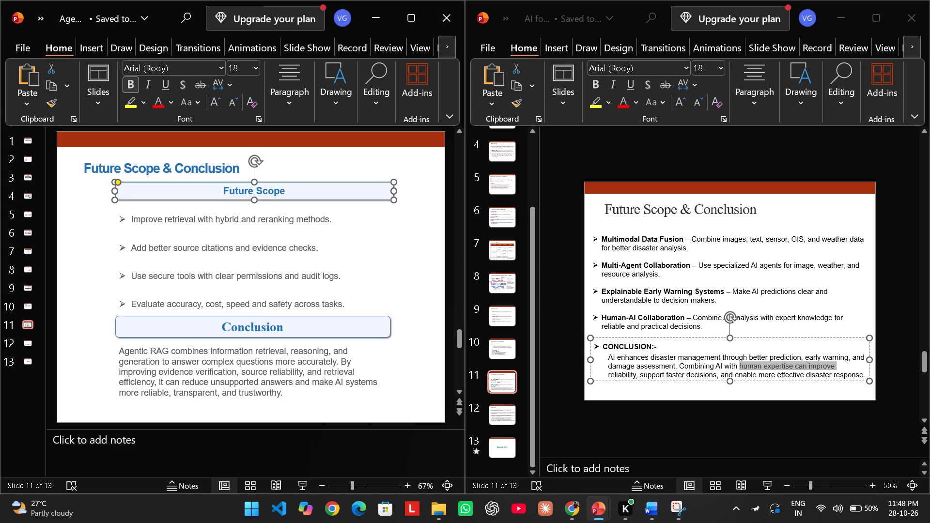
Raise the top and bottom edges of the Future Scope bullet text box, moving the bullets up to clear the Conclusion heading.
left_click(128, 216)
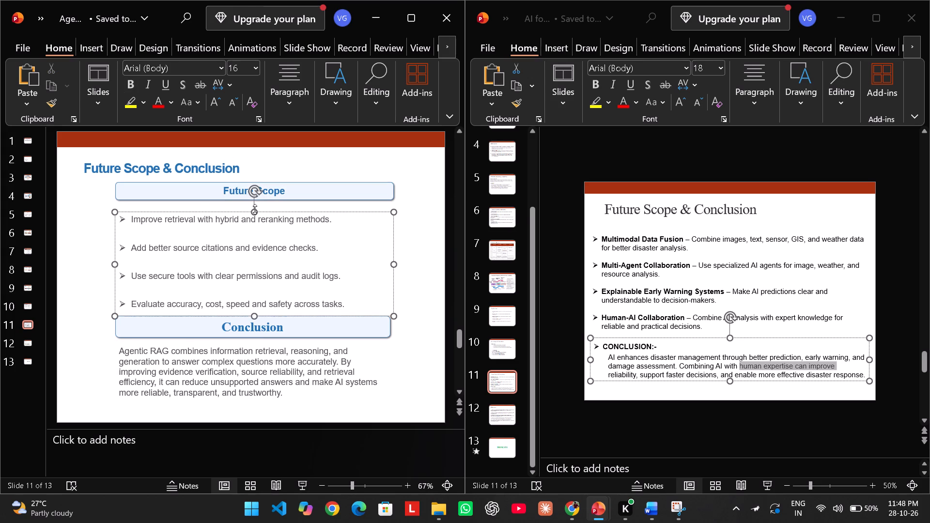
left_click_drag(255, 211, 254, 207)
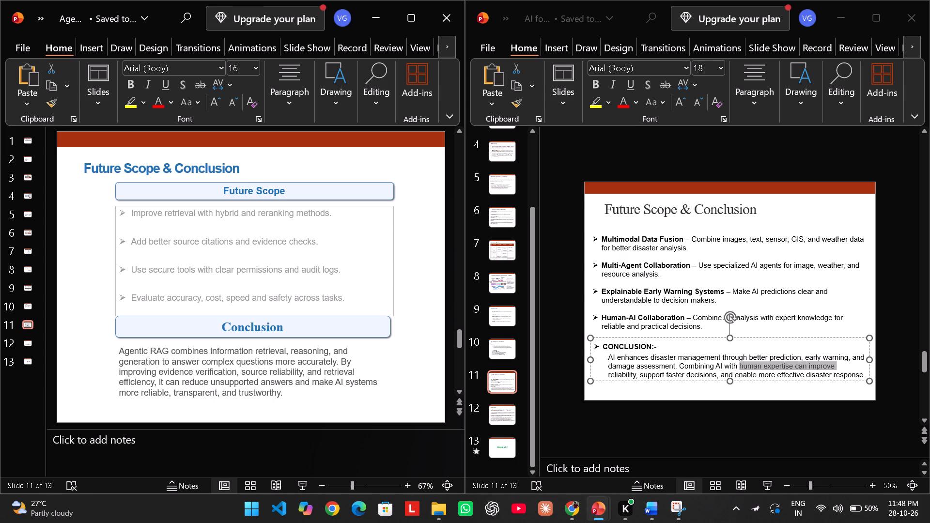
left_click_drag(254, 207, 254, 206)
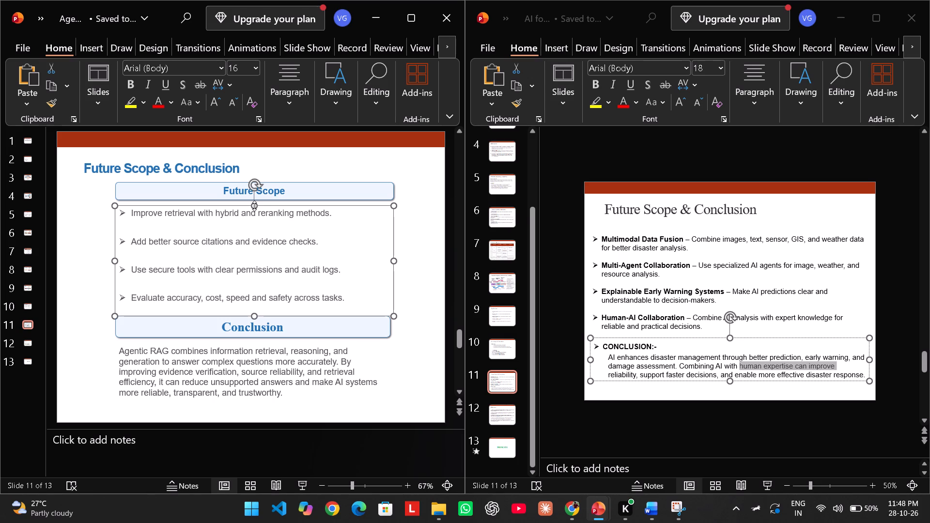
left_click_drag(253, 316, 253, 309)
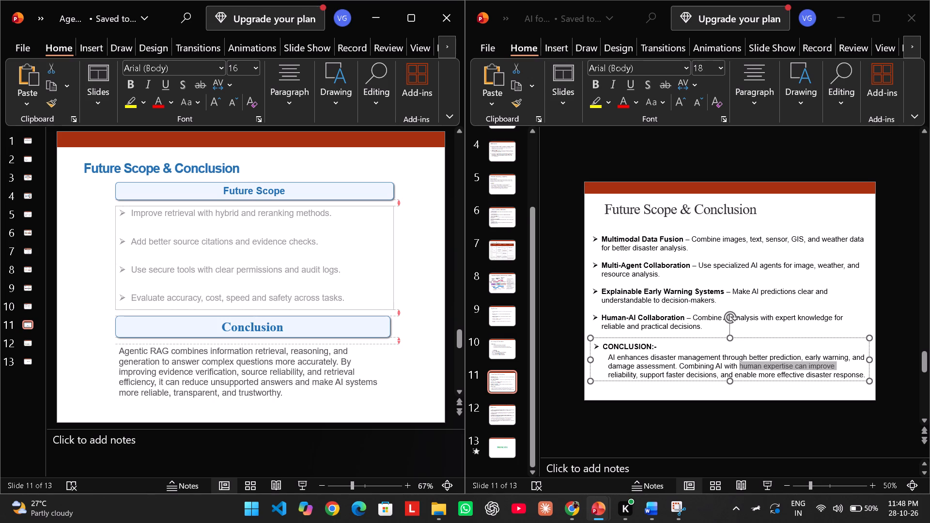
left_click_drag(253, 309, 253, 307)
left_click_drag(254, 309, 255, 300)
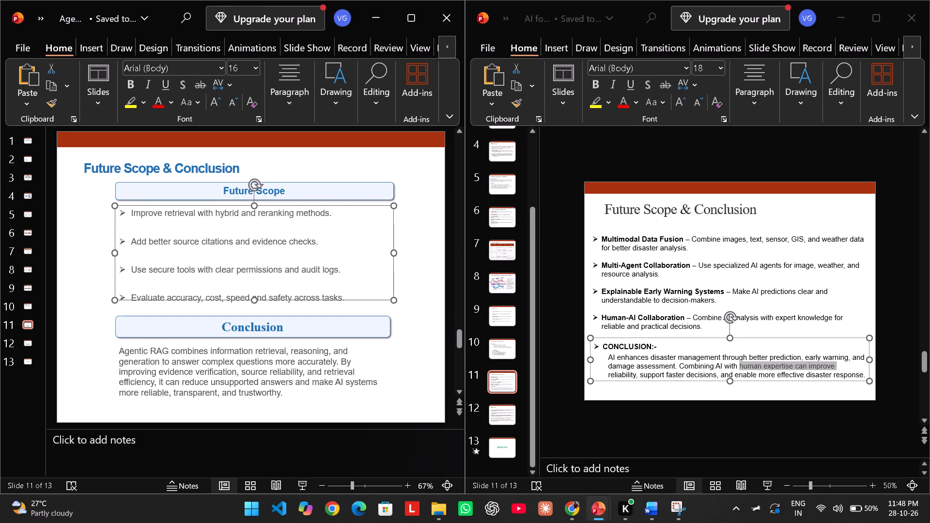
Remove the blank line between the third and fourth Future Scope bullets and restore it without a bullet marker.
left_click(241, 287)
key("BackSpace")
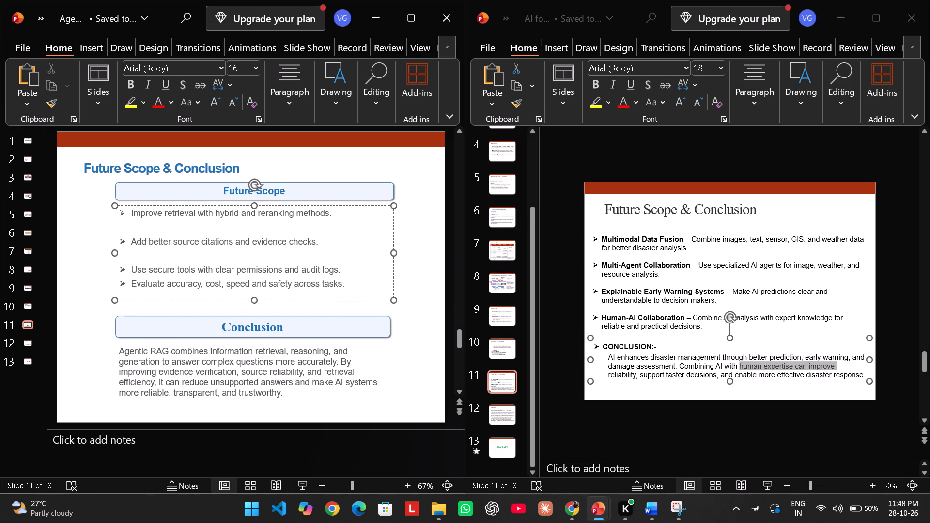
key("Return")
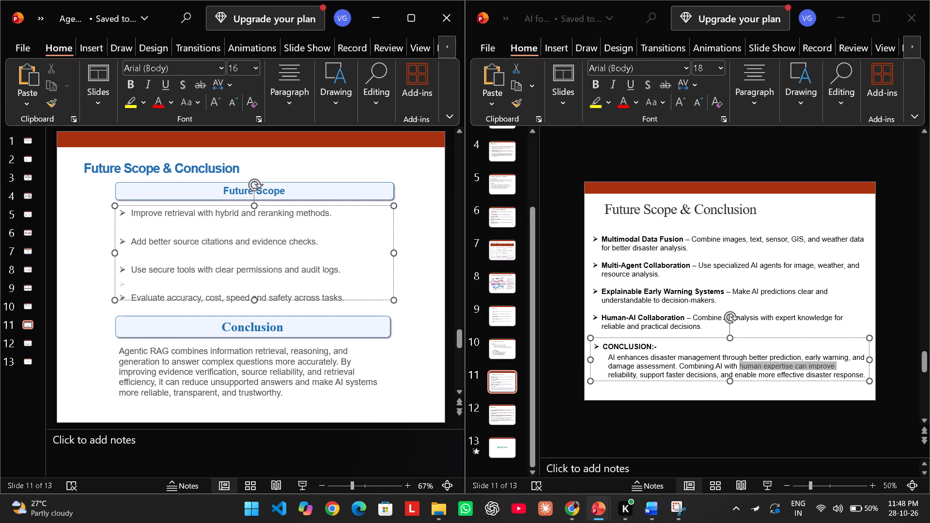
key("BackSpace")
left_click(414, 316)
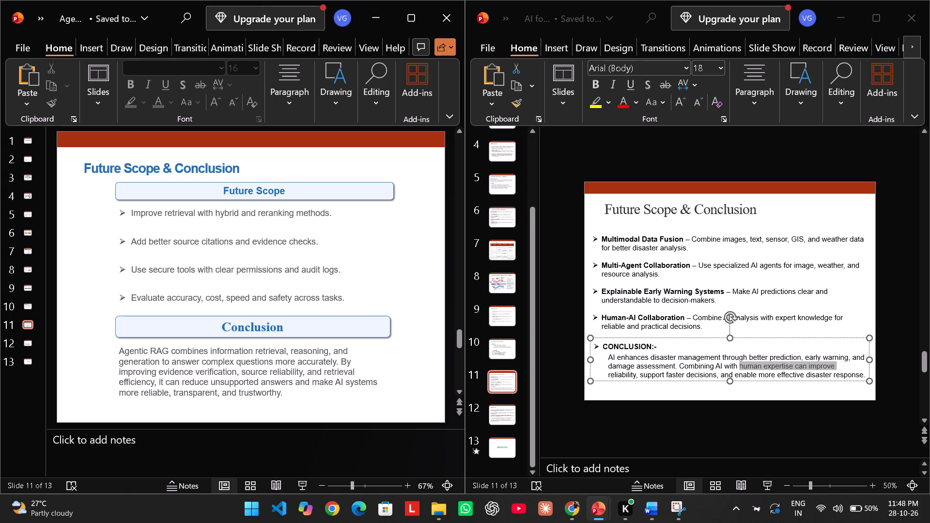
Widen the Conclusion paragraph's text box to slightly beyond the right edge of the Conclusion heading box.
left_click_drag(300, 395, 138, 348)
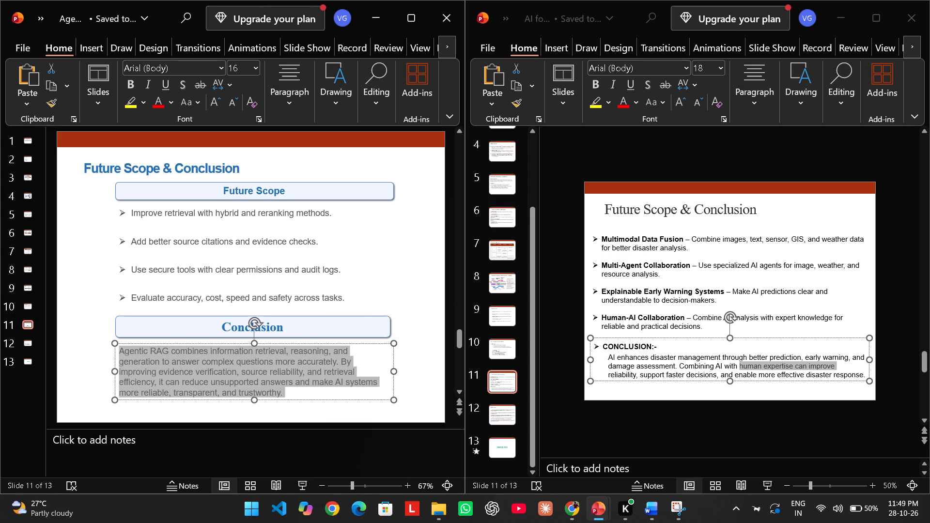
left_click_drag(138, 348, 134, 347)
left_click_drag(391, 374, 409, 369)
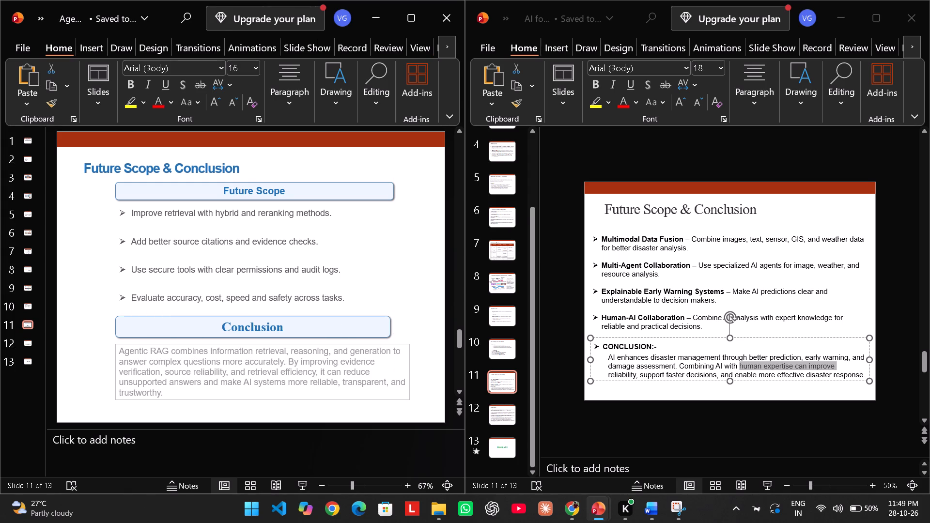
left_click_drag(409, 369, 403, 368)
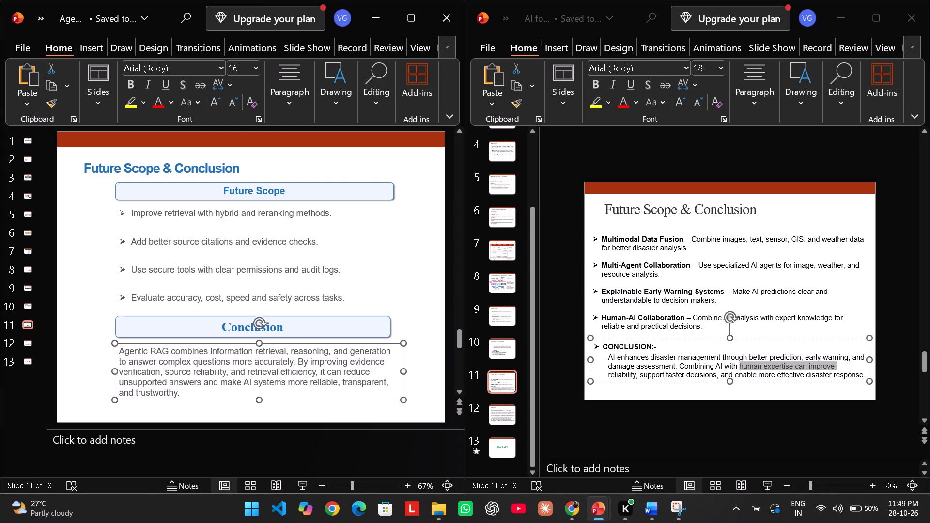
left_click(351, 415)
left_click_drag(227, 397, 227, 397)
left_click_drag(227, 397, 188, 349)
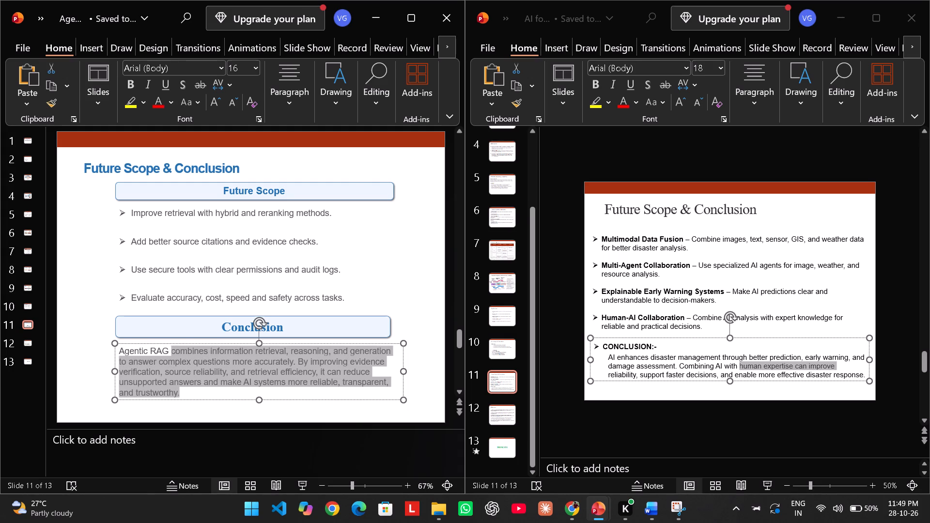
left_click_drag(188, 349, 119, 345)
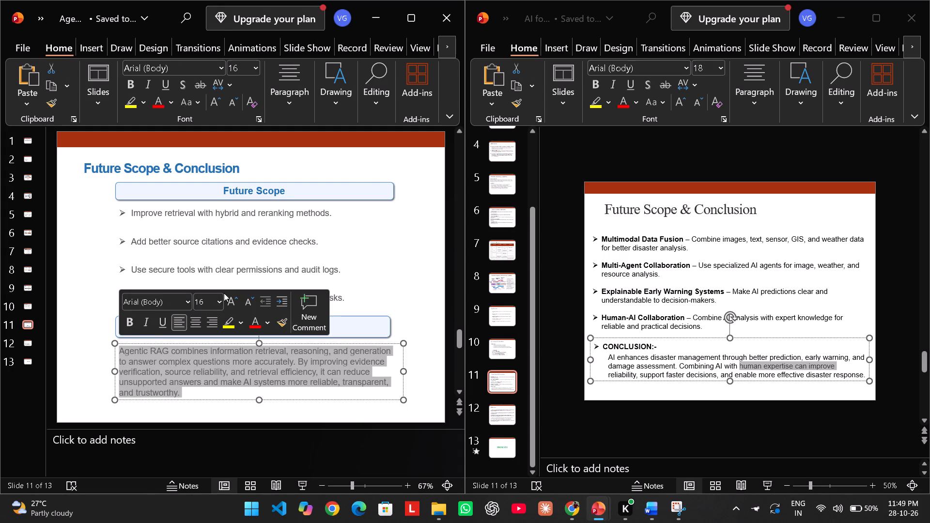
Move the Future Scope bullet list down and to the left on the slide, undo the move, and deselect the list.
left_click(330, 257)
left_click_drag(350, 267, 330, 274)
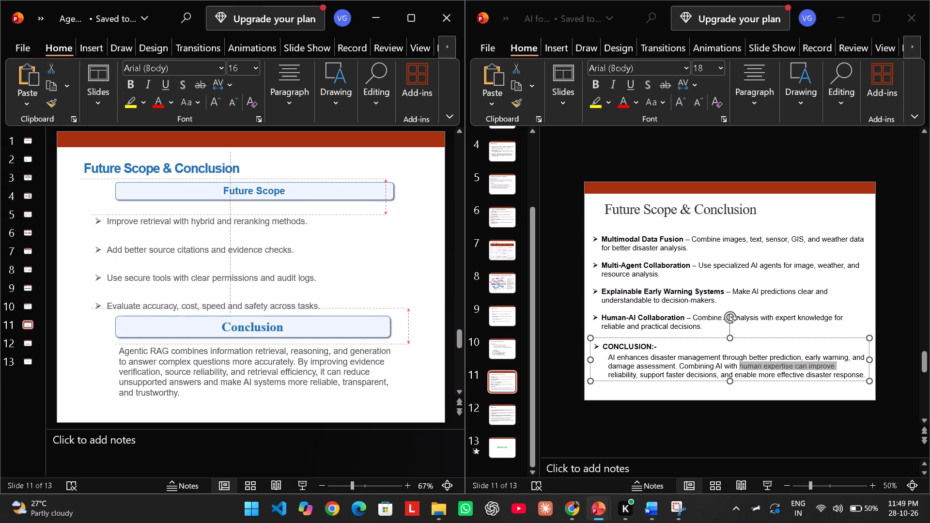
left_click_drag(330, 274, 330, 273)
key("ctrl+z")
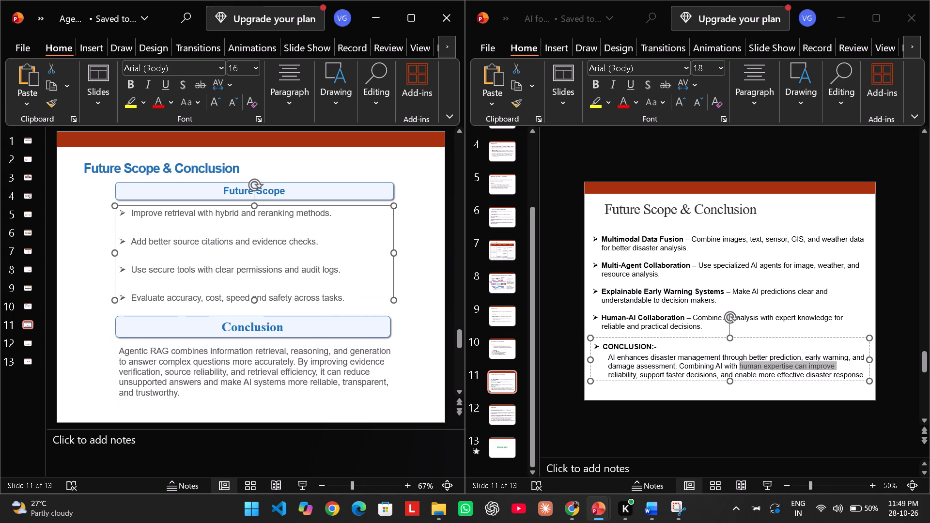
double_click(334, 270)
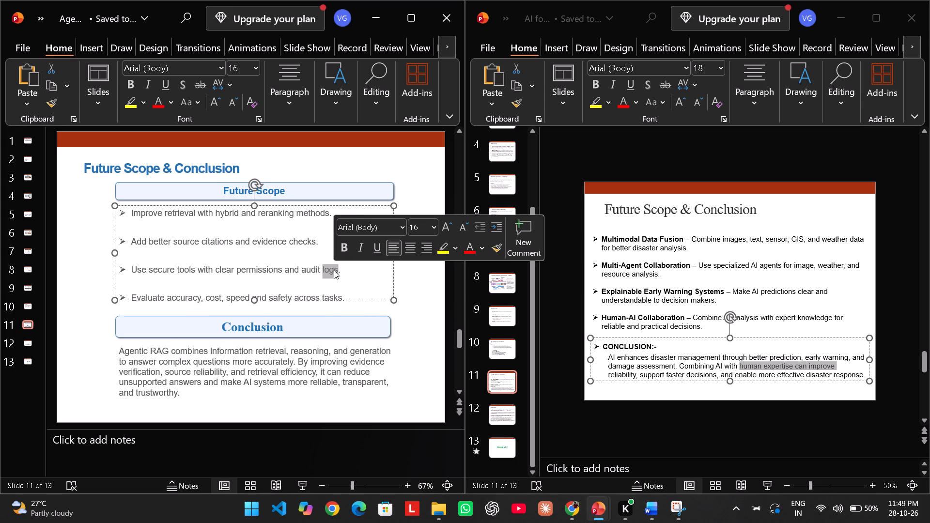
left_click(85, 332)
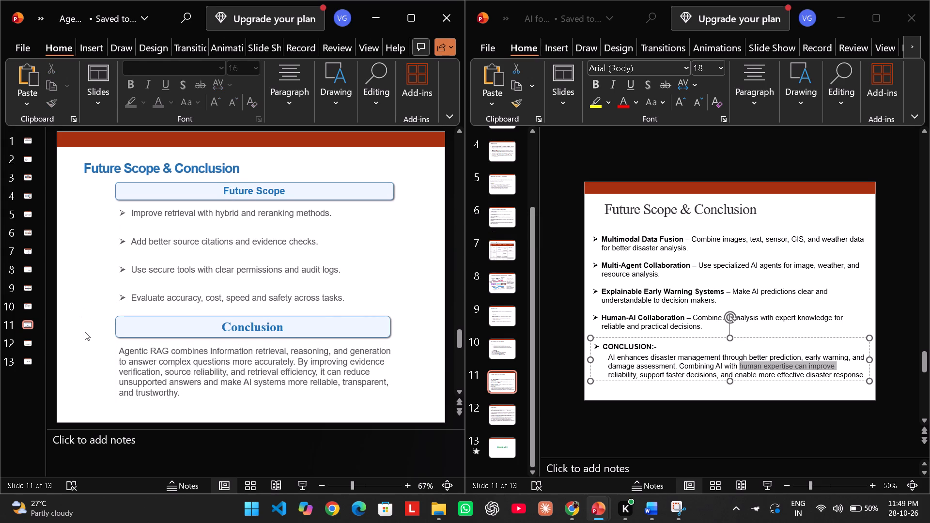
Lower the Conclusion heading box's top edge slightly and extend its right edge to line up with the Future Scope heading box.
left_click(242, 333)
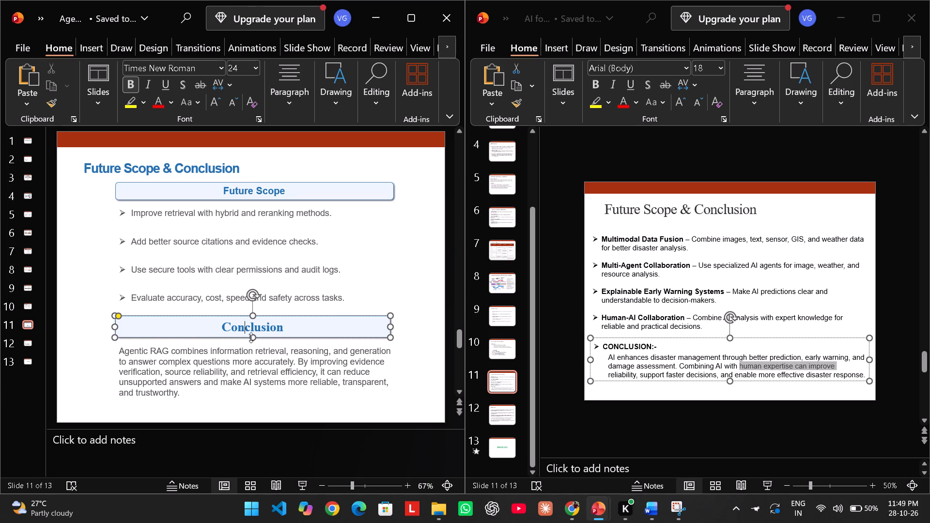
left_click_drag(252, 315, 252, 320)
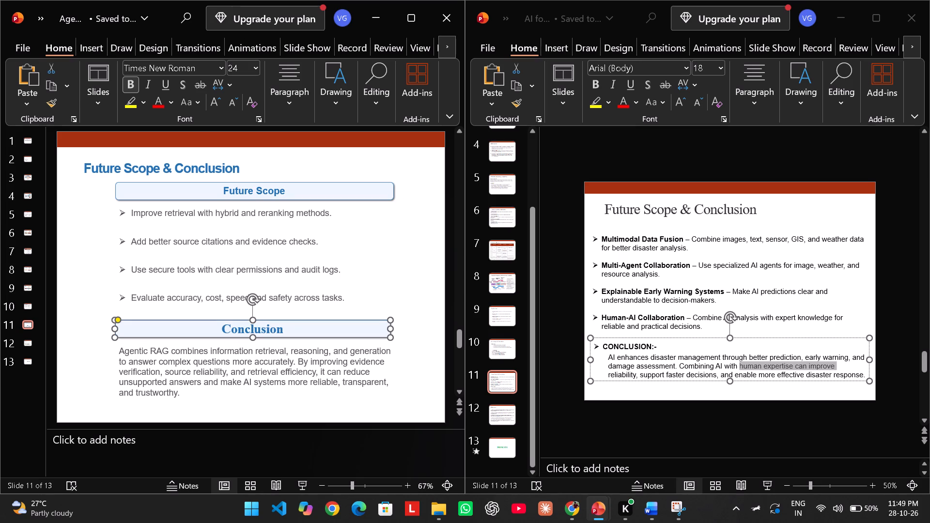
left_click(392, 292)
left_click(422, 340)
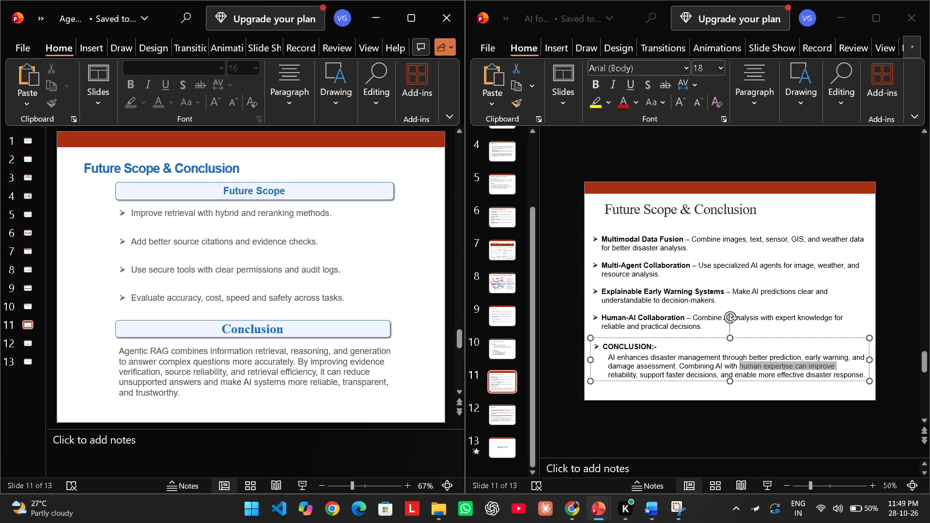
left_click(337, 332)
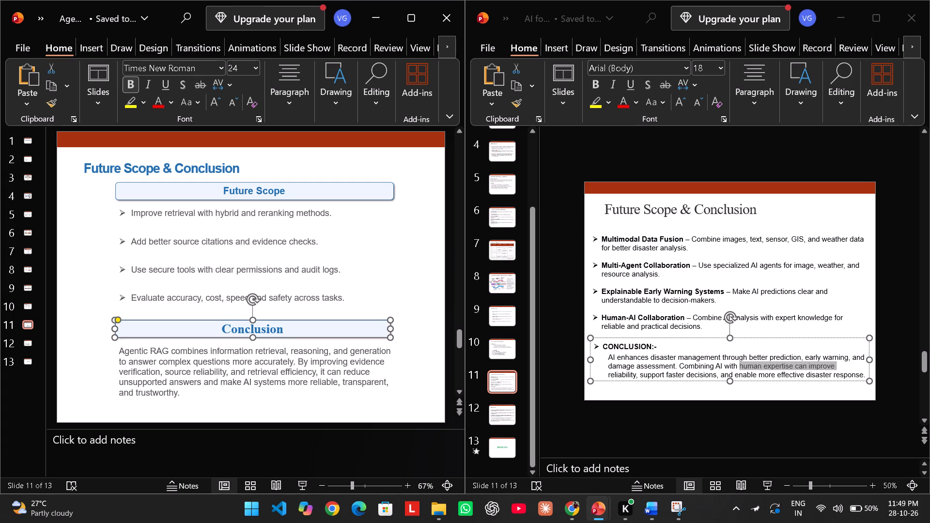
left_click(284, 319)
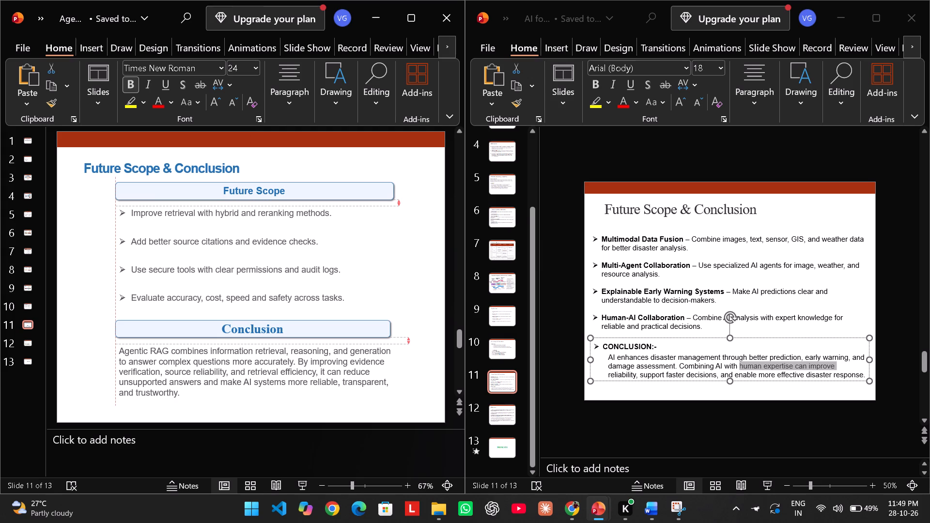
left_click(393, 327)
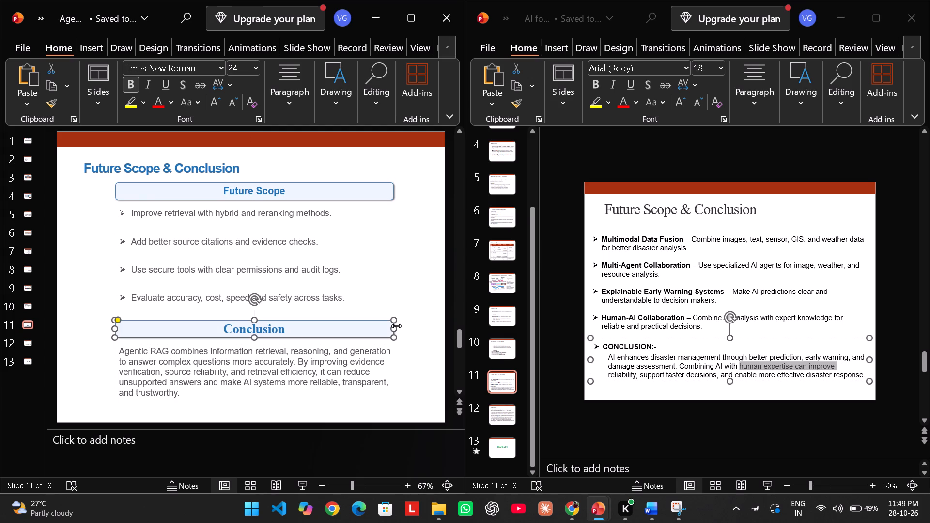
left_click(413, 344)
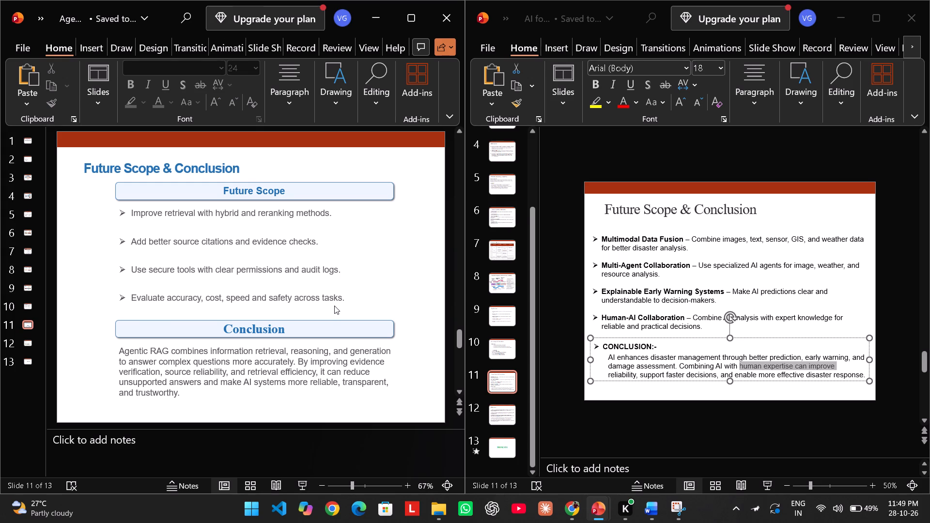
On slide 9, Applications, set the Education and Customer Support headings to font size 16.
scroll(334, 306, "down", 1)
scroll(694, 265, "down", 1)
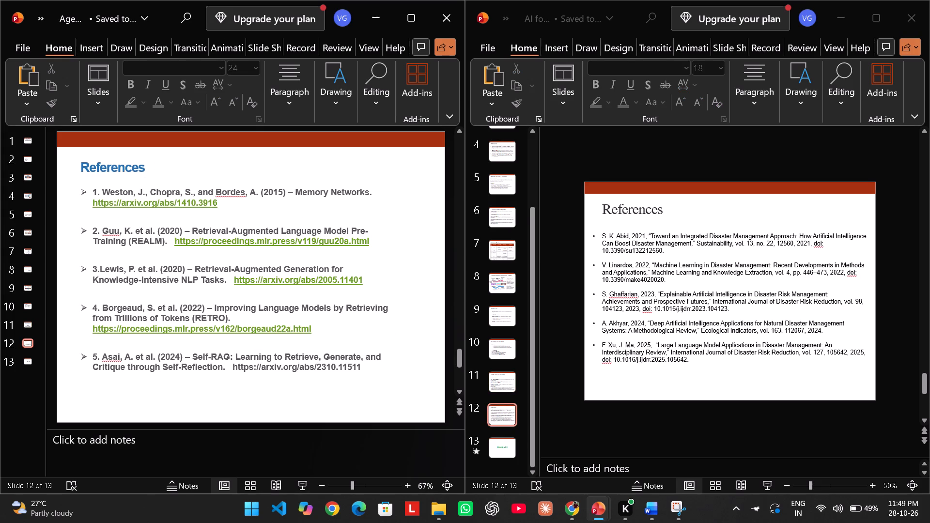
scroll(694, 265, "up", 2)
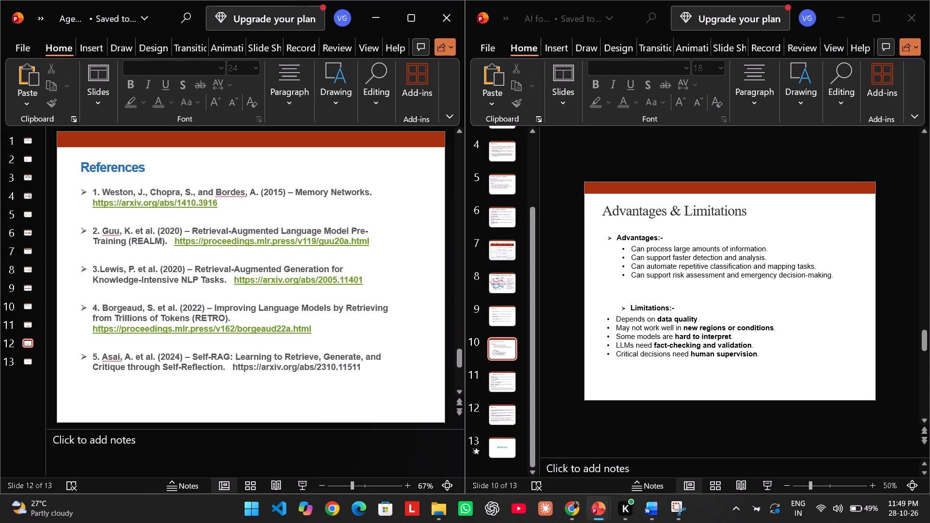
scroll(367, 351, "up", 2)
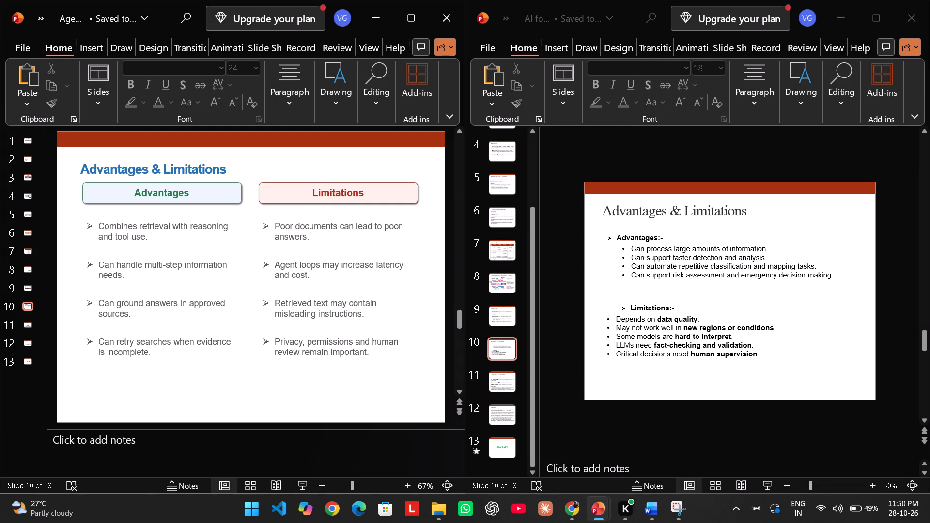
scroll(299, 294, "up", 1)
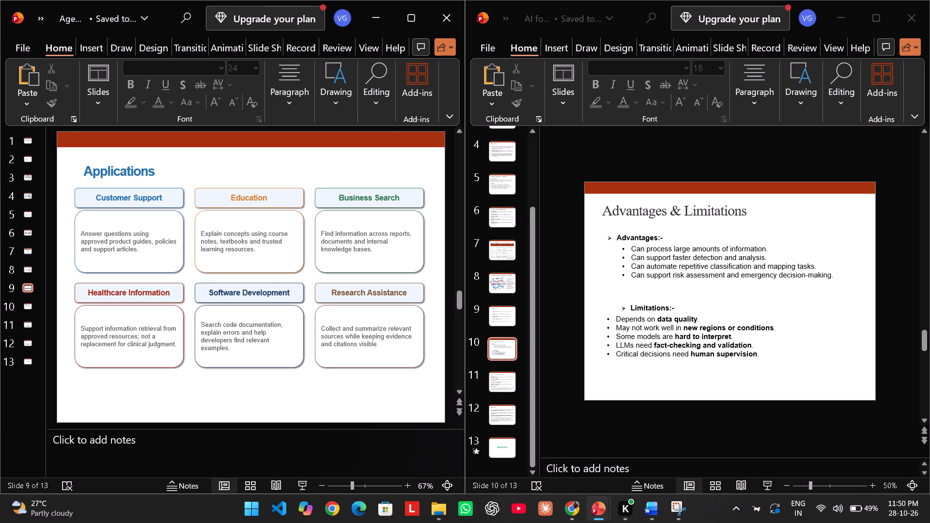
left_click(273, 193)
double_click(249, 199)
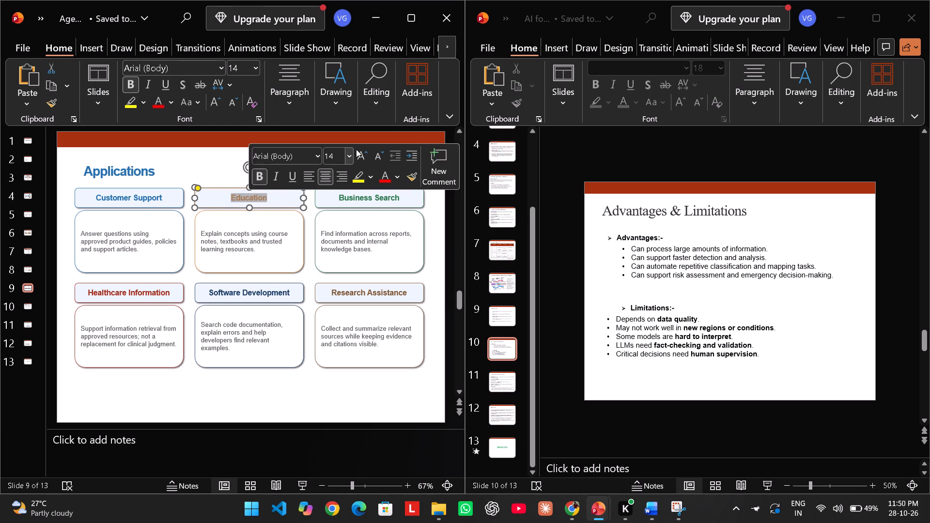
left_click(352, 155)
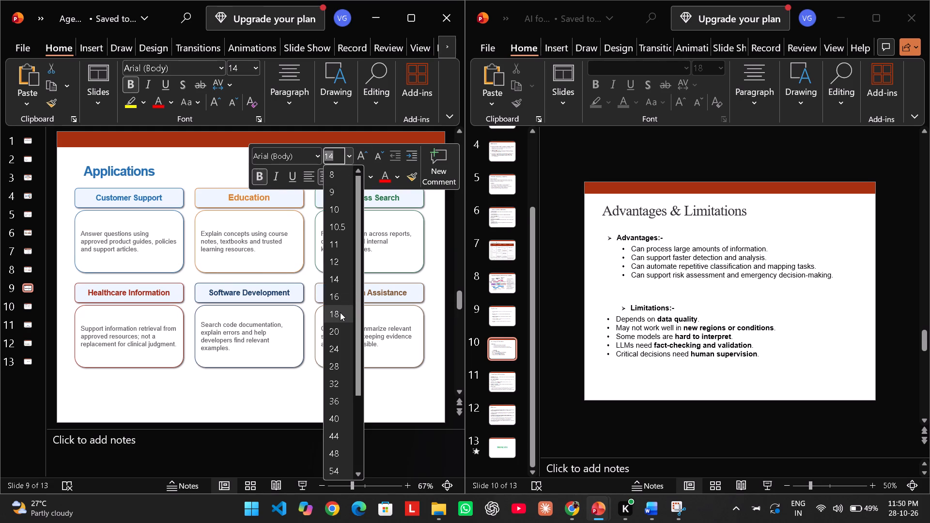
left_click(338, 302)
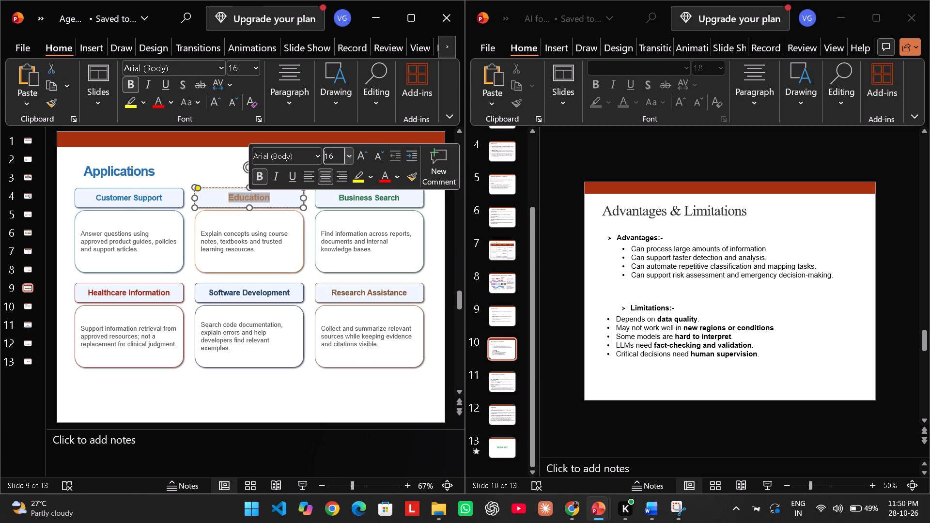
triple_click(116, 198)
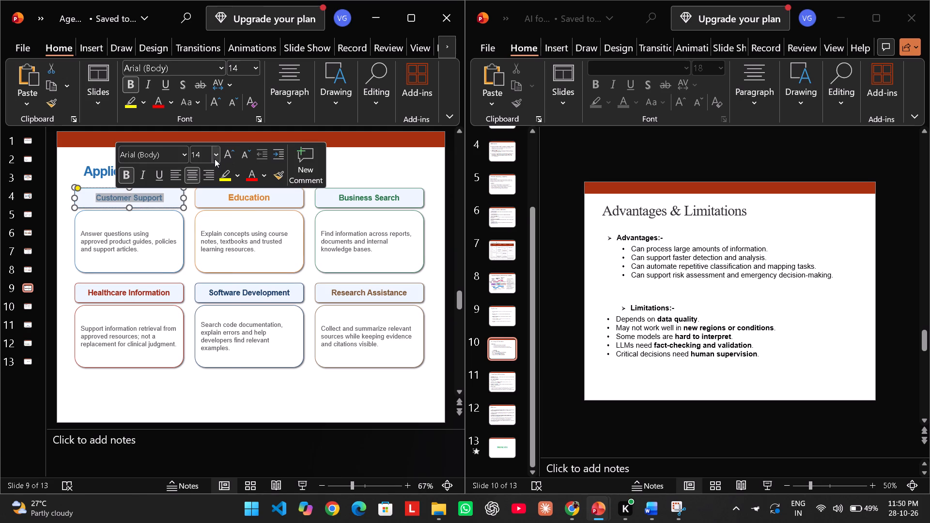
left_click(215, 159)
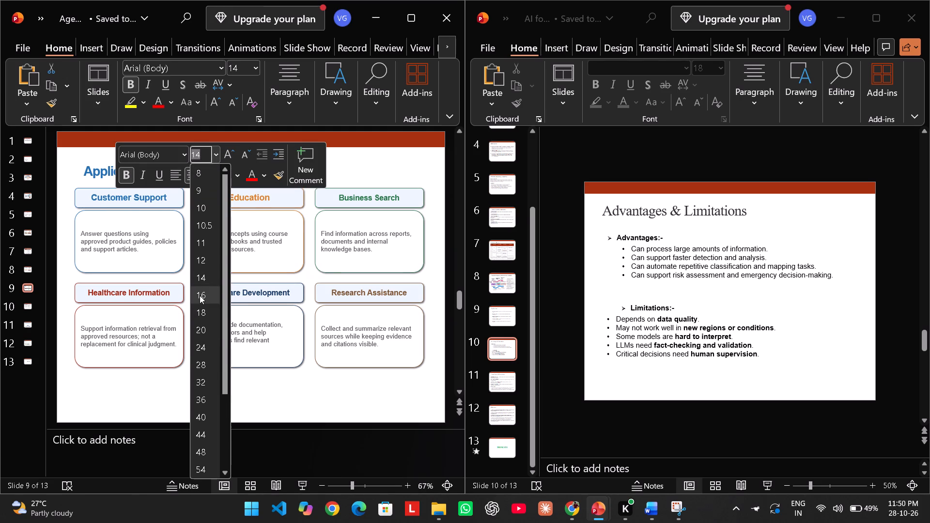
left_click(200, 295)
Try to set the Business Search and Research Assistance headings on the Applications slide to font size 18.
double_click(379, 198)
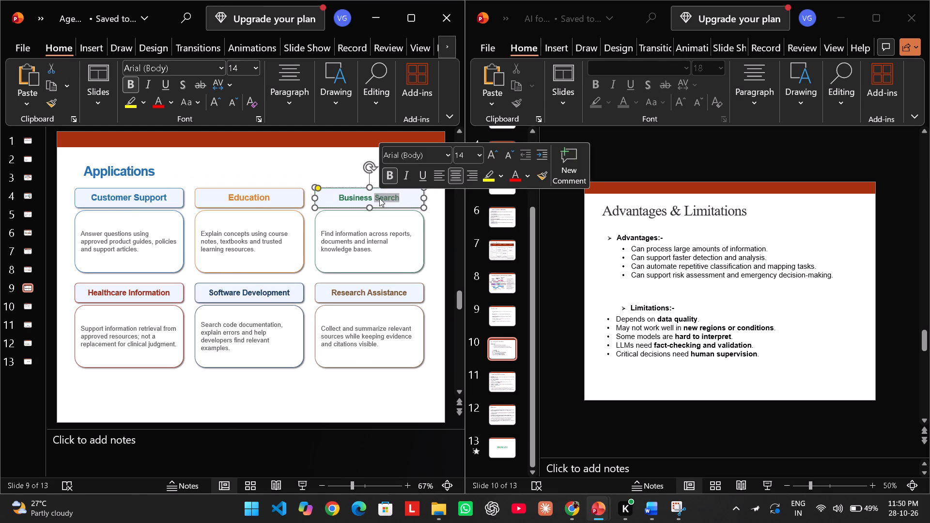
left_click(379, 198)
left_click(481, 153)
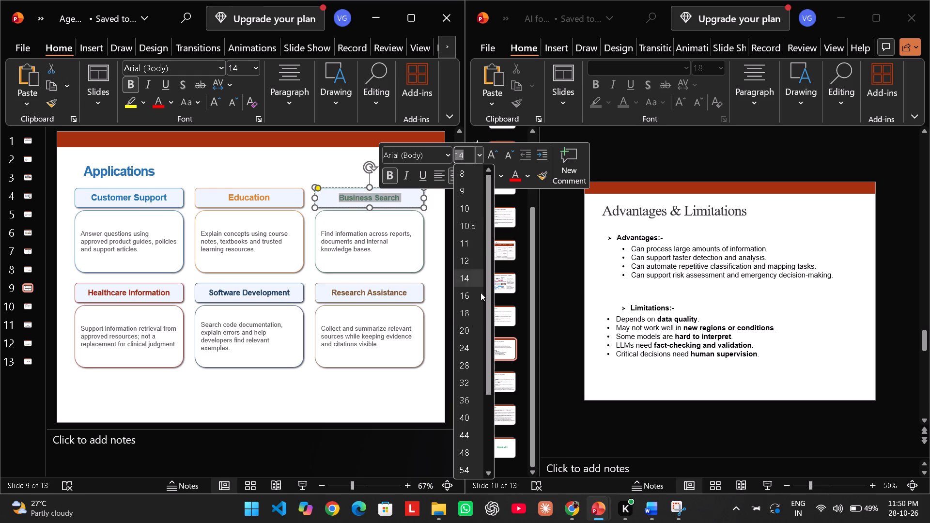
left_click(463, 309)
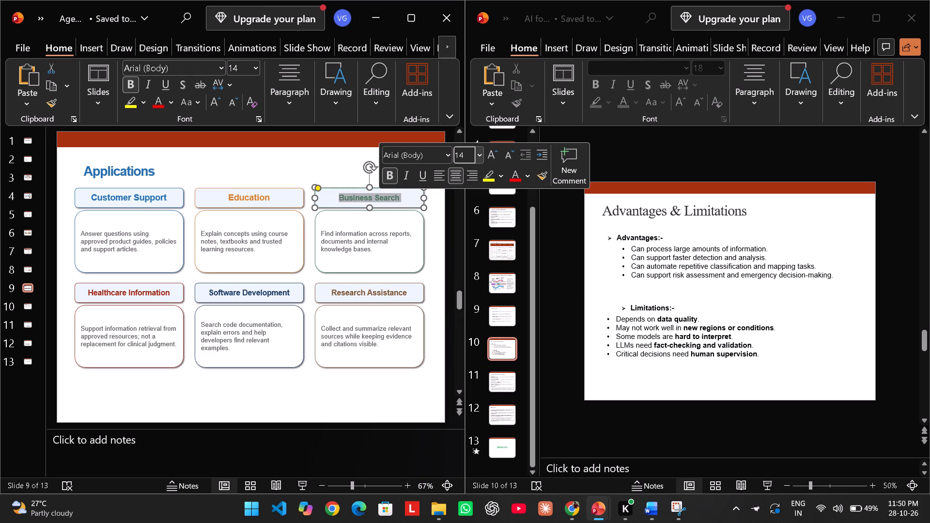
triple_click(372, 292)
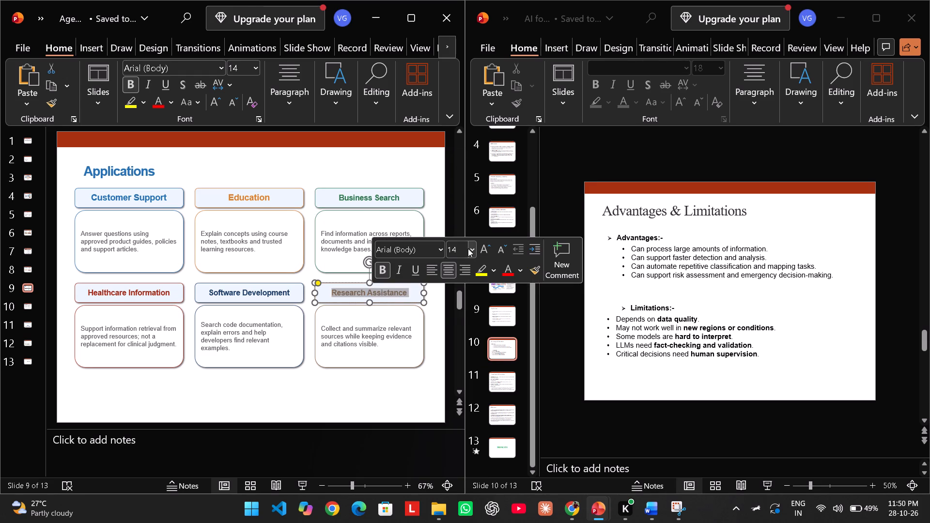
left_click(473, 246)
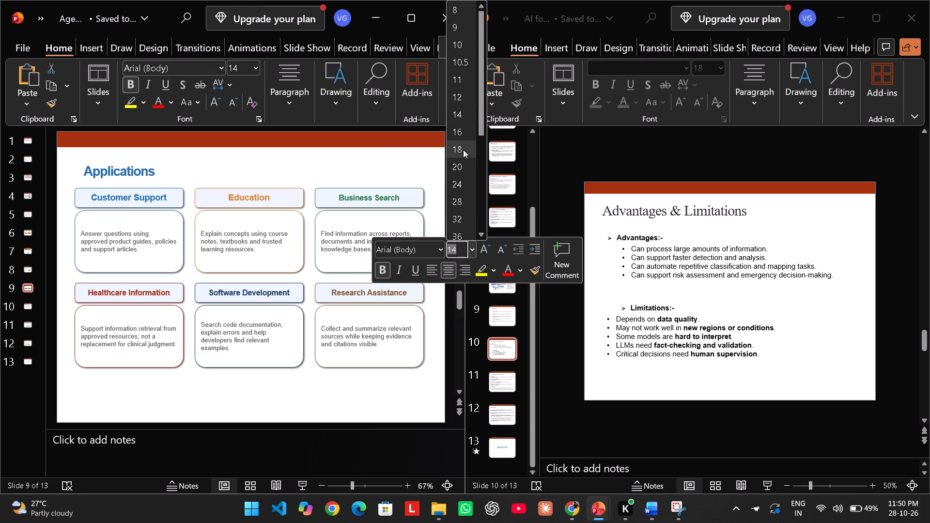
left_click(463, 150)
Set the Software Development heading on the Applications slide to font size 16.
triple_click(262, 292)
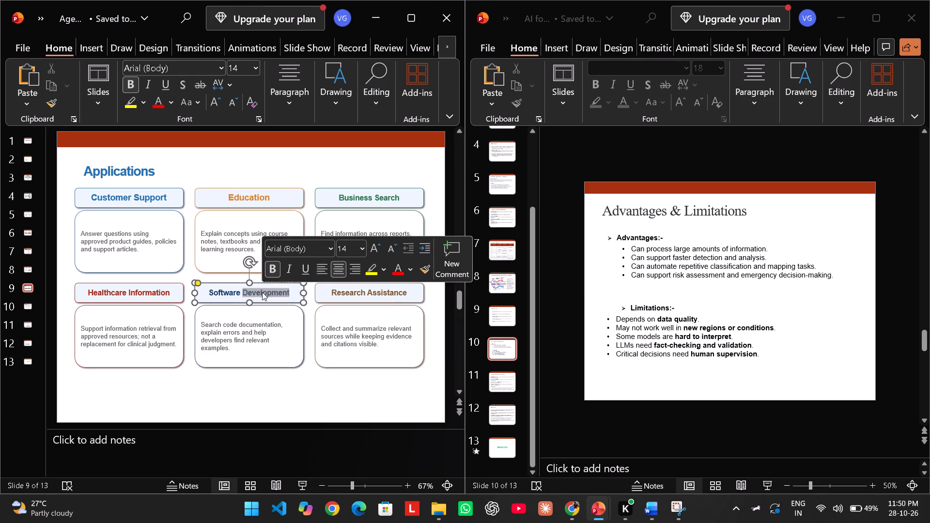
left_click(361, 249)
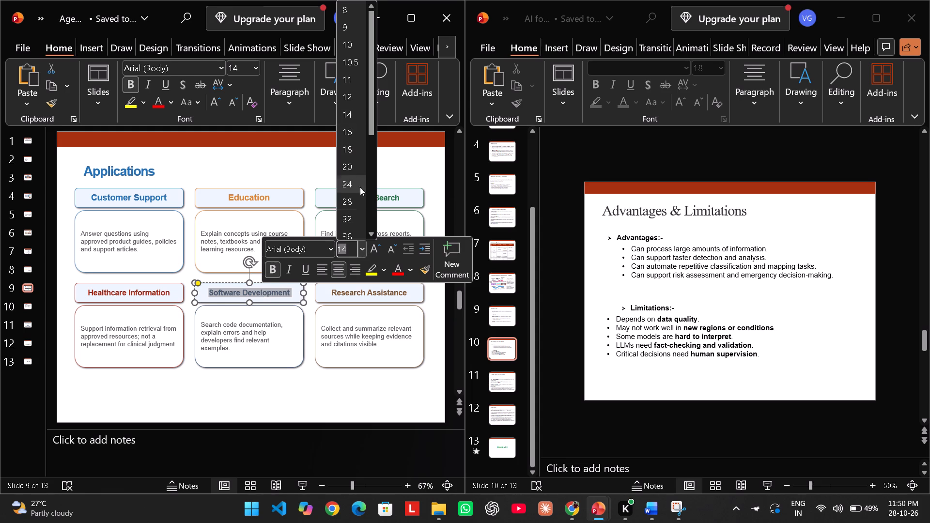
left_click(355, 132)
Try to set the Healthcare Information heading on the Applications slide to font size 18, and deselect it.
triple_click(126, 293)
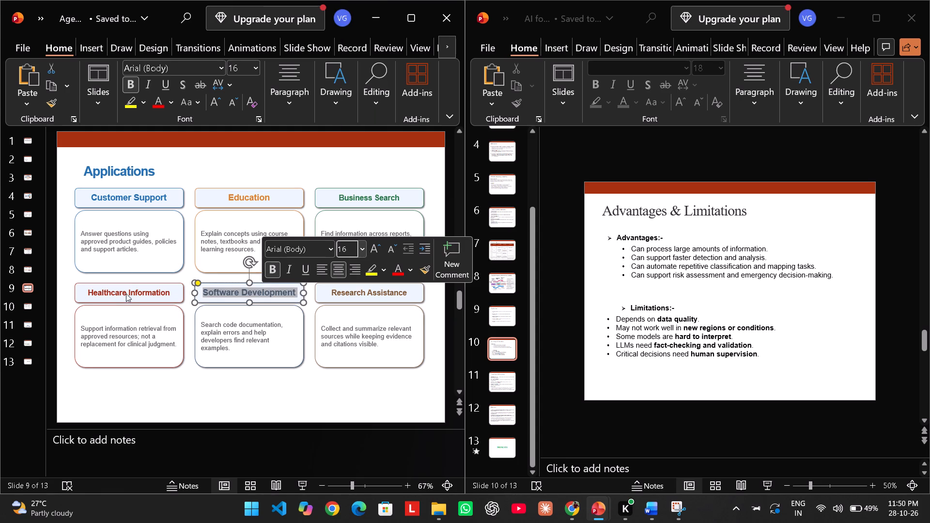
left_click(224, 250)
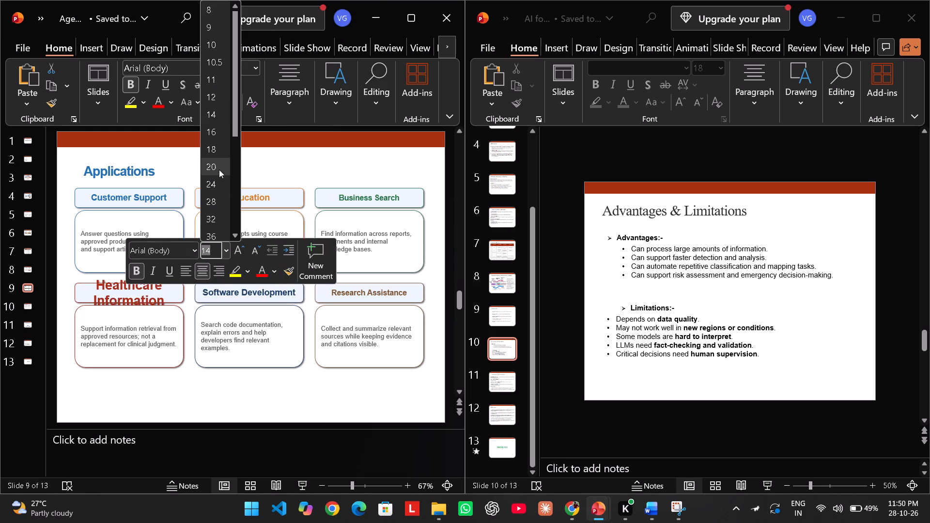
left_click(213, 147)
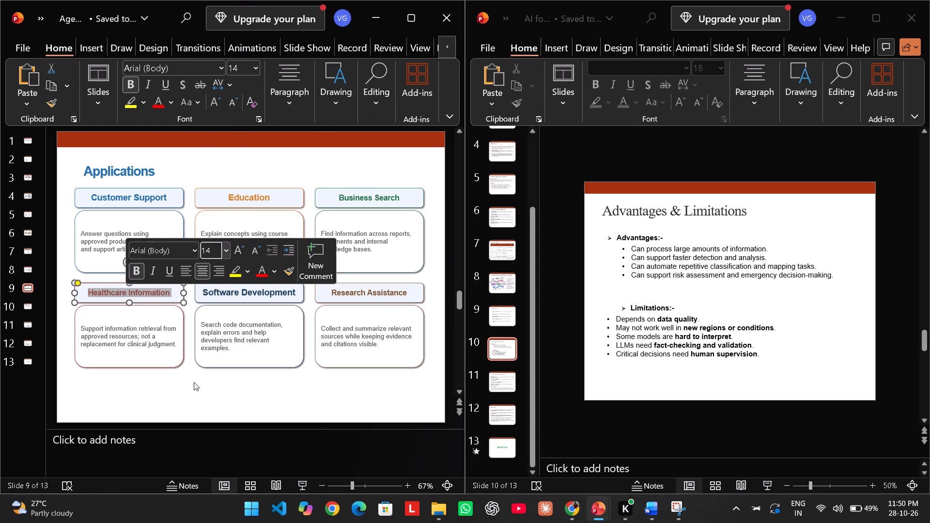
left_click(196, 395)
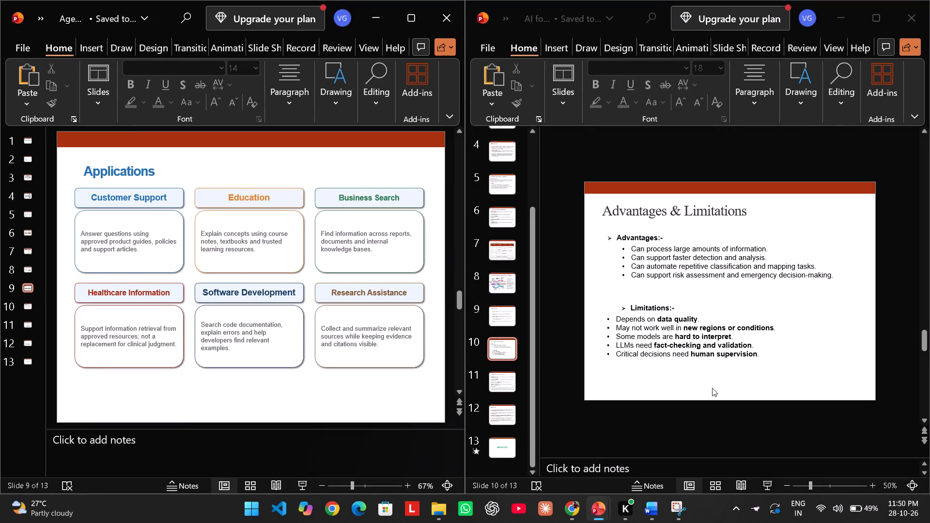
Compare the Applications slide with the matching slides of the disaster management reference presentation.
scroll(674, 255, "up", 10)
scroll(674, 255, "down", 1)
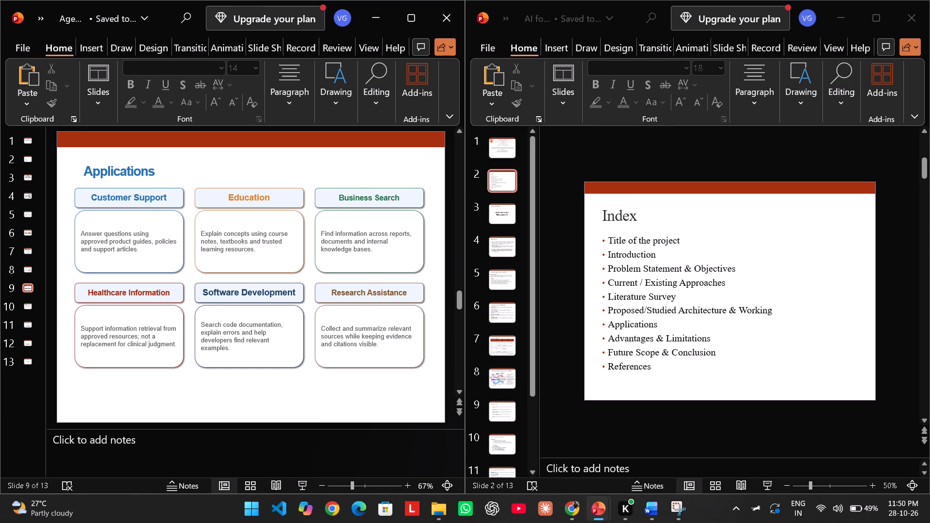
scroll(314, 319, "down", 1)
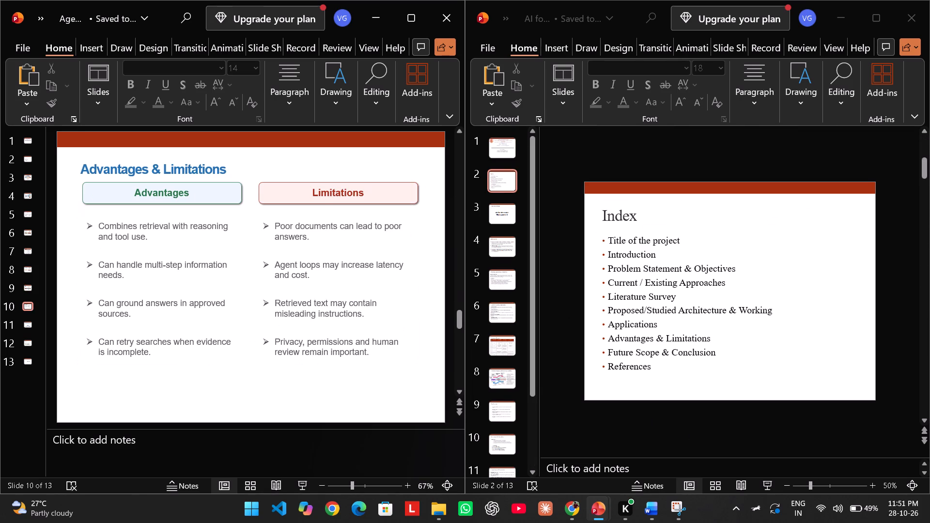
scroll(314, 319, "up", 1)
scroll(634, 314, "down", 7)
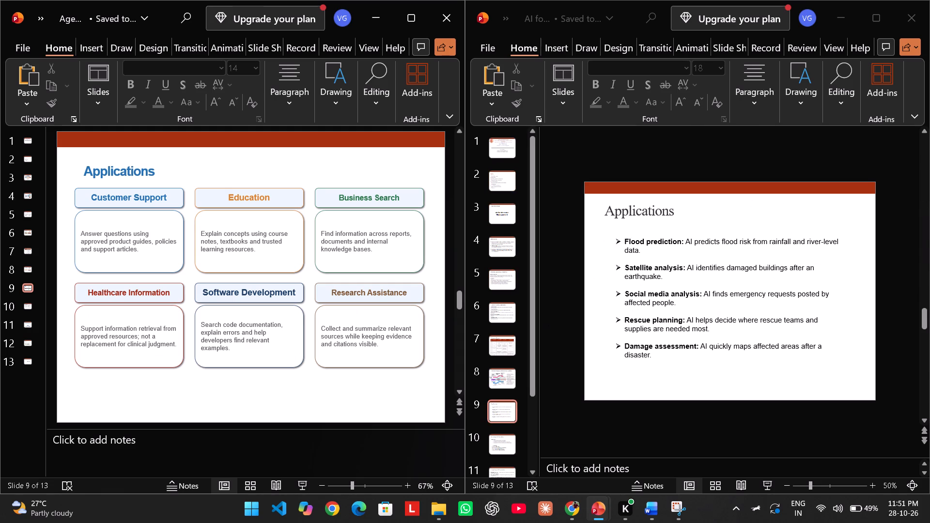
scroll(634, 314, "down", 2)
scroll(634, 314, "up", 2)
scroll(634, 314, "down", 1)
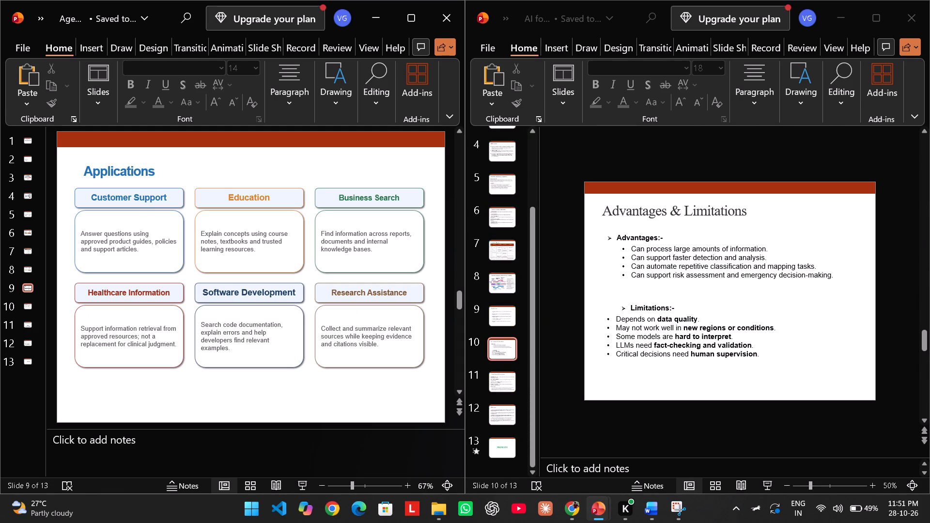
scroll(634, 314, "up", 1)
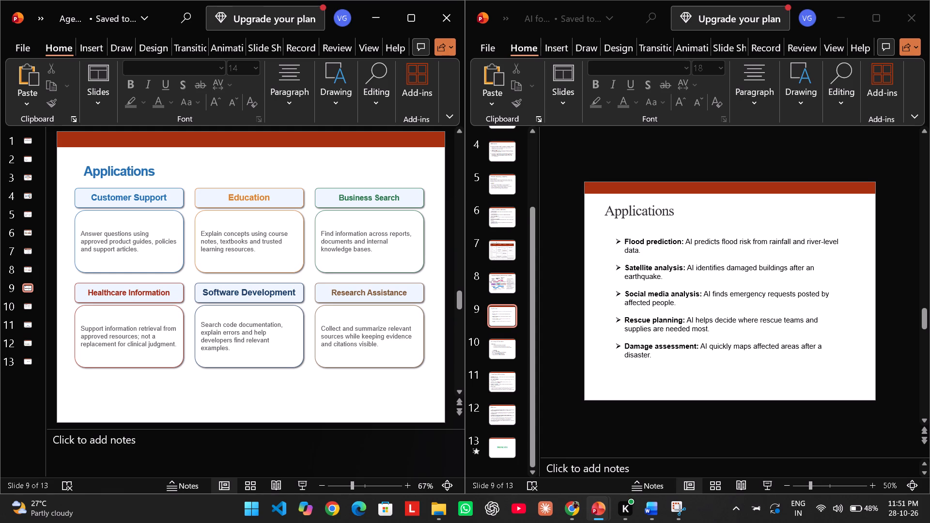
Check the font sizes of the box headings and body text on the Knowledge Sources & Retrieval slide.
scroll(262, 327, "up", 1)
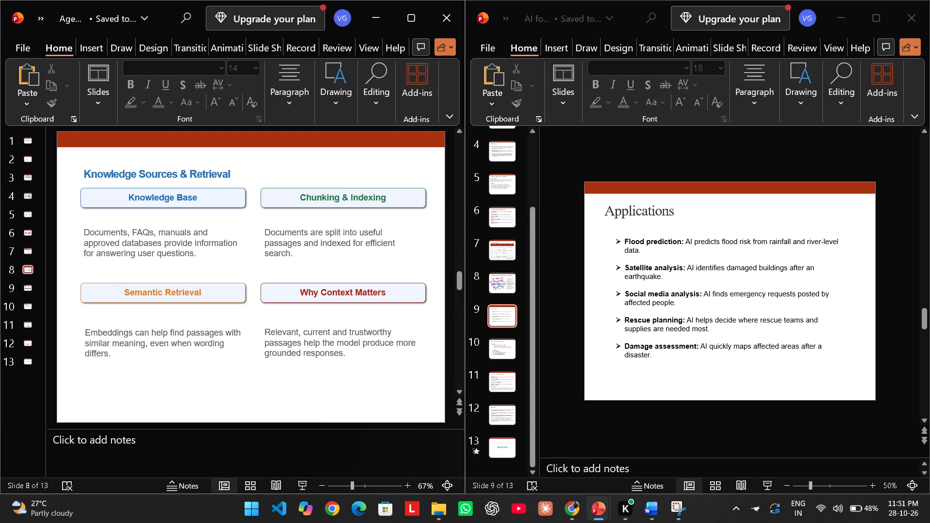
triple_click(150, 197)
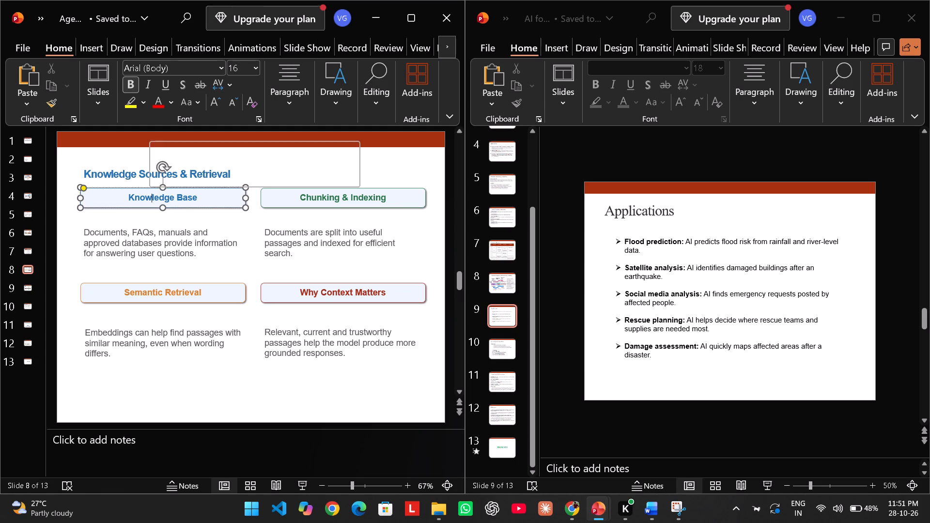
triple_click(346, 193)
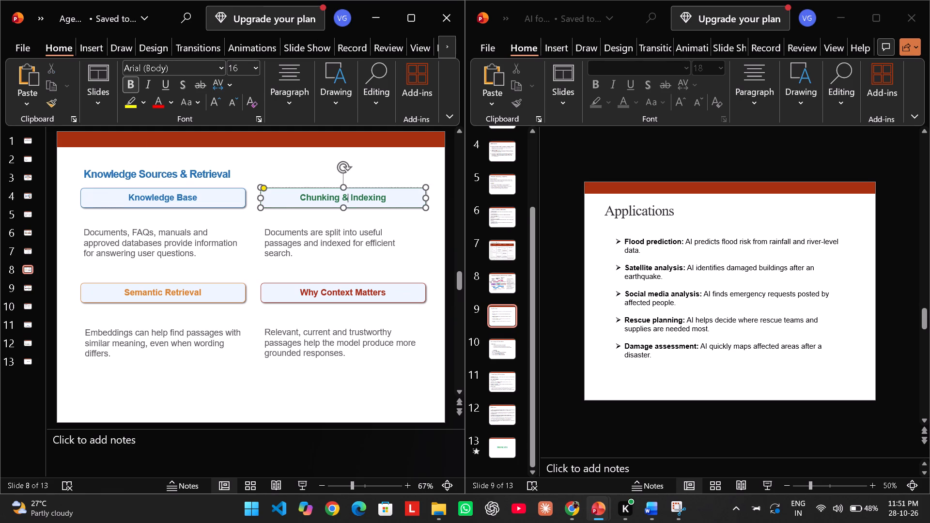
triple_click(374, 295)
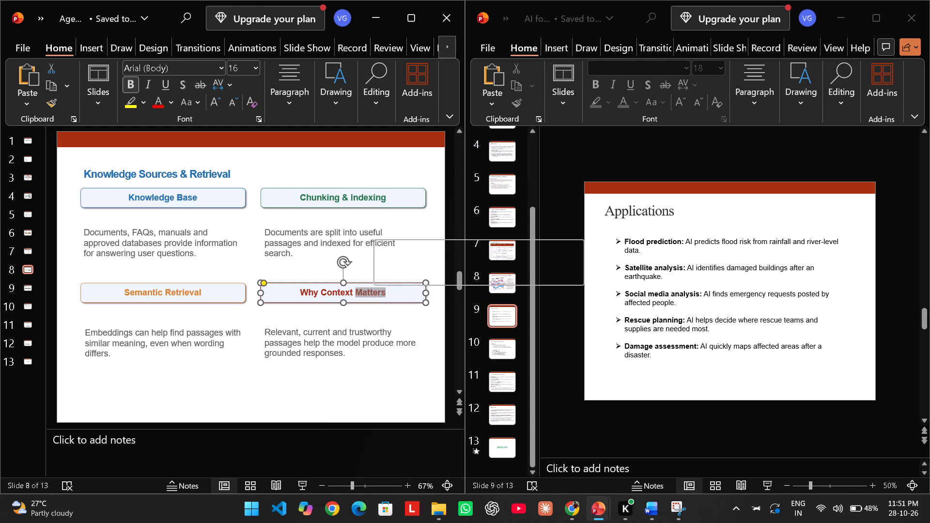
triple_click(198, 293)
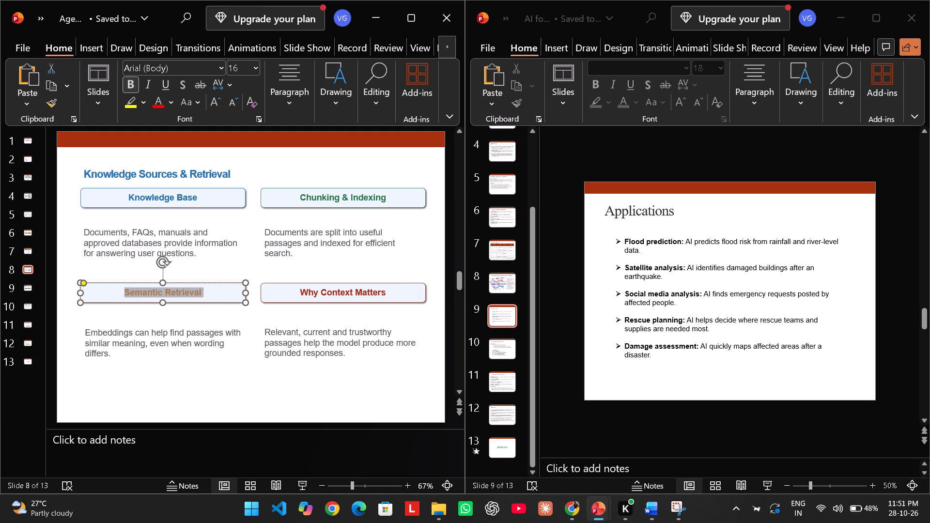
left_click(216, 351)
left_click(216, 352)
double_click(210, 346)
left_click(210, 346)
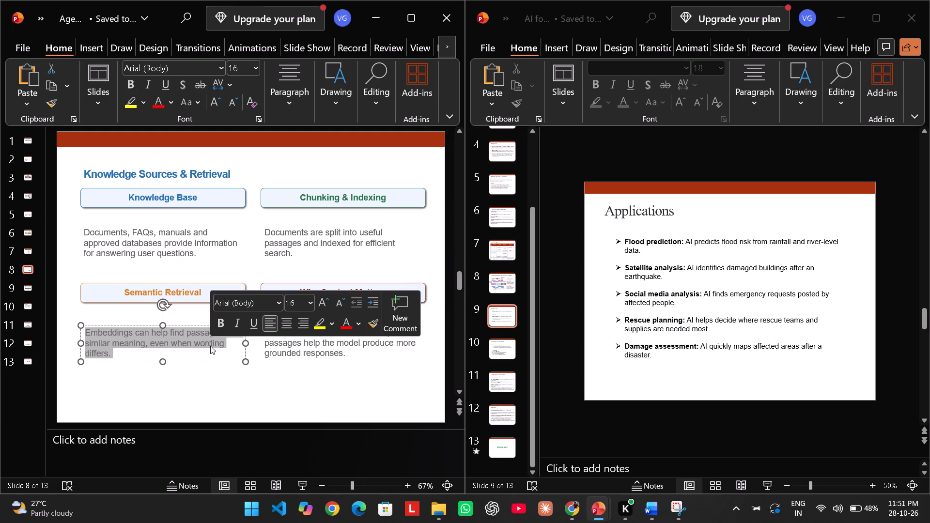
Set the Knowledge Sources & Retrieval slide title to font size 24.
triple_click(177, 172)
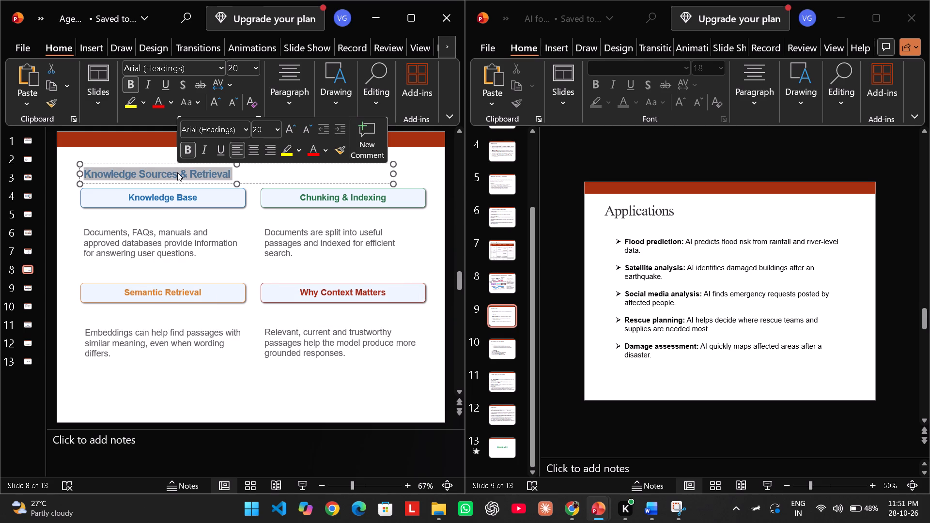
left_click(279, 132)
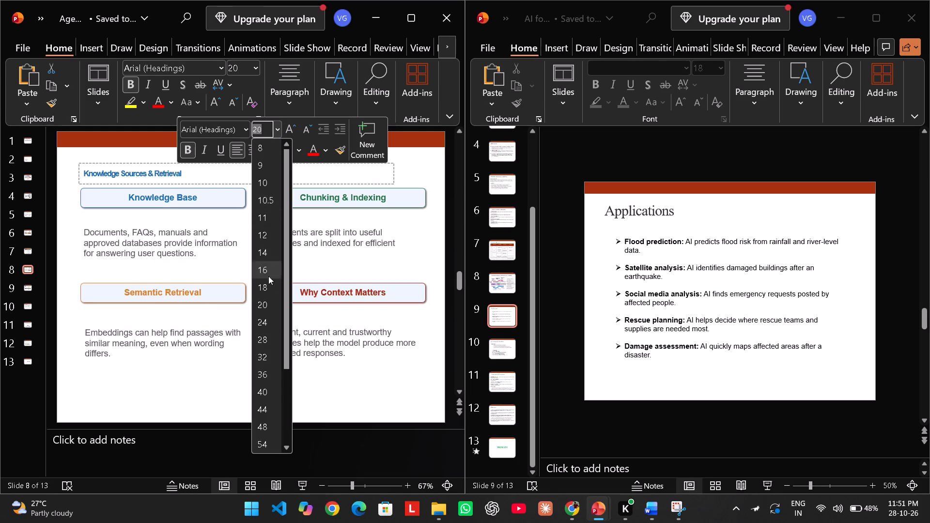
left_click(268, 315)
left_click(225, 372)
Check the title font sizes on the Applications, Advantages & Limitations and Literature Survey slides.
scroll(225, 377, "down", 1)
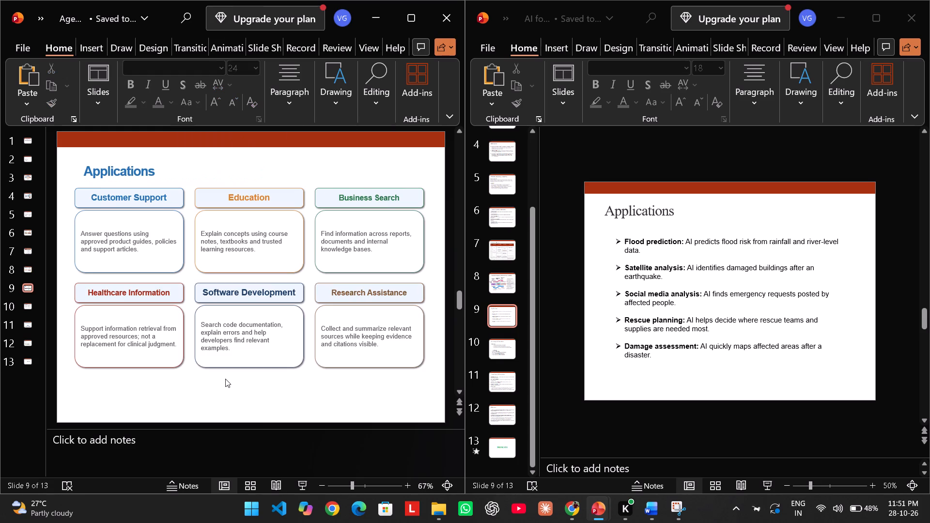
double_click(131, 172)
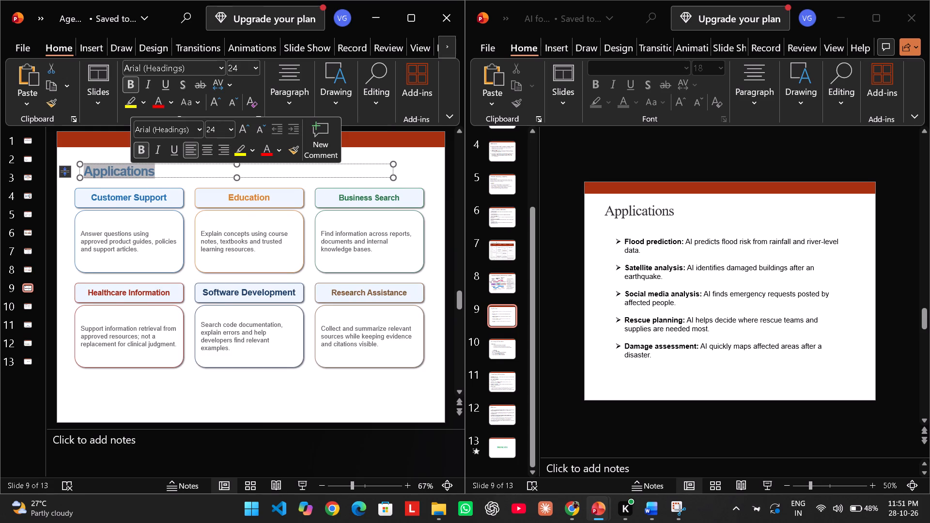
scroll(175, 334, "down", 1)
triple_click(195, 166)
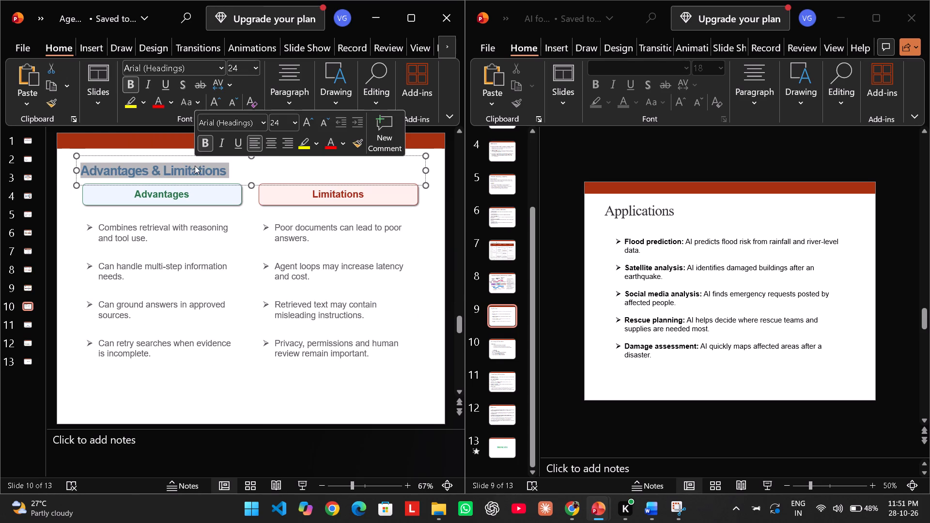
scroll(207, 250, "up", 2)
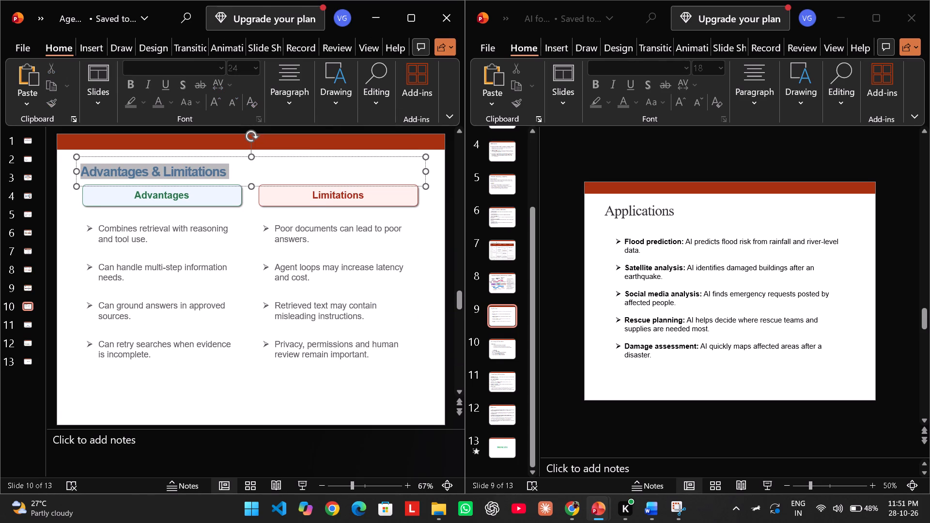
scroll(207, 250, "up", 2)
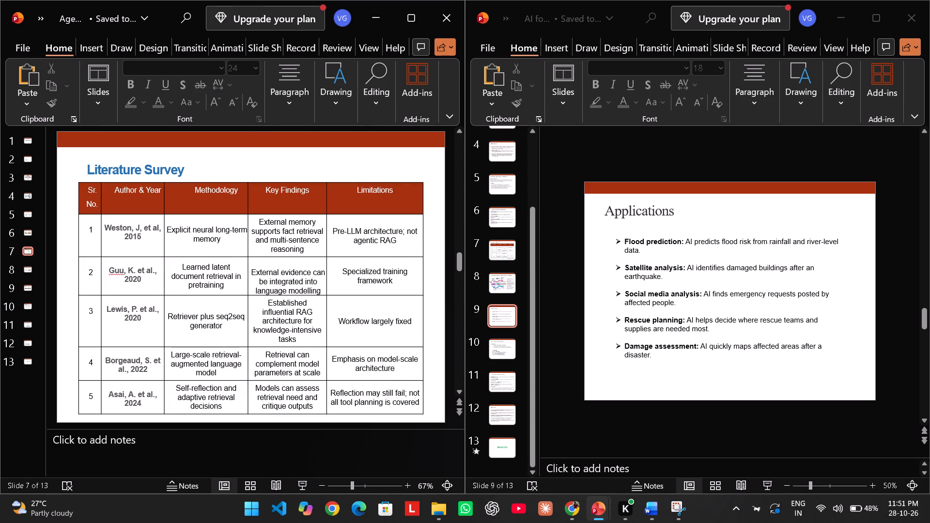
double_click(145, 168)
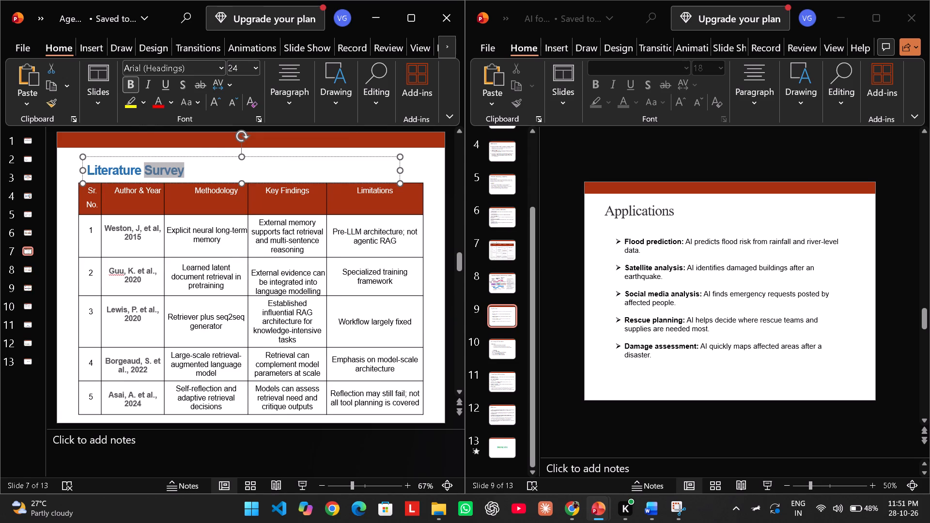
left_click(432, 192)
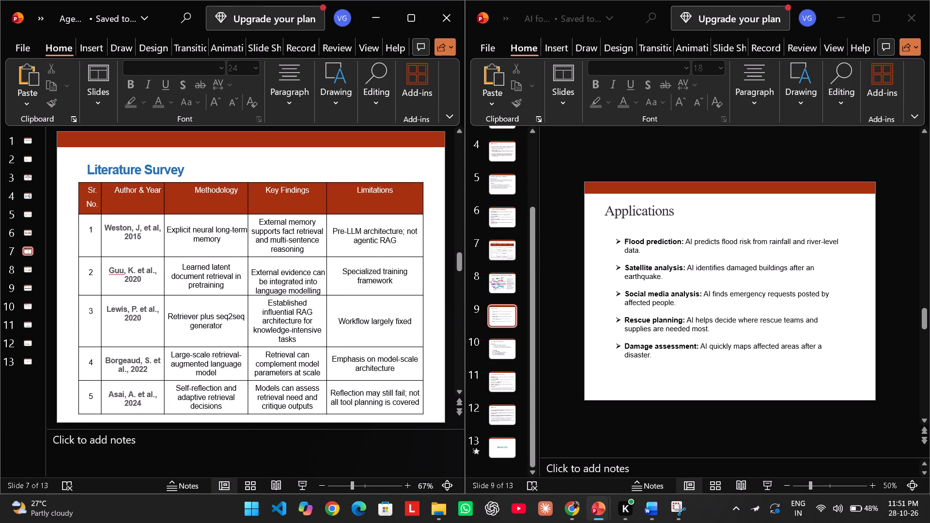
Set the Current / Existing Approaches slide title to font size 24 and check the sizes of its four box headings.
scroll(319, 218, "up", 1)
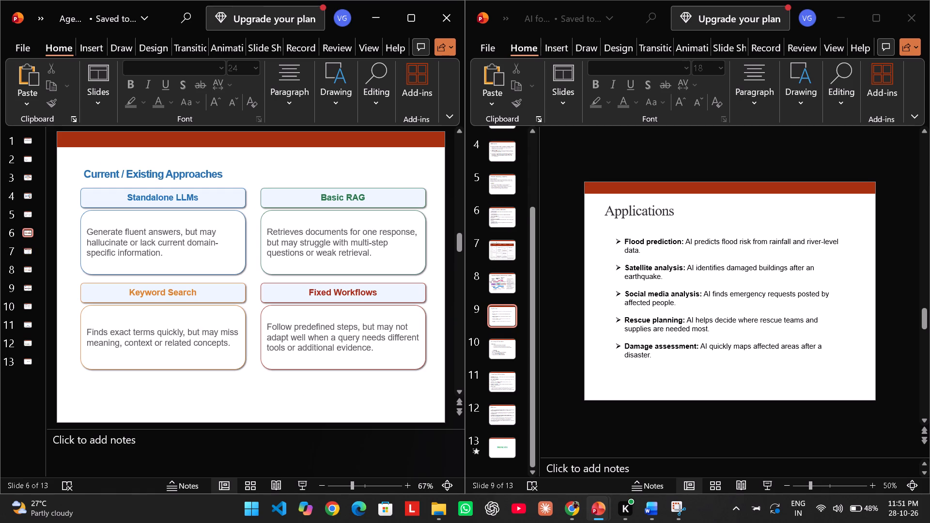
triple_click(181, 175)
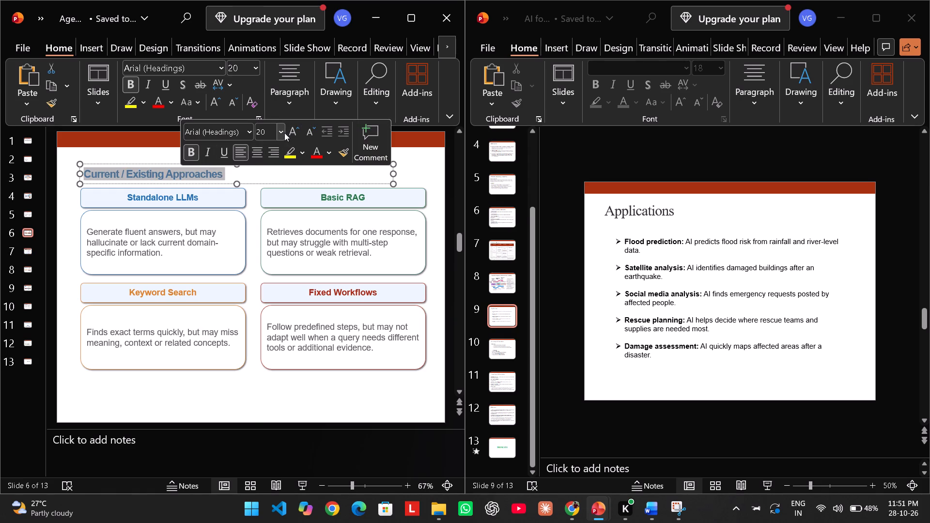
left_click(284, 133)
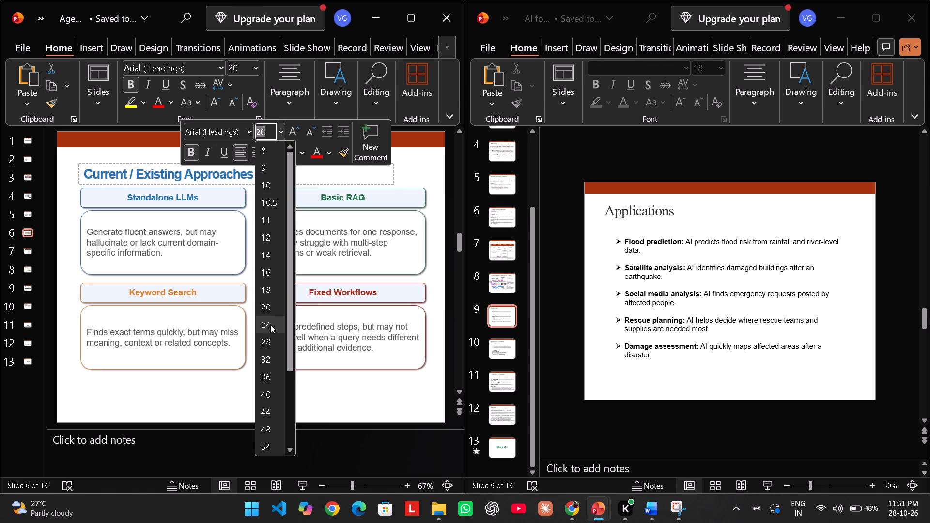
left_click(270, 324)
left_click(195, 401)
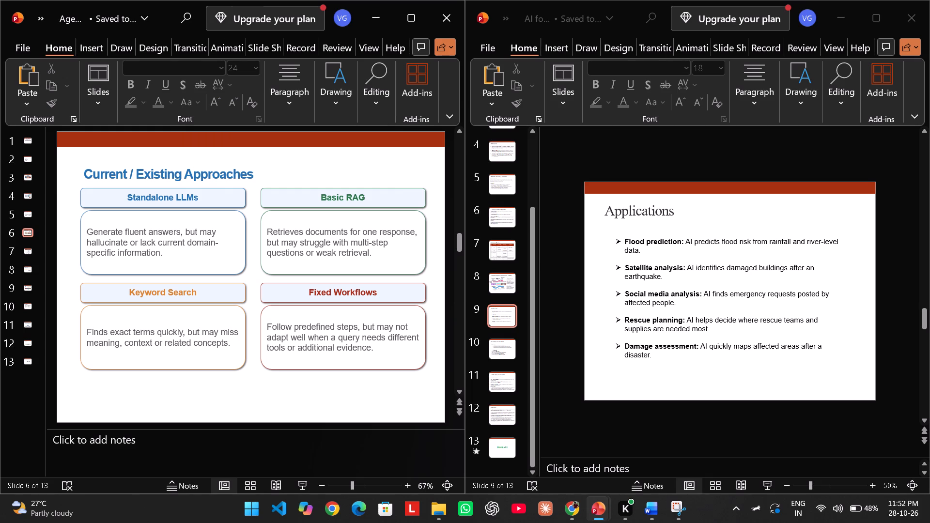
double_click(347, 200)
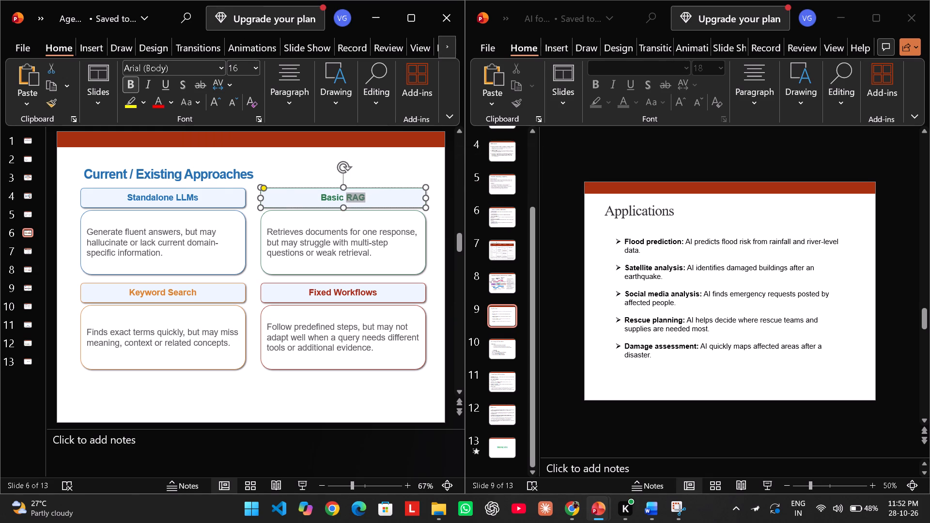
triple_click(347, 293)
triple_click(186, 292)
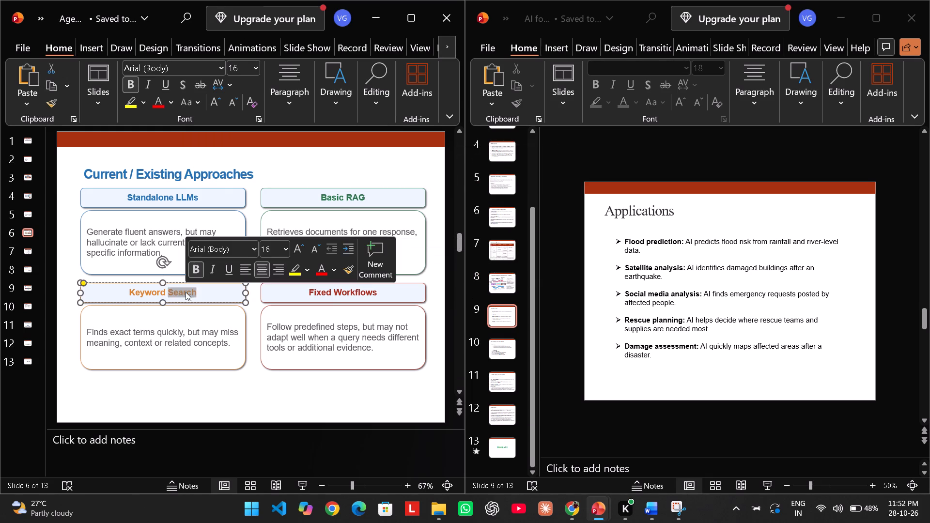
triple_click(184, 194)
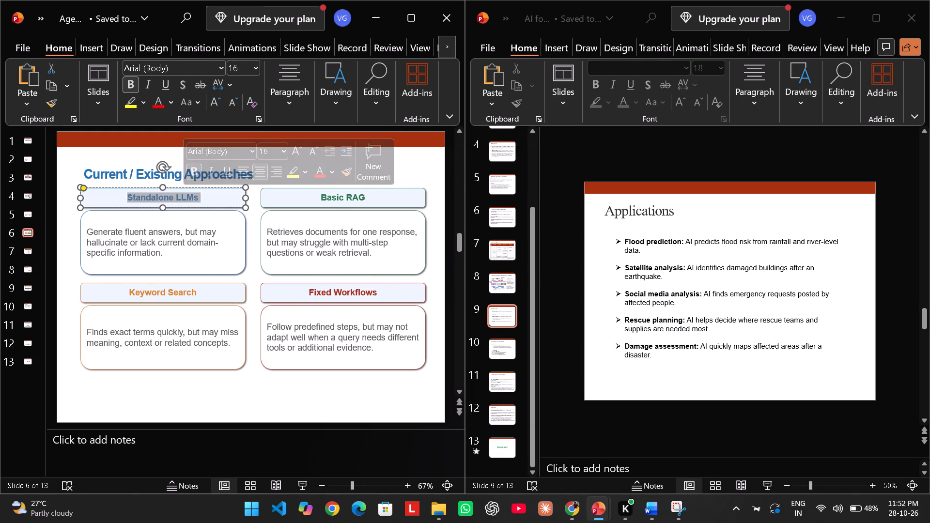
Set the Problem Statement & Objectives slide title to font size 24 and check the sizes of its box headings and bullets.
scroll(264, 220, "up", 1)
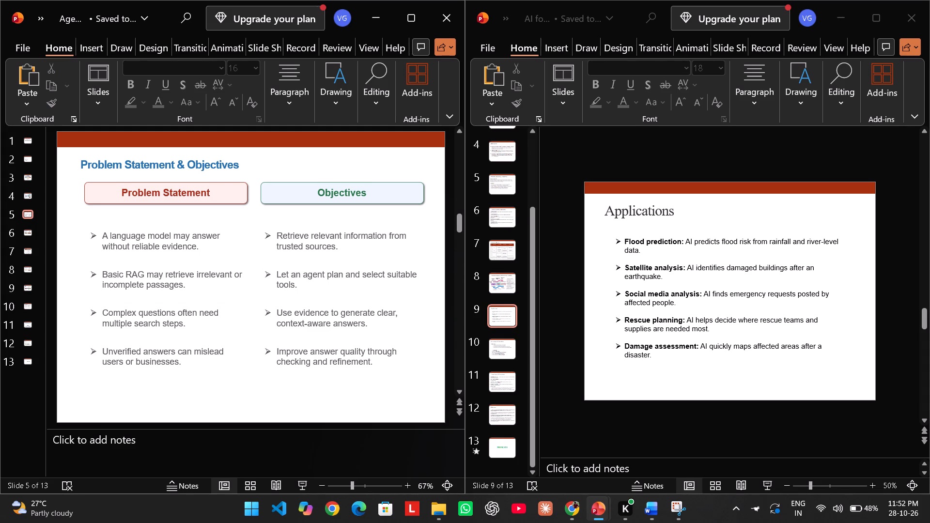
triple_click(156, 166)
left_click(255, 124)
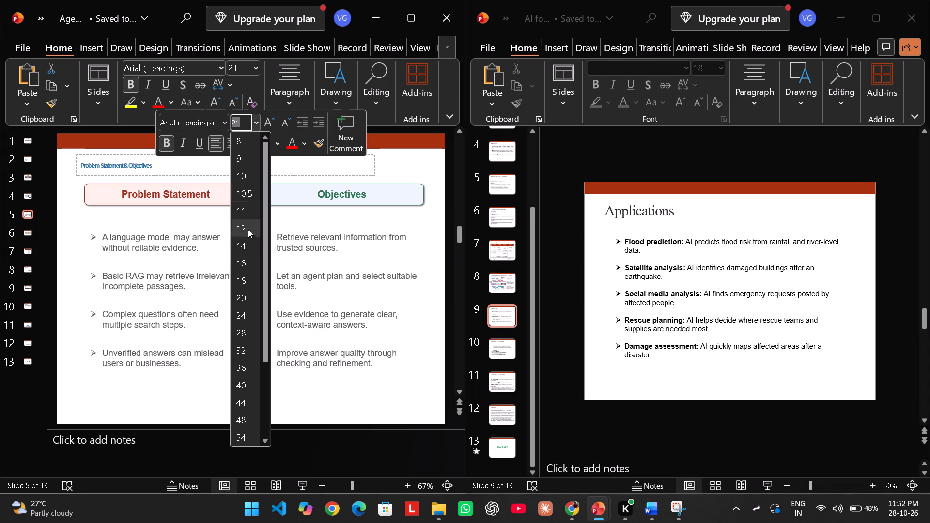
left_click(245, 317)
triple_click(190, 195)
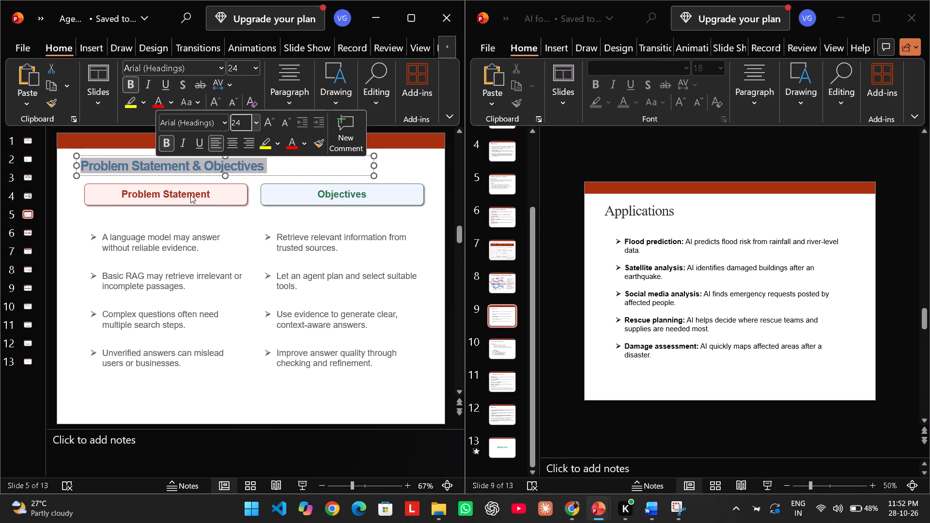
double_click(331, 192)
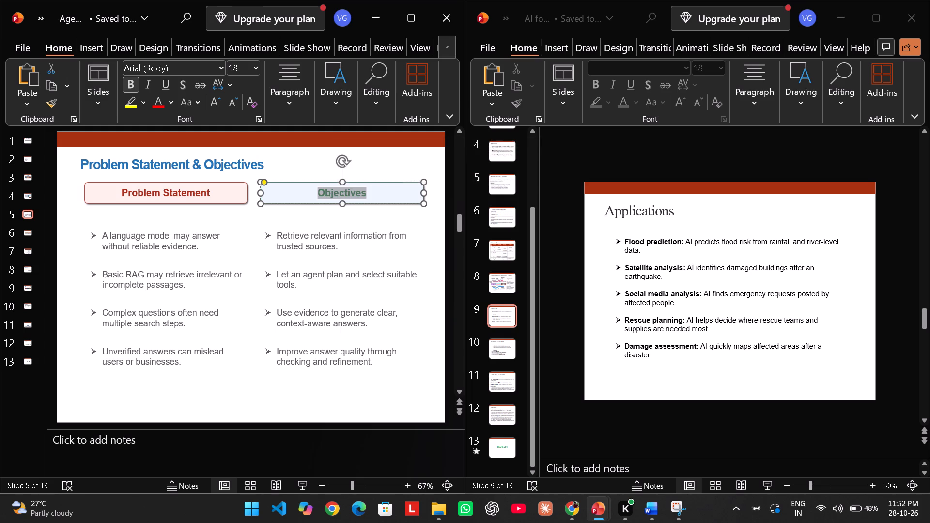
left_click(392, 233)
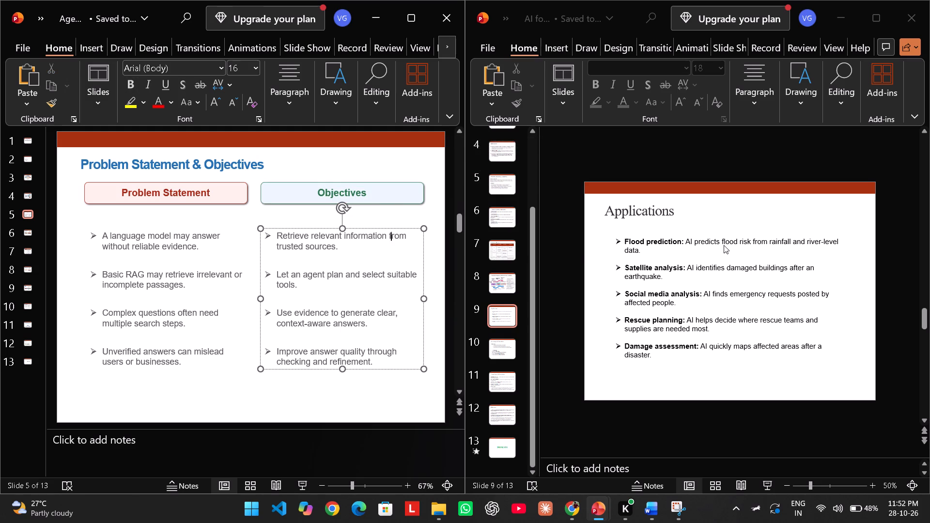
Compare the agentic RAG deck with the disaster management deck slide by slide, from the title slide to Knowledge Sources & Retrieval.
scroll(282, 270, "up", 5)
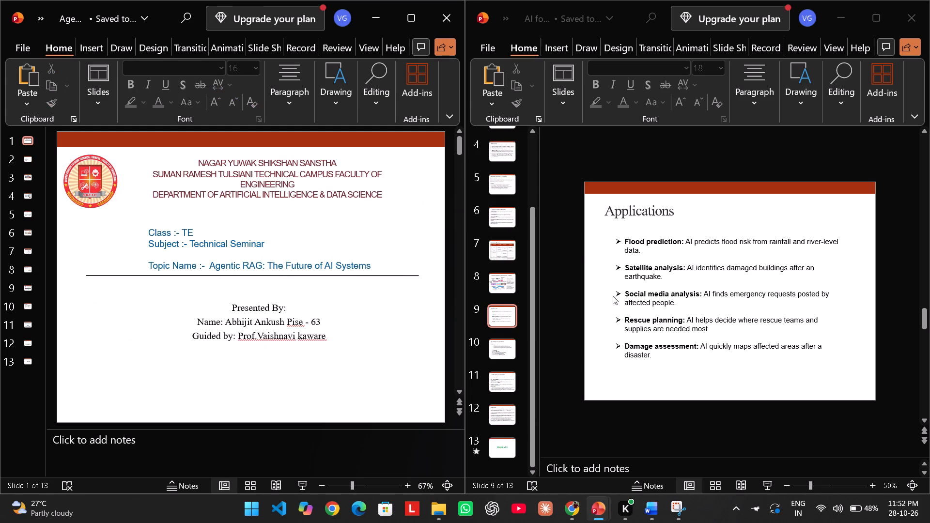
scroll(741, 298, "up", 11)
scroll(682, 293, "down", 1)
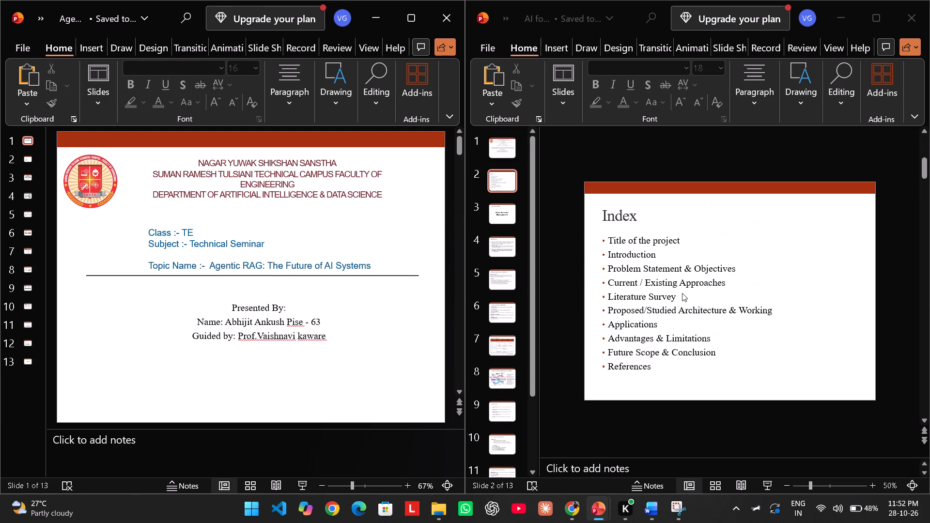
scroll(391, 284, "down", 1)
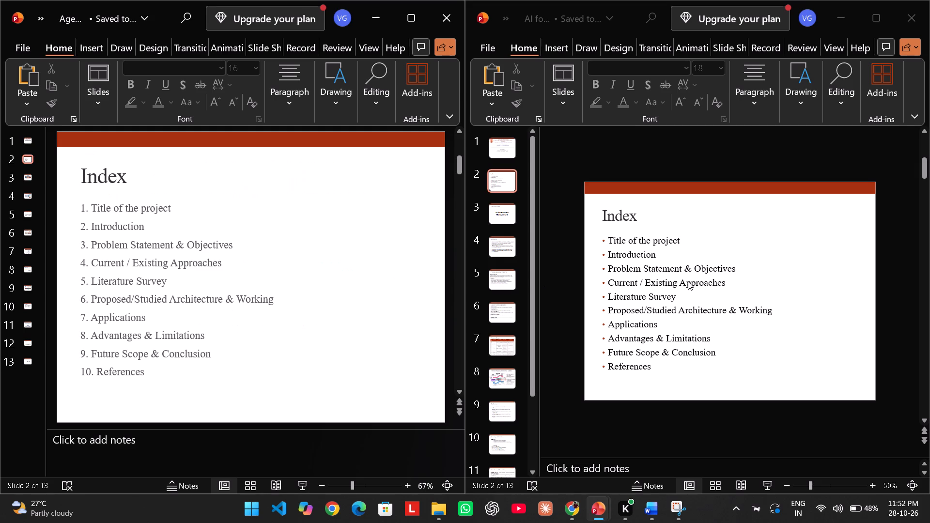
scroll(688, 281, "down", 1)
scroll(345, 277, "down", 1)
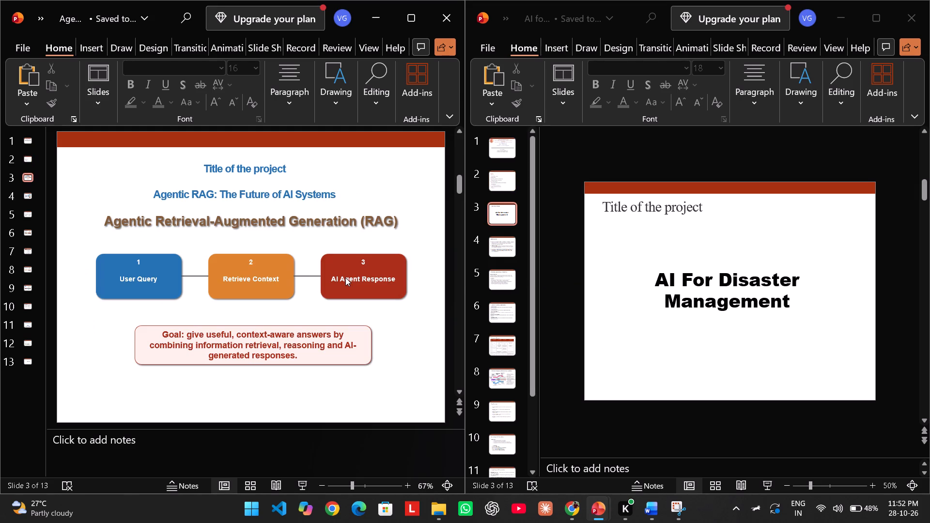
scroll(685, 277, "down", 1)
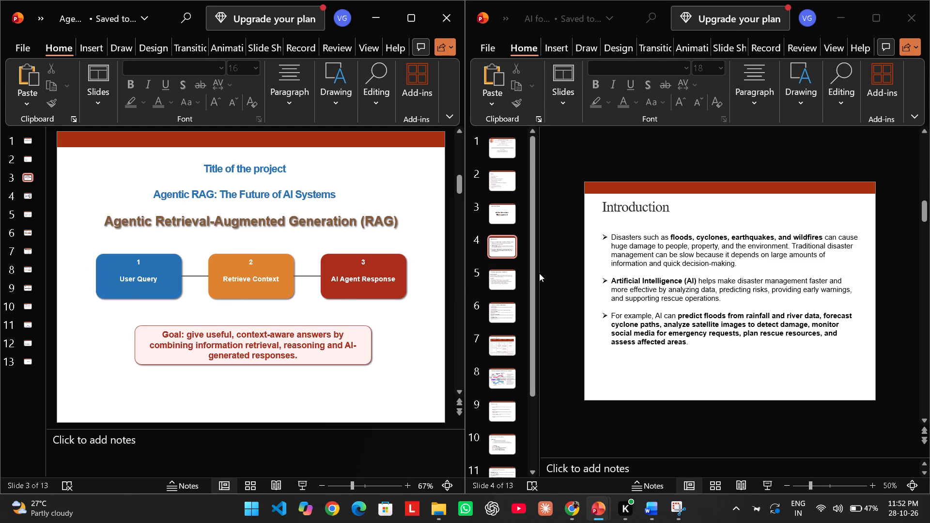
scroll(346, 271, "down", 1)
scroll(683, 273, "down", 1)
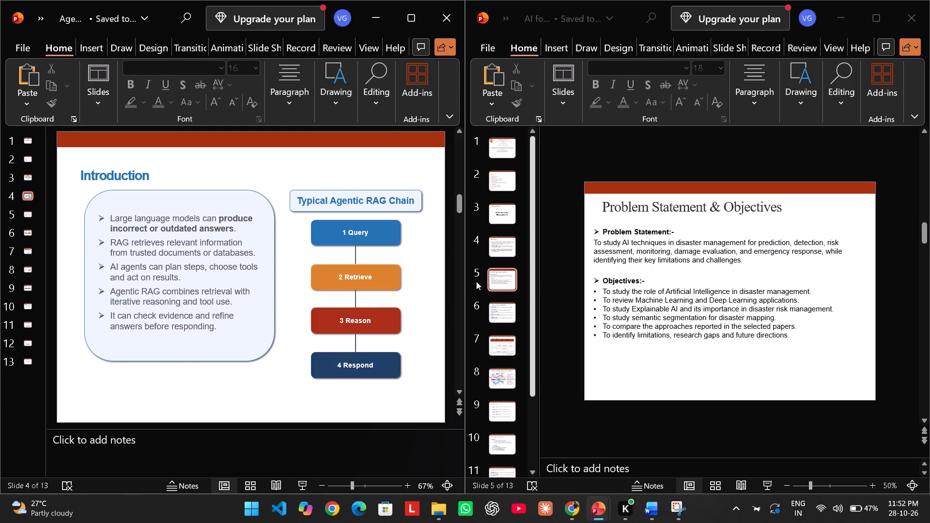
scroll(360, 290, "down", 1)
scroll(740, 279, "down", 1)
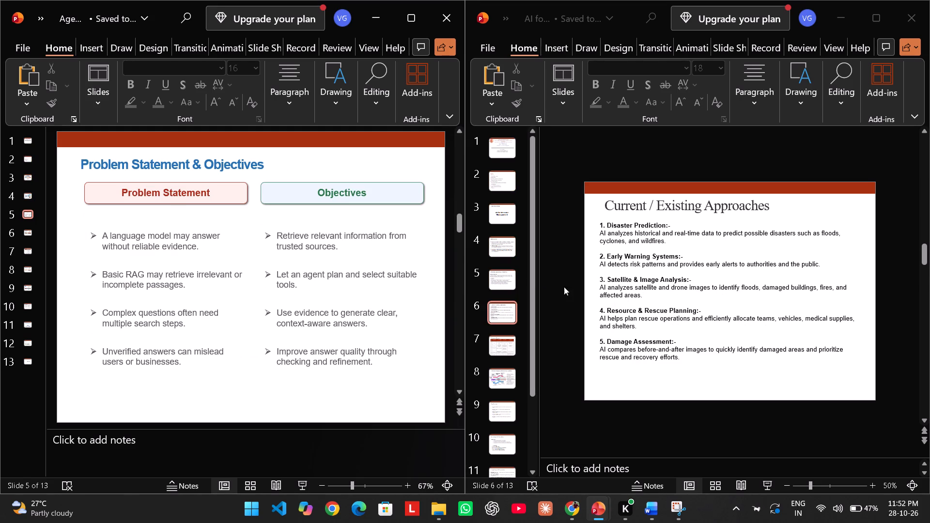
scroll(406, 292, "down", 1)
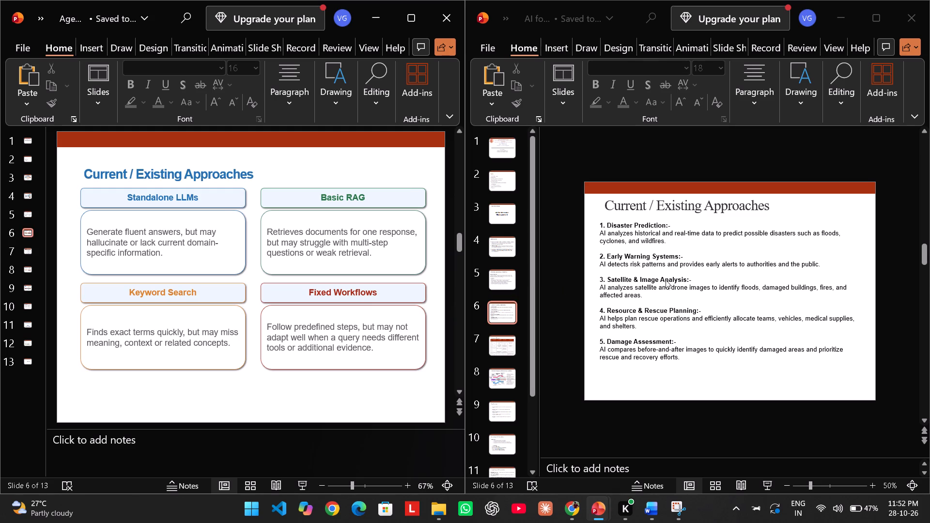
scroll(666, 280, "down", 1)
scroll(418, 292, "down", 1)
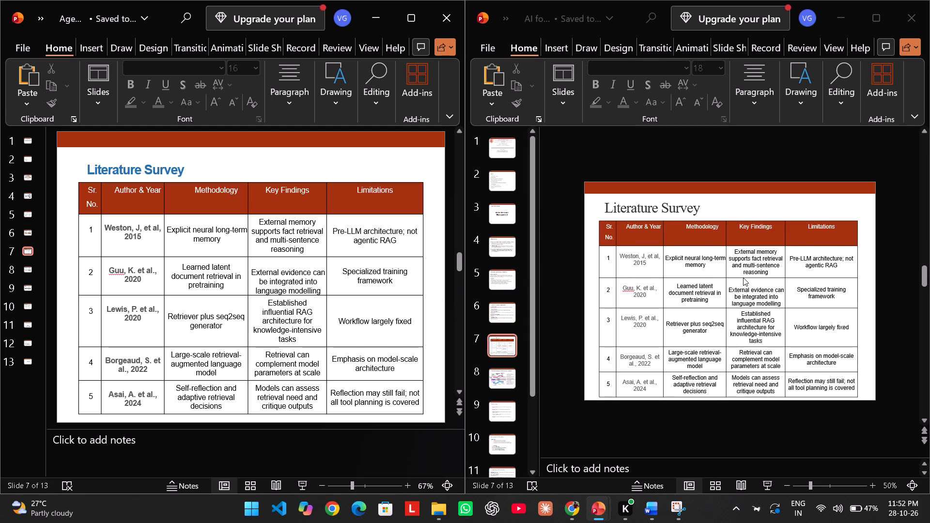
scroll(744, 278, "down", 1)
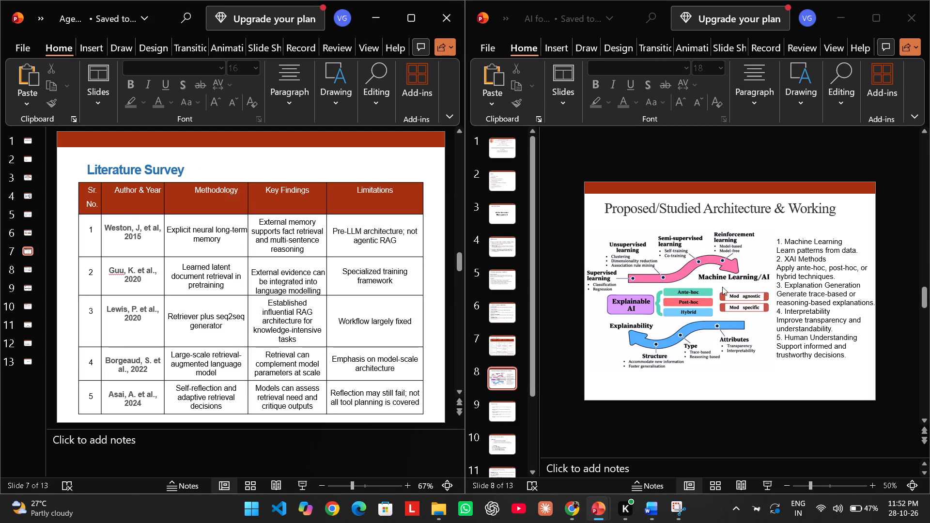
scroll(340, 291, "down", 1)
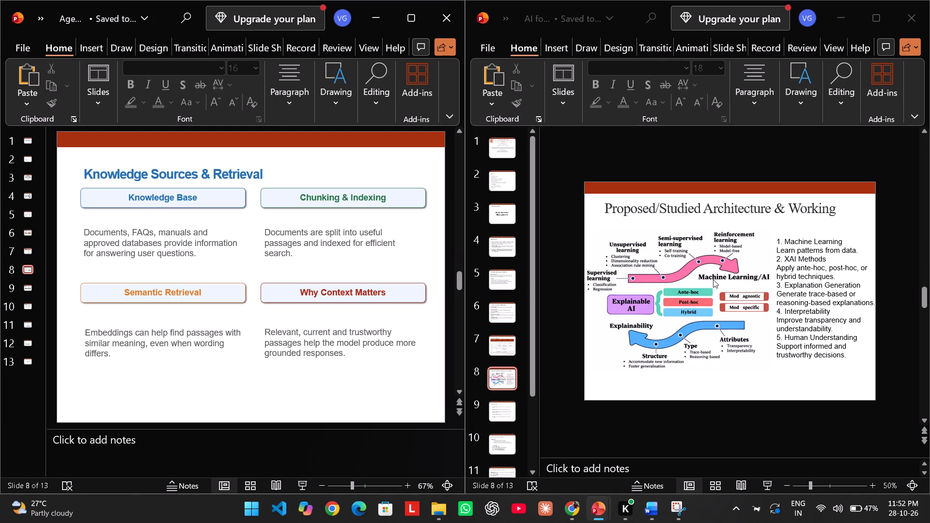
scroll(713, 279, "down", 1)
scroll(342, 273, "down", 1)
scroll(342, 273, "up", 1)
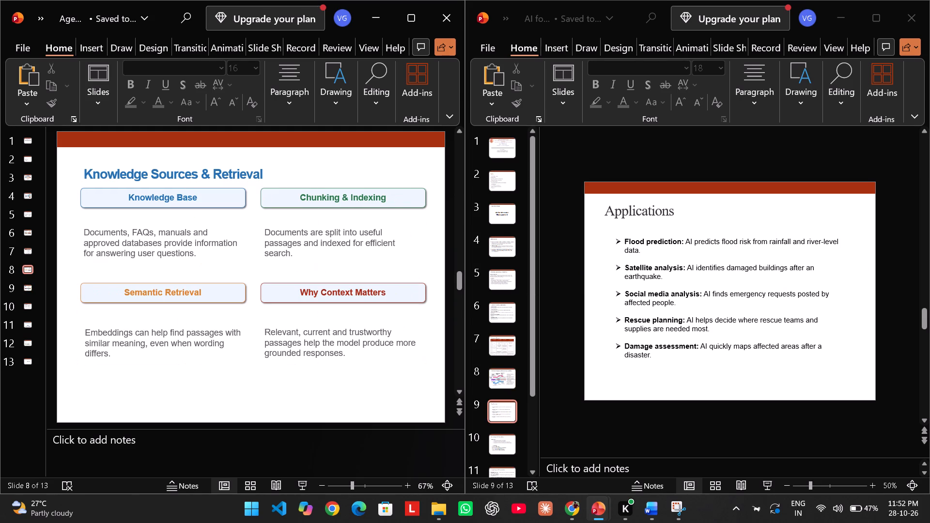
Delete all four heading boxes and their description texts from the Knowledge Sources & Retrieval slide, keeping only the title.
left_click_drag(369, 355, 172, 212)
left_click(420, 388)
left_click_drag(427, 383, 235, 229)
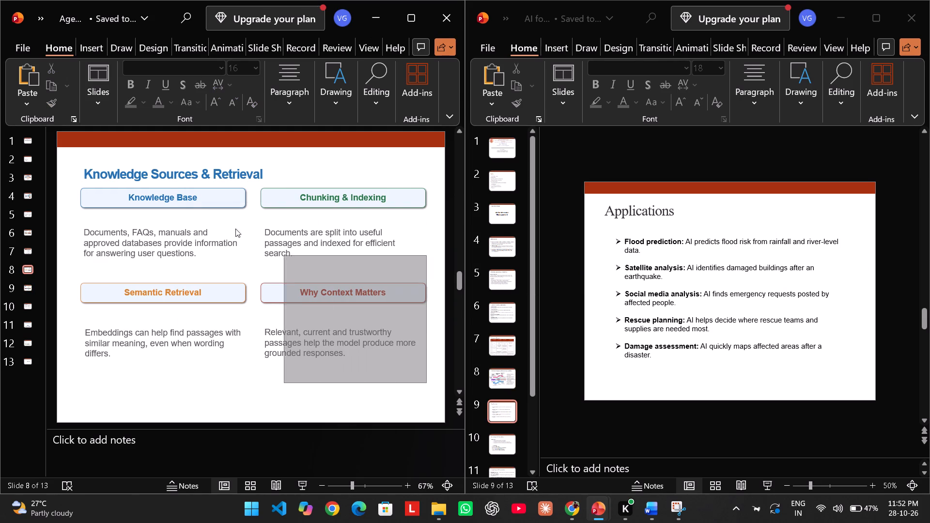
left_click_drag(235, 229, 197, 156)
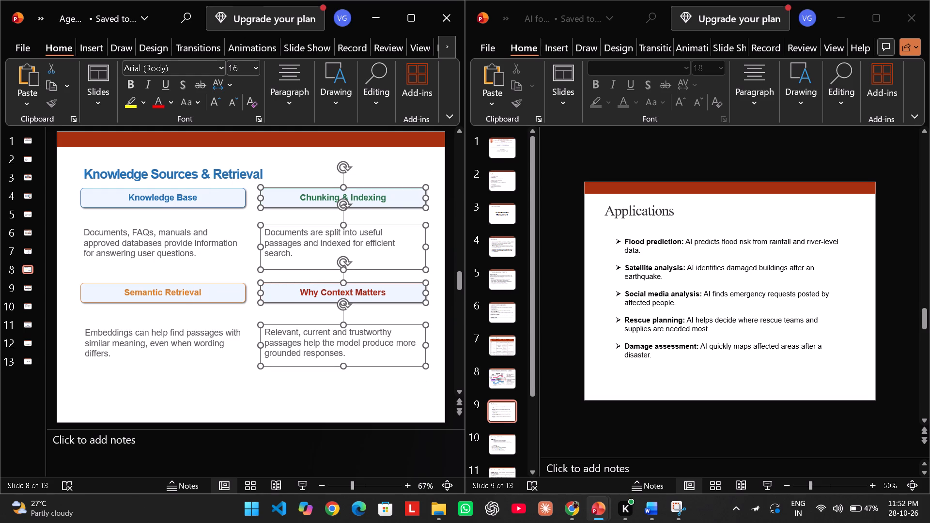
key("BackSpace")
left_click_drag(287, 376, 234, 291)
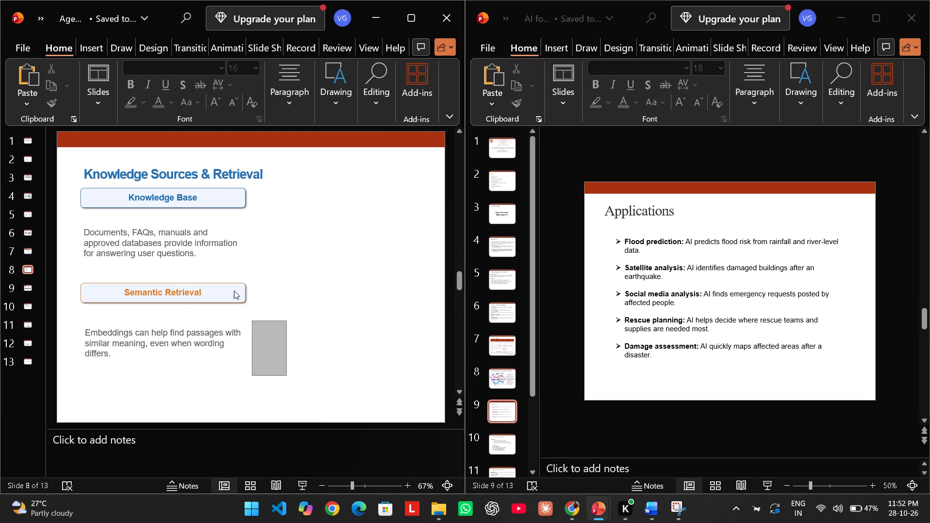
left_click_drag(234, 291, 73, 180)
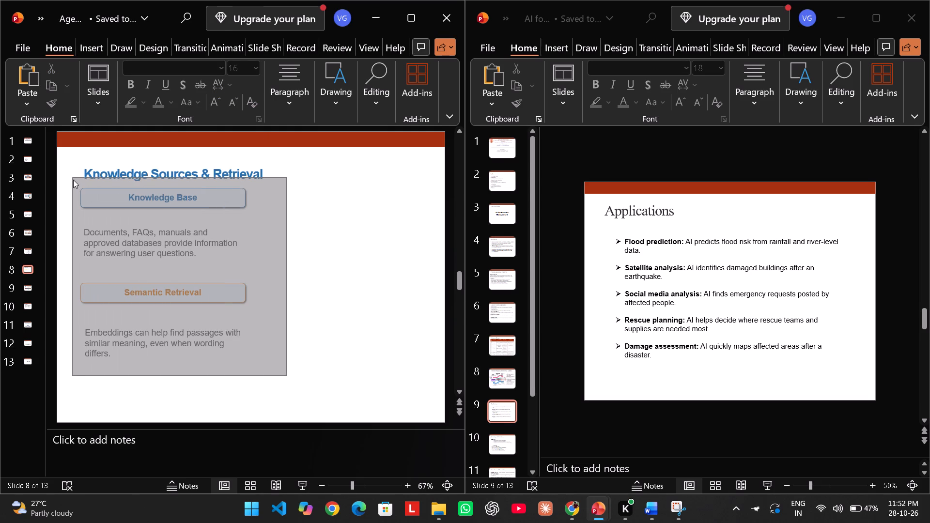
left_click_drag(73, 180, 74, 187)
key("BackSpace")
key("BackSpace")
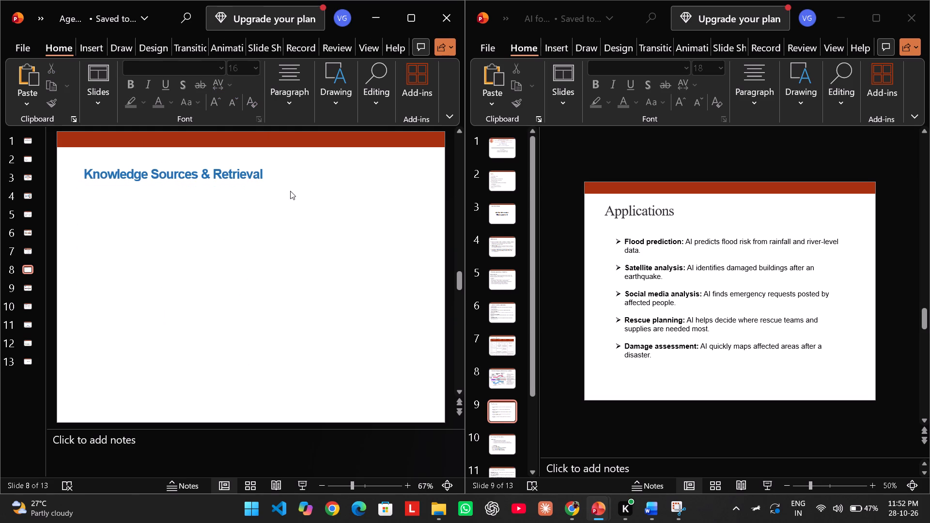
Replace the Knowledge Sources & Retrieval title with "Proposed/Studied Architecture & Working", copied from slide 8 of the disaster management deck.
left_click_drag(290, 191, 83, 170)
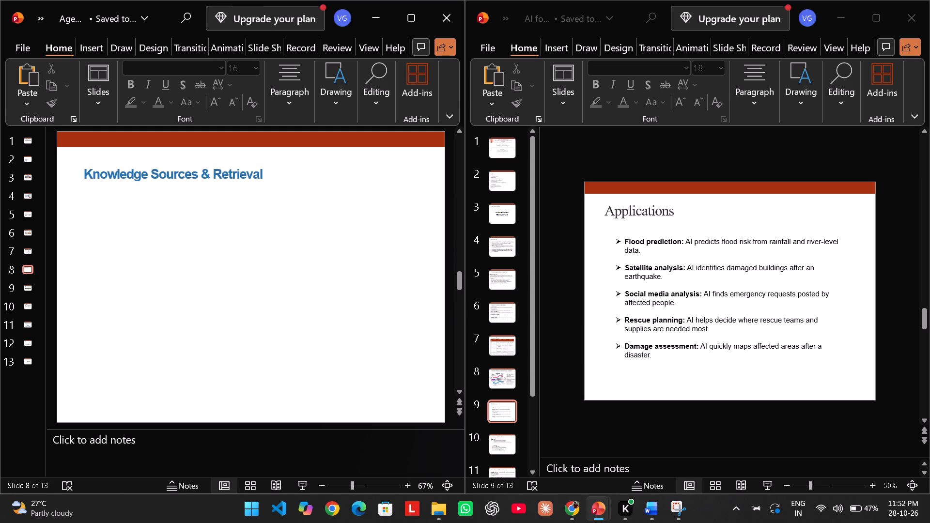
left_click(271, 178)
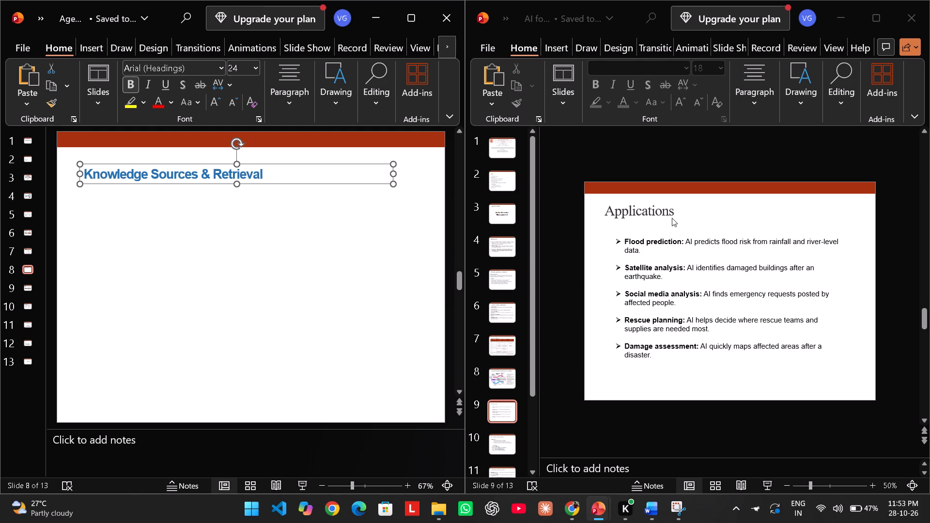
scroll(672, 219, "up", 1)
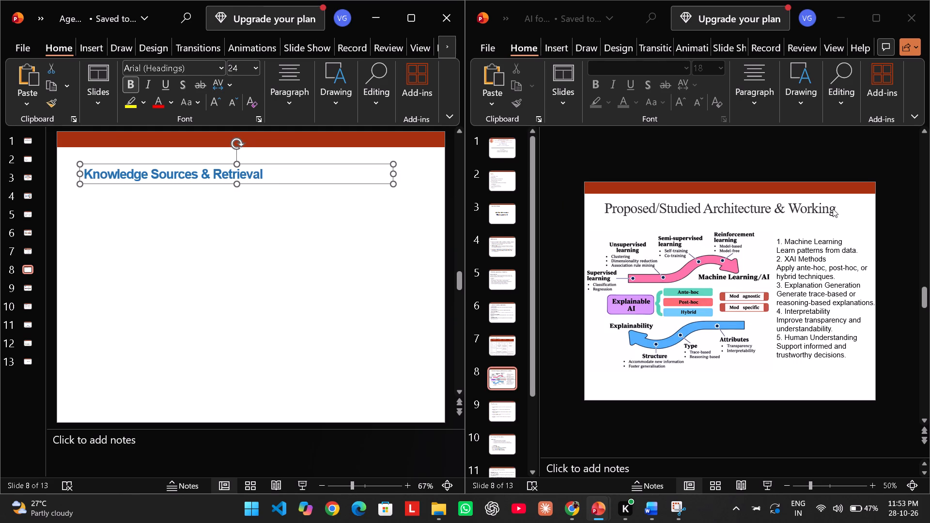
left_click(833, 209)
left_click(837, 209)
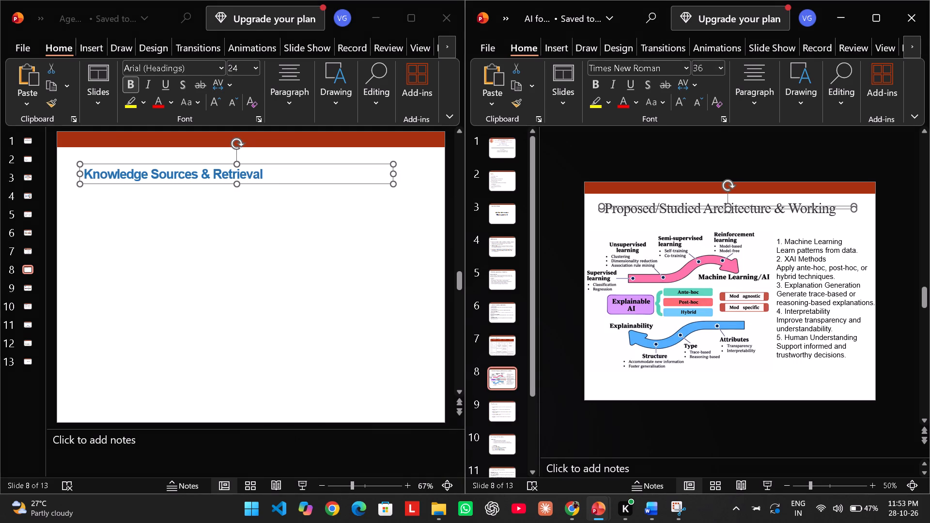
left_click_drag(833, 211, 600, 212)
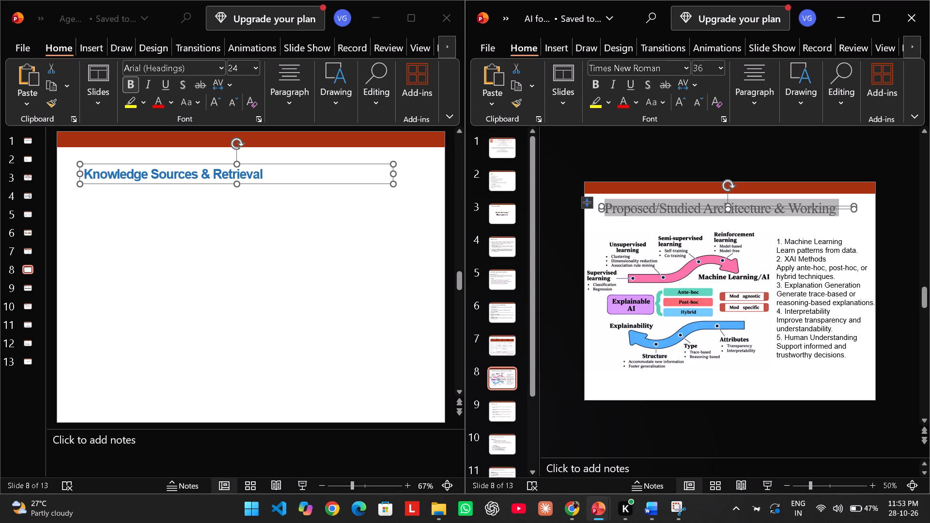
left_click_drag(600, 212, 603, 212)
key("ctrl+c")
left_click(267, 172)
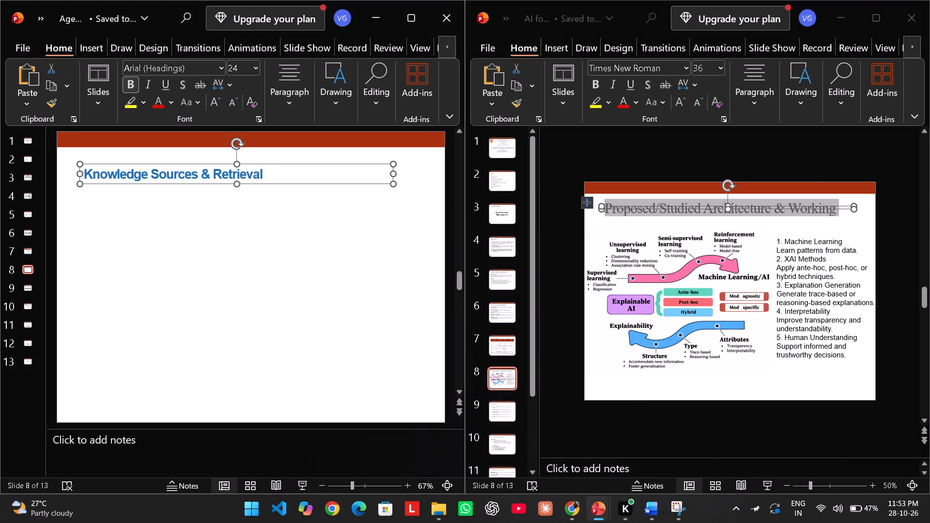
triple_click(242, 174)
key("ctrl+v")
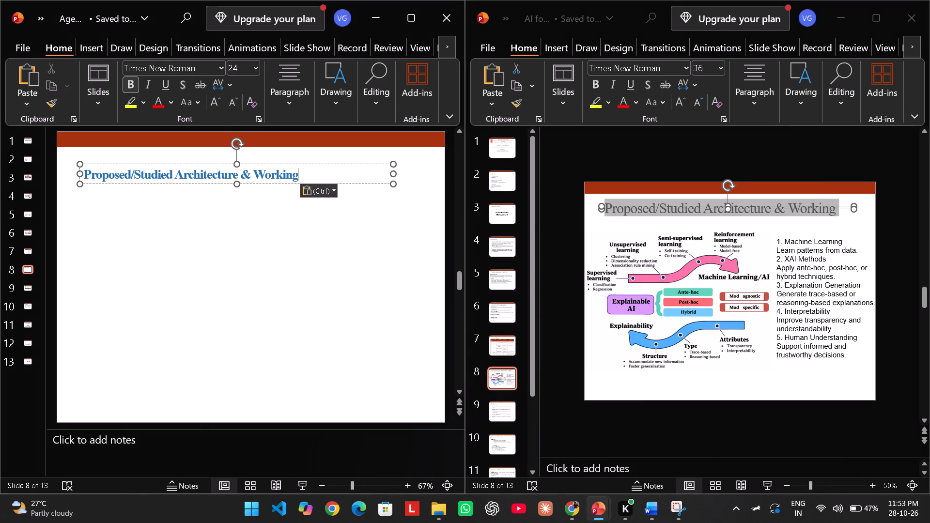
left_click(229, 206)
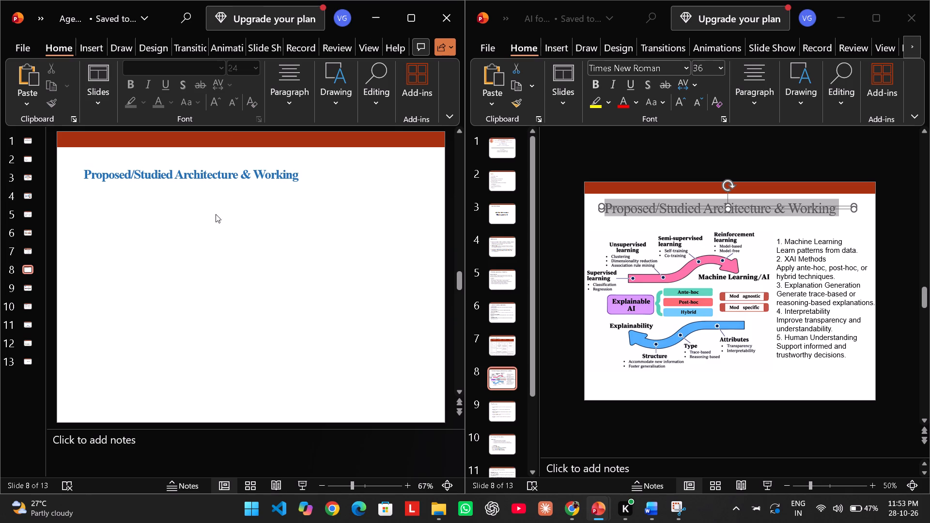
Set the font of the Proposed/Studied Architecture & Working title on slide 8 to Arial (Body).
triple_click(268, 176)
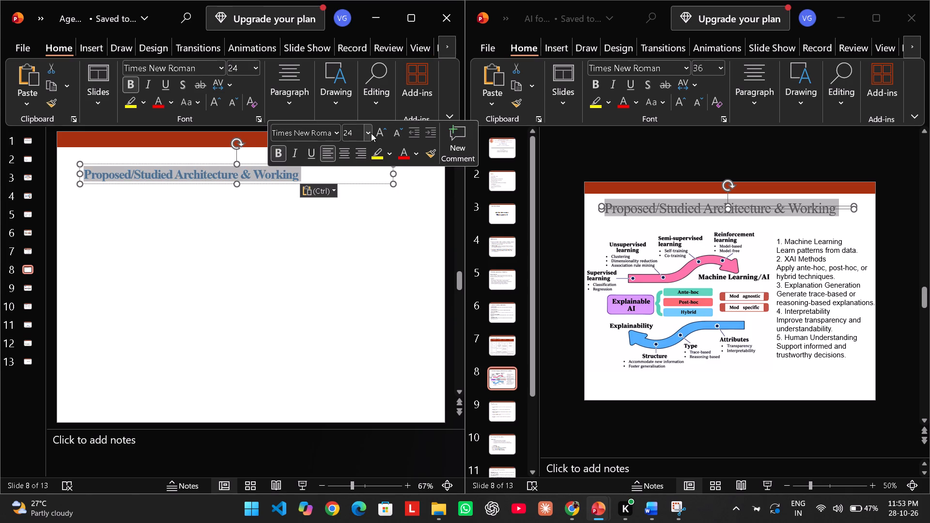
left_click(333, 136)
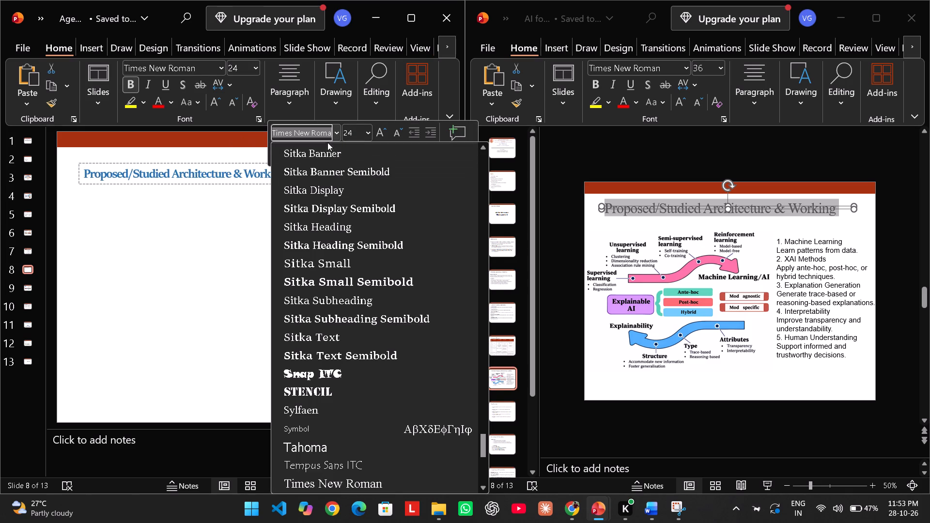
scroll(326, 361, "down", 11)
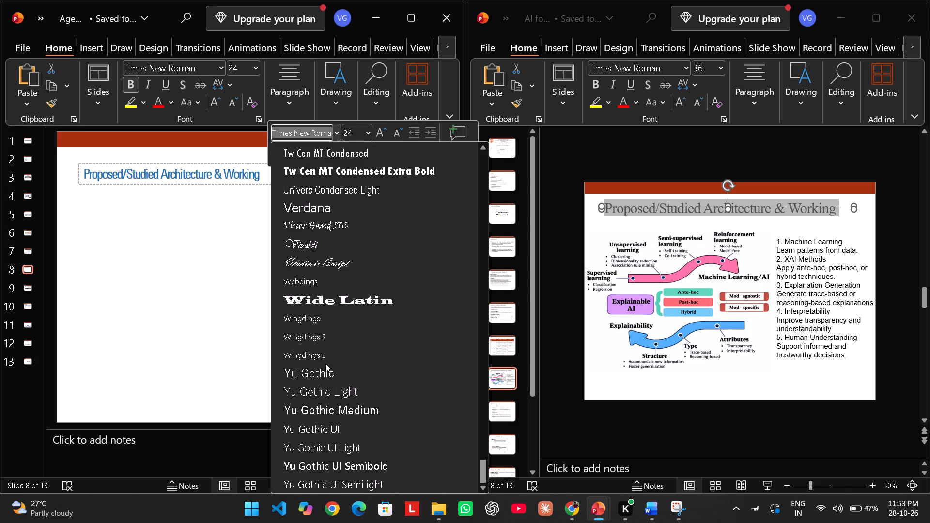
scroll(325, 364, "up", 20)
scroll(325, 364, "up", 8)
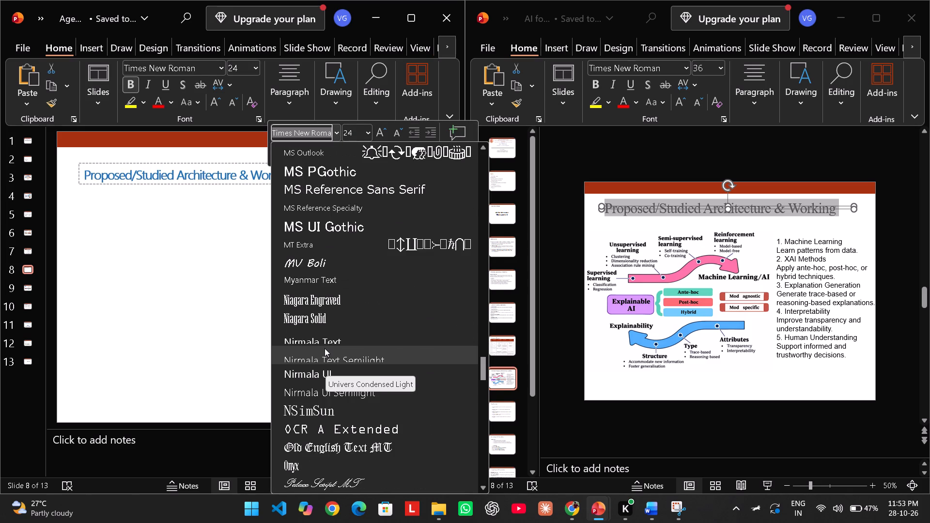
scroll(325, 348, "up", 20)
scroll(325, 348, "up", 7)
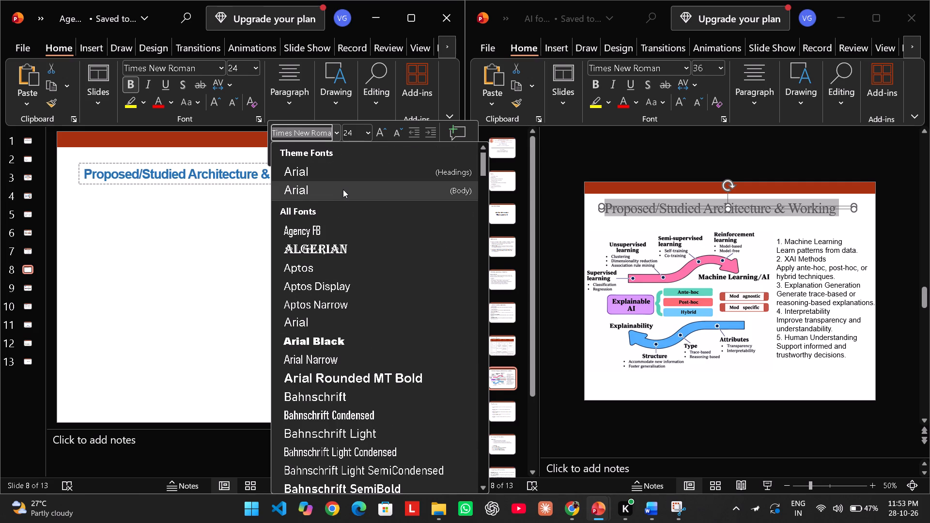
left_click(343, 189)
left_click(265, 260)
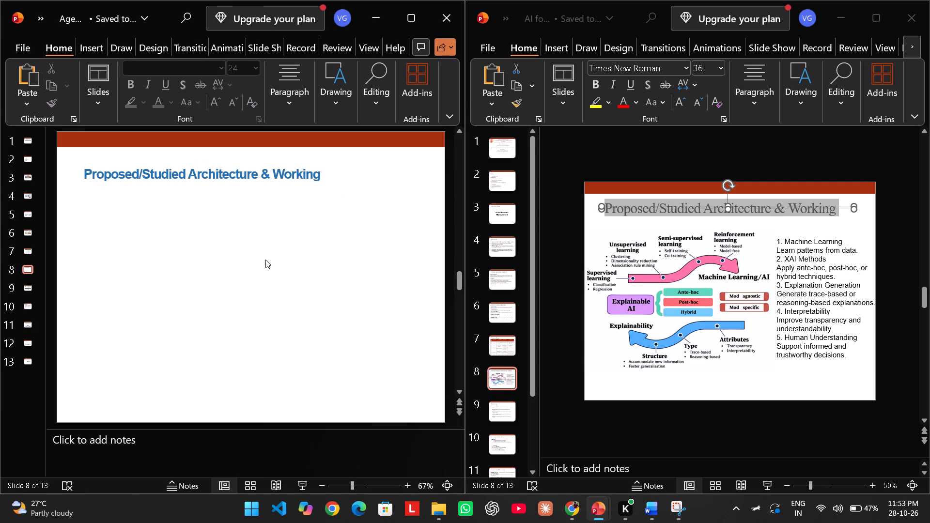
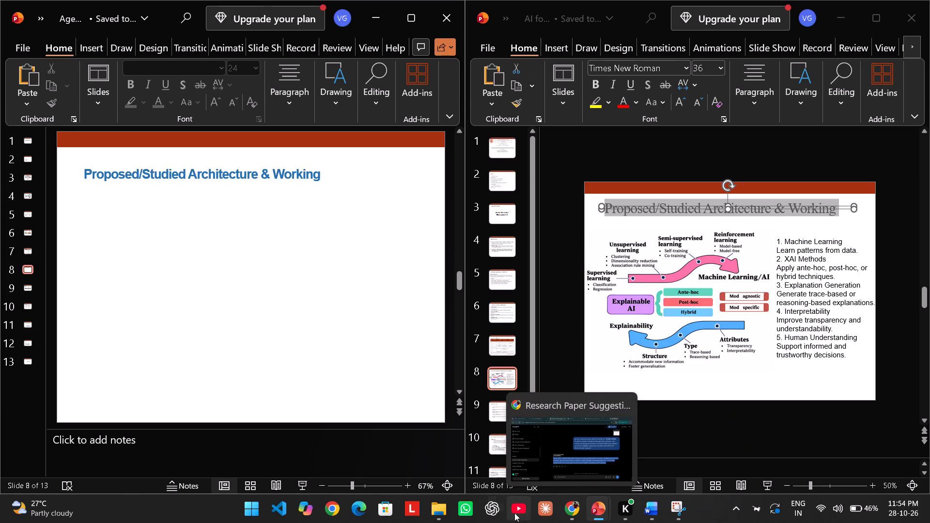
Switch to File Explorer and bring up the Abhi folder containing the agentic RAG documents and flowchart images.
left_click(438, 512)
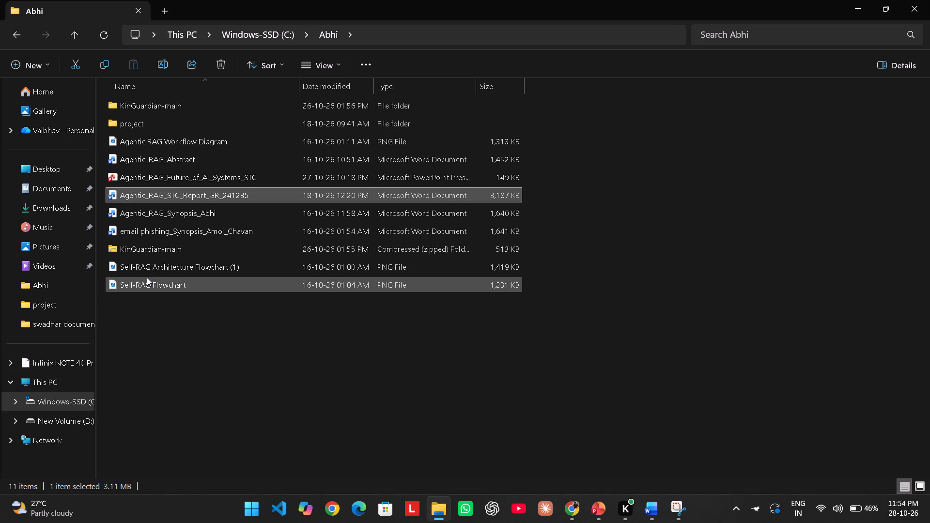
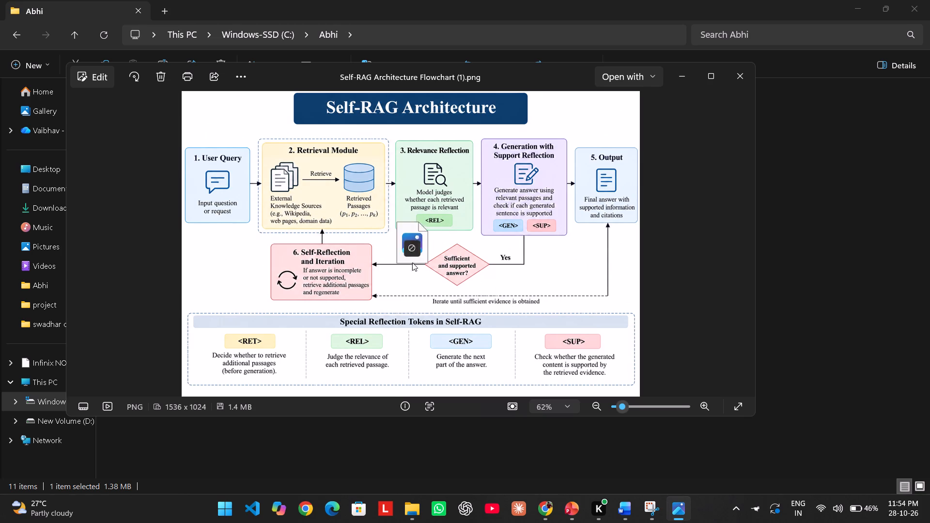
Insert the Self-RAG Architecture Flowchart (1).png image onto the Proposed/Studied Architecture & Working slide of the agentic RAG presentation.
left_click_drag(412, 262, 638, 481)
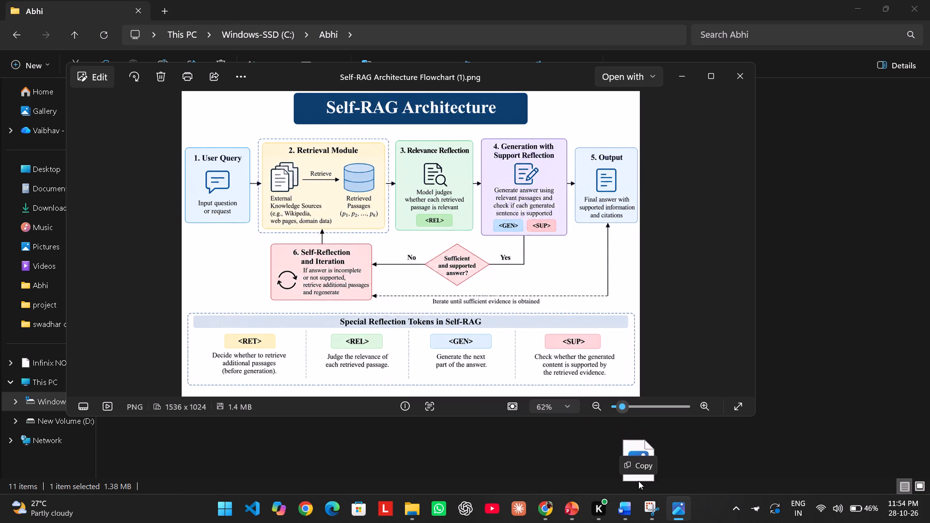
left_click_drag(638, 481, 607, 487)
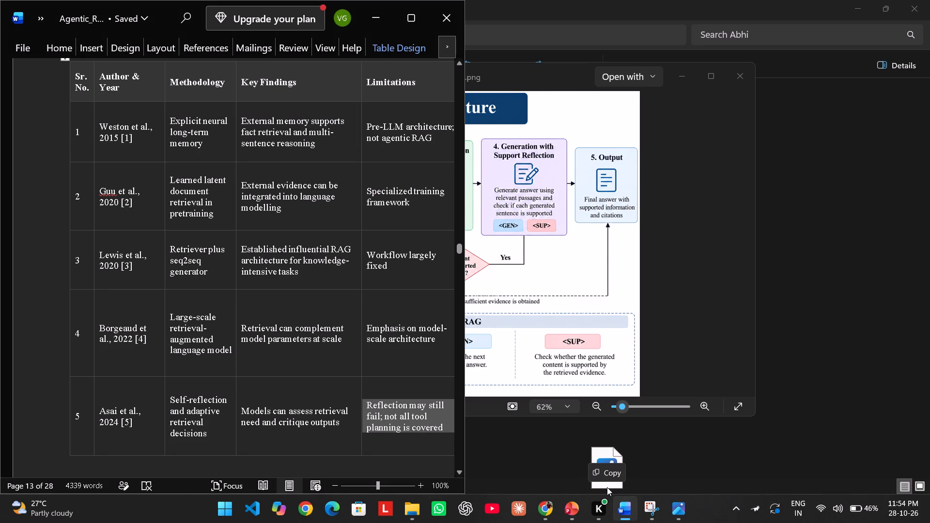
left_click_drag(607, 487, 601, 514)
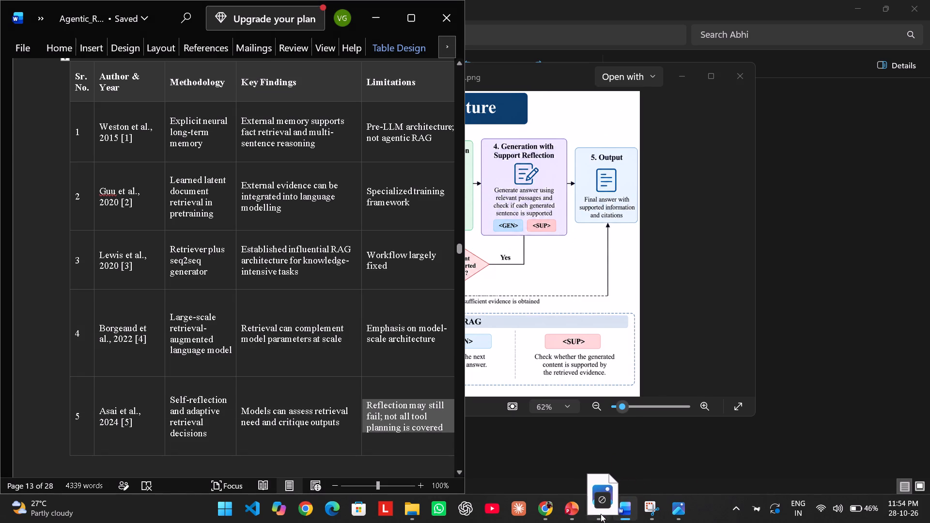
left_click_drag(601, 514, 575, 513)
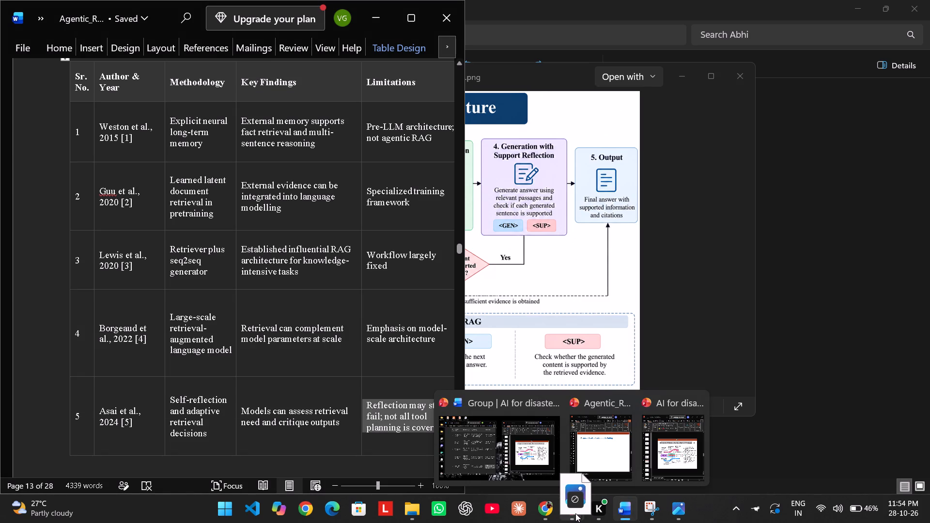
left_click_drag(575, 513, 534, 468)
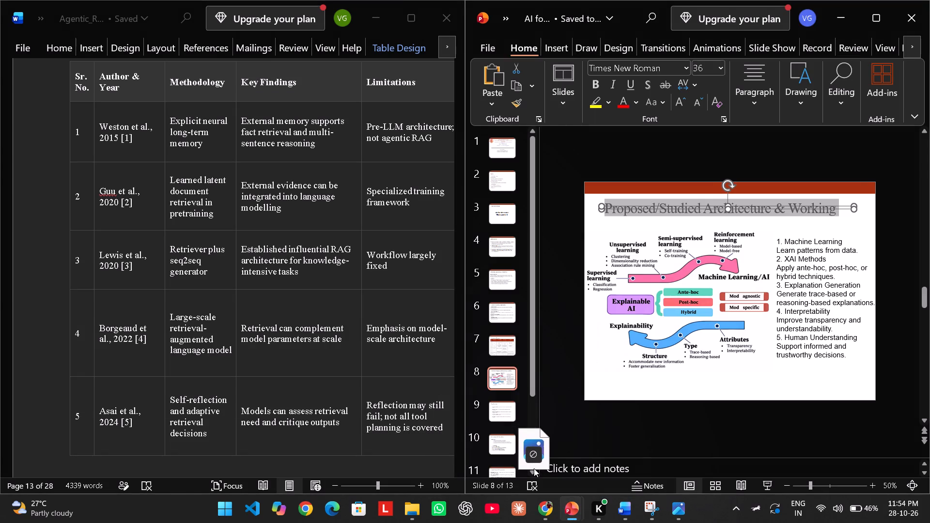
left_click_drag(534, 468, 607, 466)
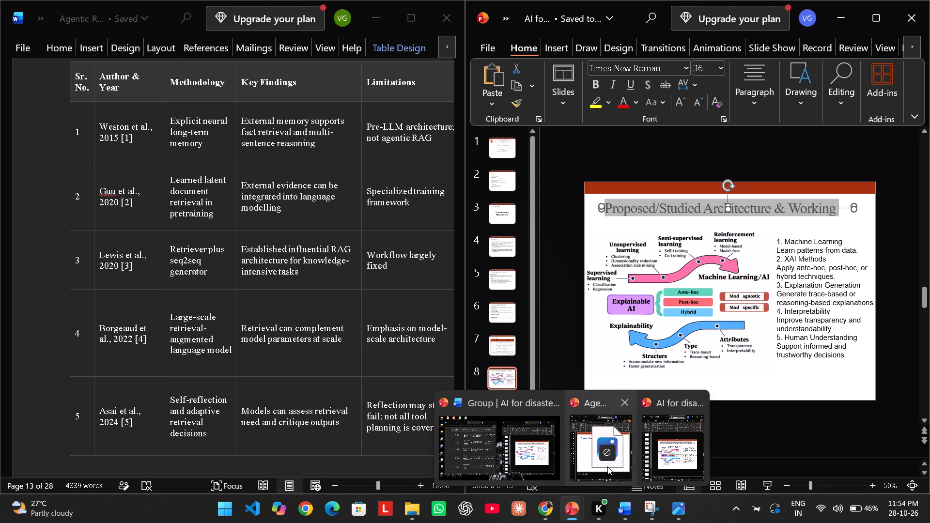
left_click_drag(607, 466, 199, 304)
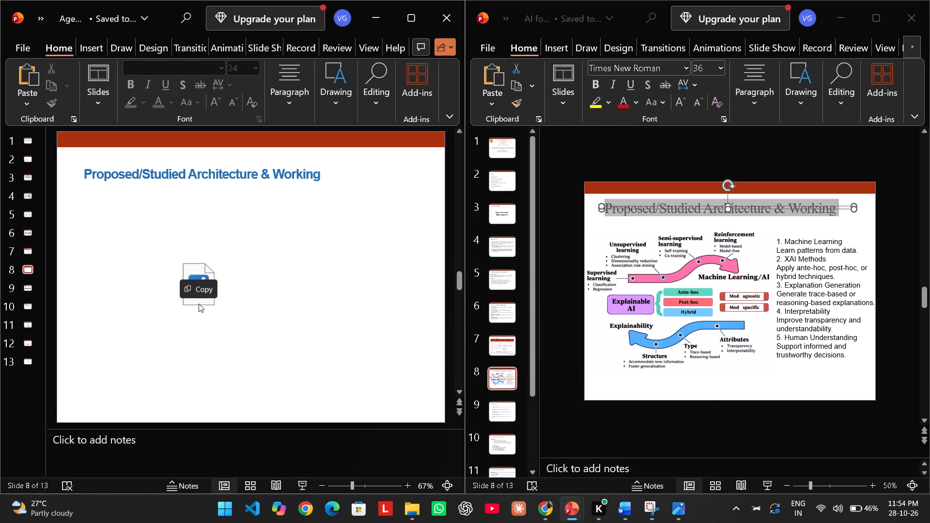
left_click_drag(199, 304, 199, 307)
Scale the Self-RAG flowchart down to about 70% of the slide width and place it just below the slide title.
scroll(281, 280, "up", 1)
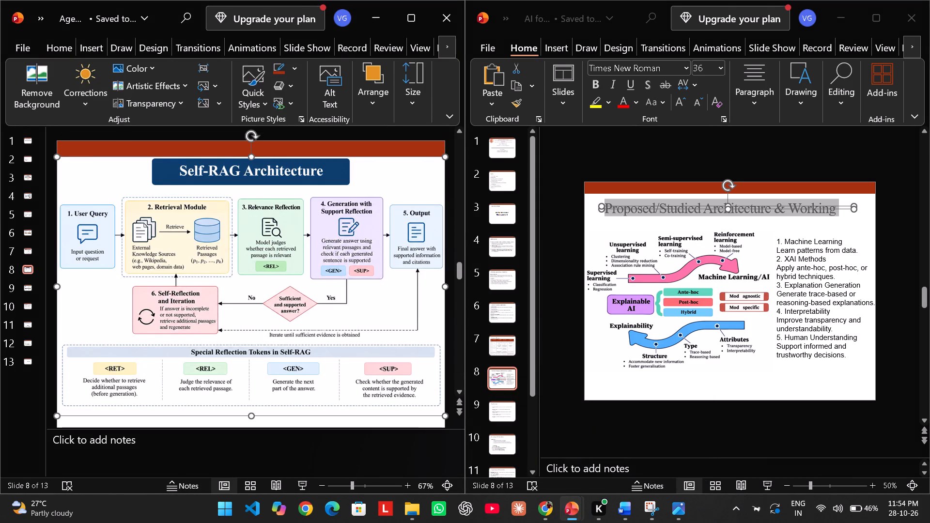
scroll(281, 280, "up", 1)
scroll(281, 280, "down", 2)
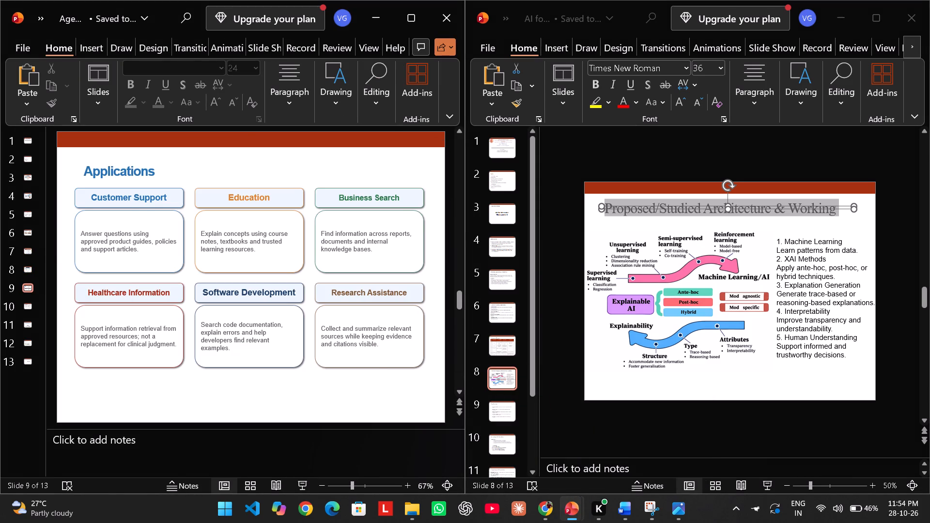
scroll(281, 280, "up", 1)
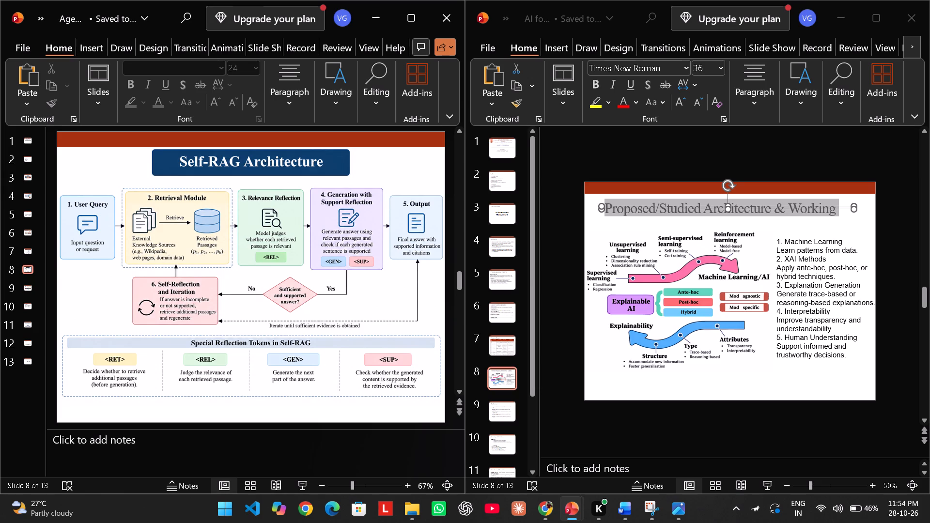
left_click(418, 410)
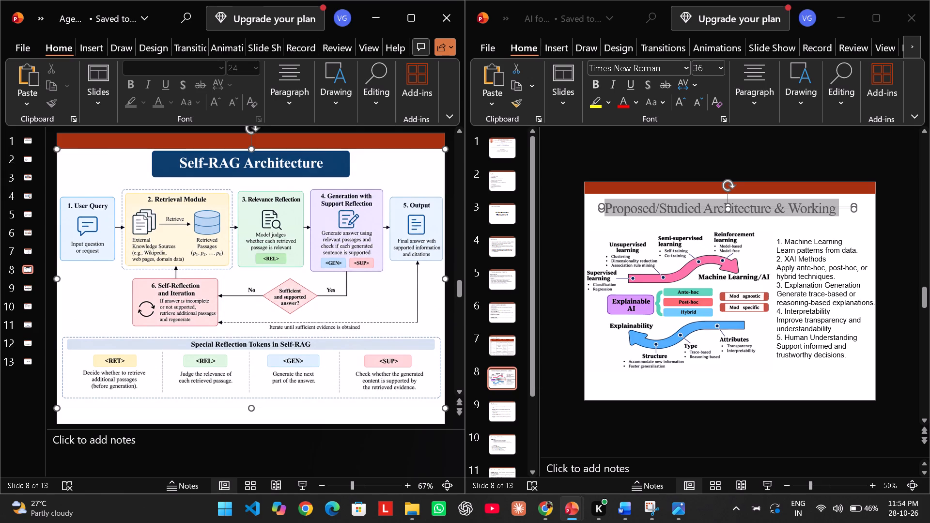
left_click_drag(442, 408, 438, 407)
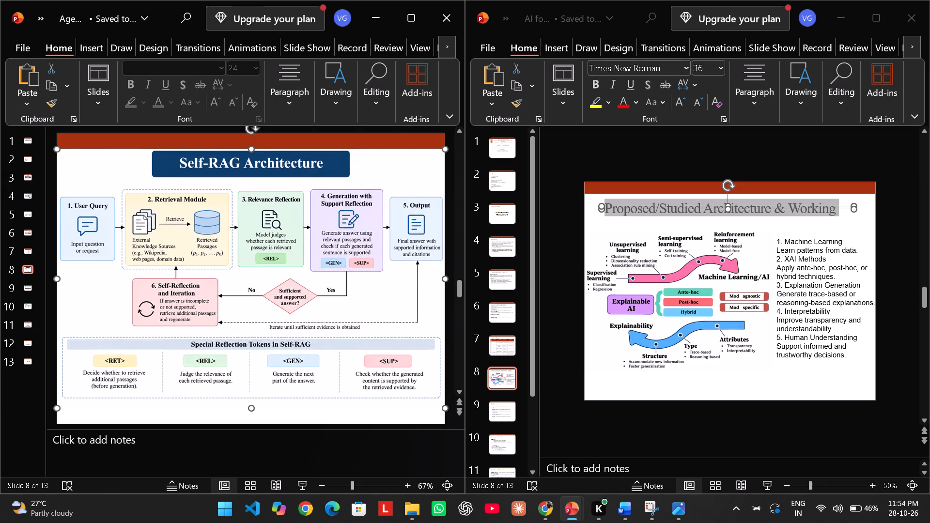
left_click_drag(438, 407, 269, 330)
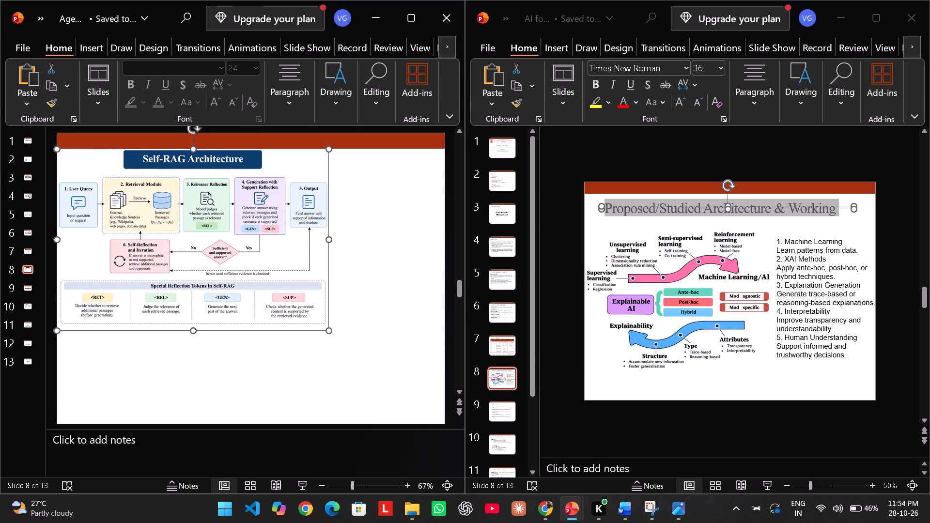
left_click_drag(212, 251, 231, 291)
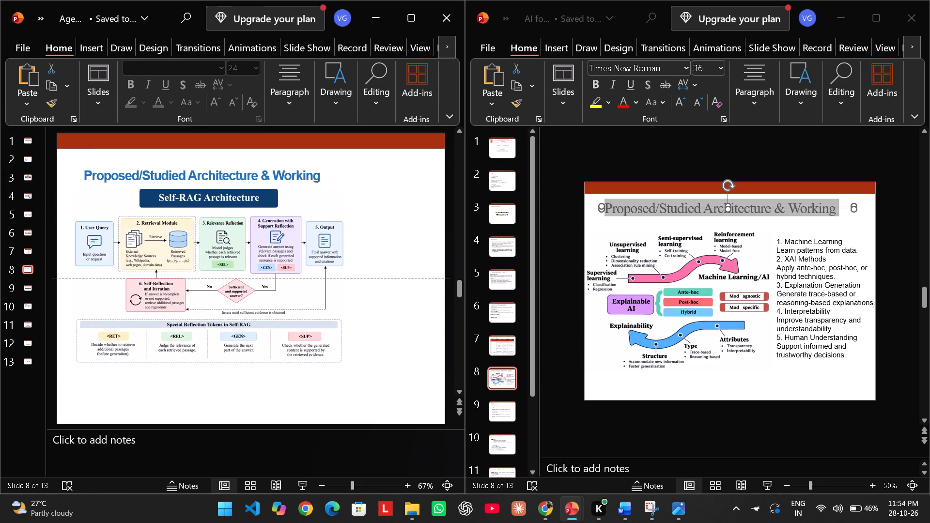
left_click_drag(231, 291, 231, 291)
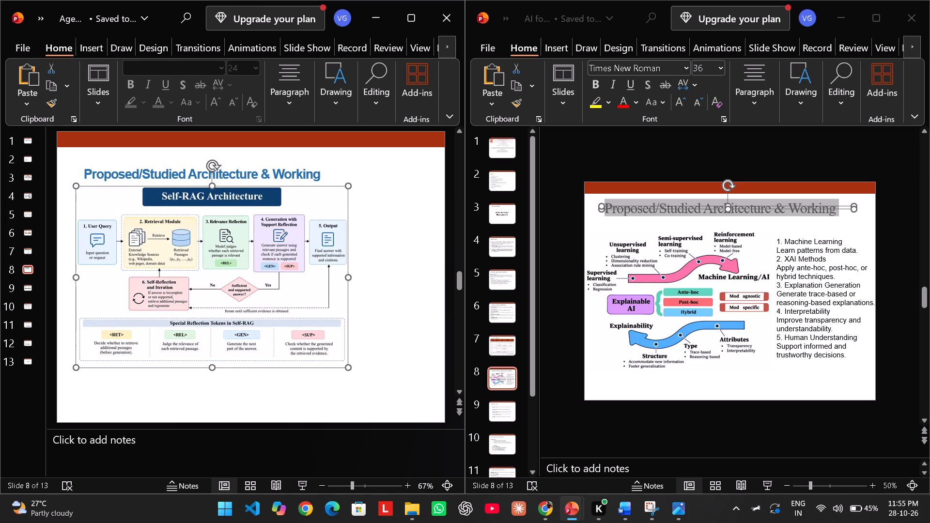
Shorten the flowchart image from its bottom edge and widen it to nearly the full slide width.
left_click_drag(211, 369, 212, 367)
left_click_drag(212, 367, 216, 333)
left_click_drag(350, 260, 386, 256)
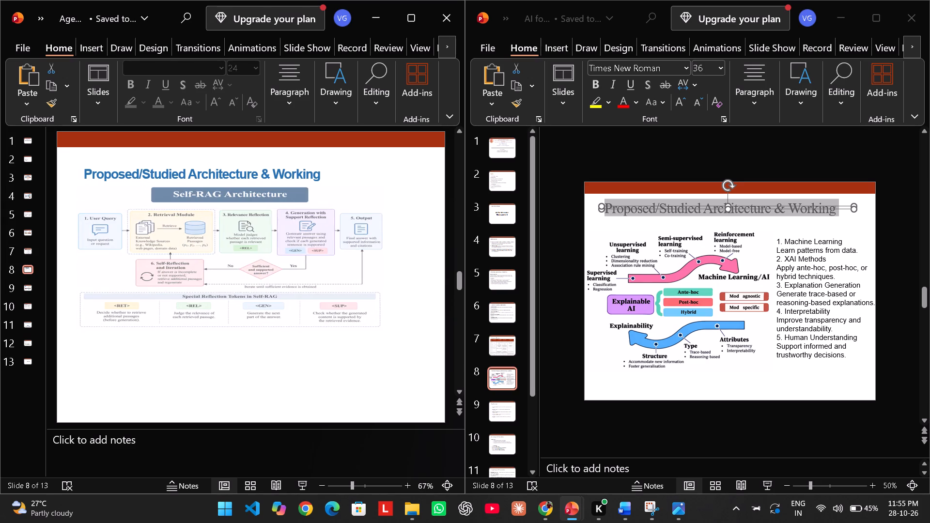
left_click_drag(386, 256, 434, 256)
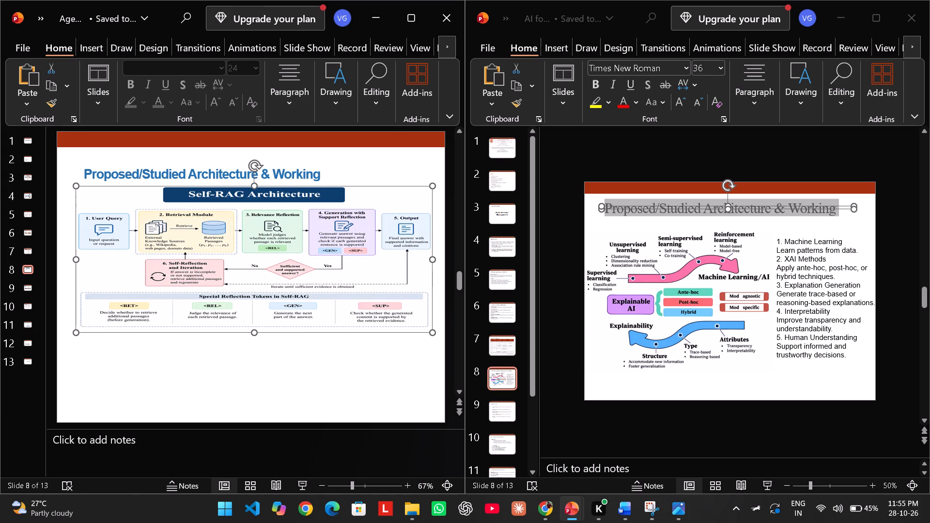
left_click(322, 161)
left_click(248, 347)
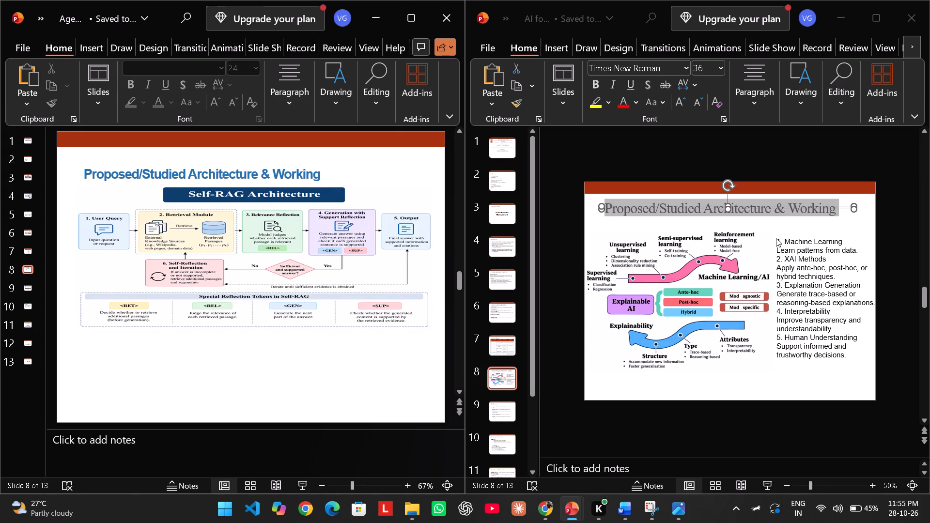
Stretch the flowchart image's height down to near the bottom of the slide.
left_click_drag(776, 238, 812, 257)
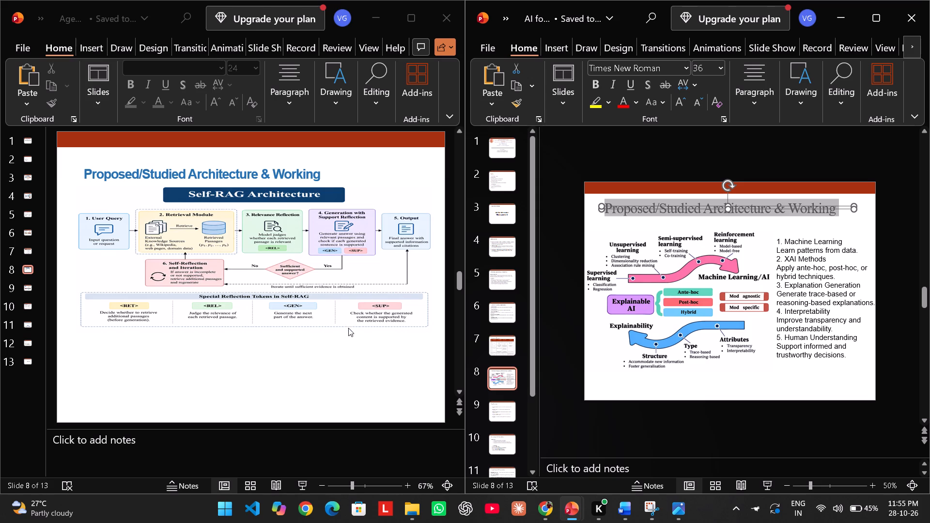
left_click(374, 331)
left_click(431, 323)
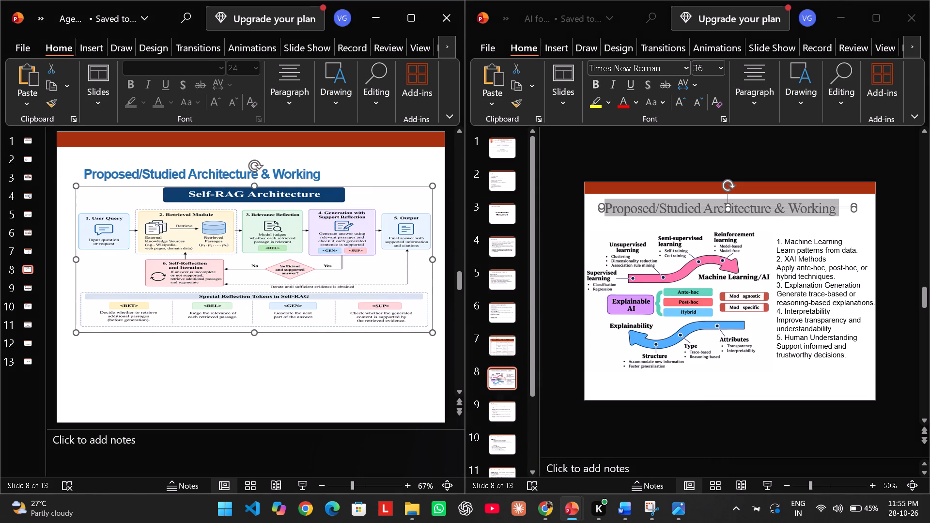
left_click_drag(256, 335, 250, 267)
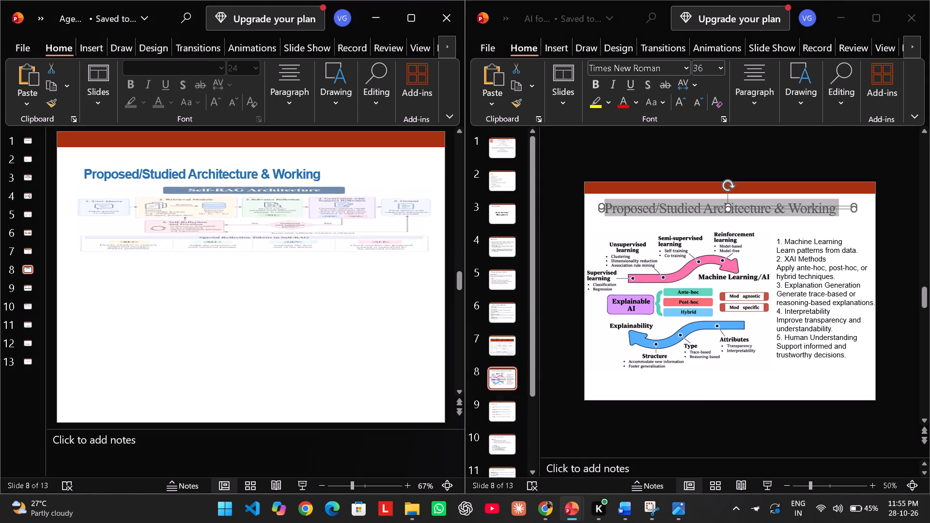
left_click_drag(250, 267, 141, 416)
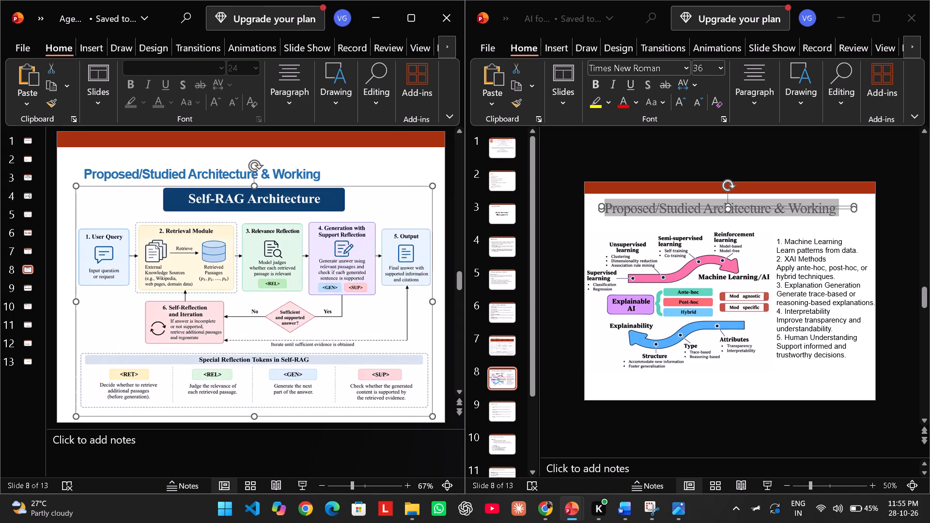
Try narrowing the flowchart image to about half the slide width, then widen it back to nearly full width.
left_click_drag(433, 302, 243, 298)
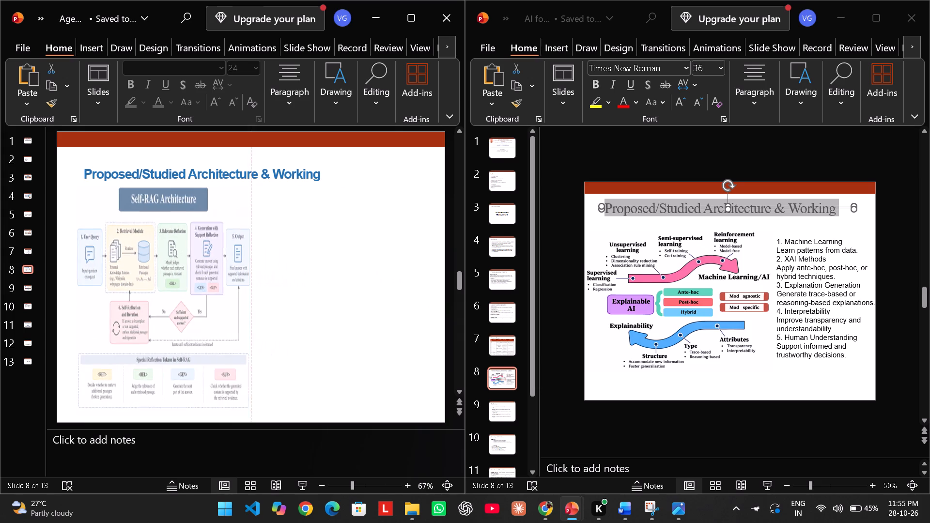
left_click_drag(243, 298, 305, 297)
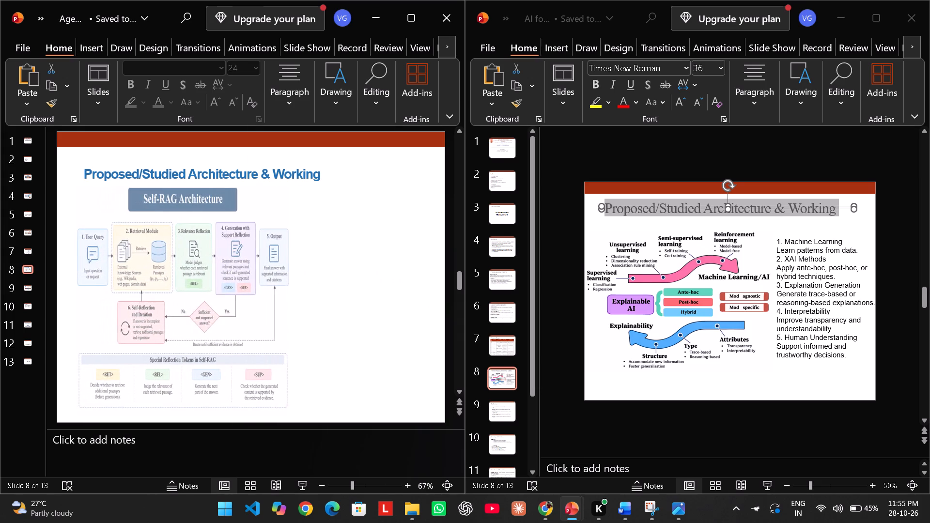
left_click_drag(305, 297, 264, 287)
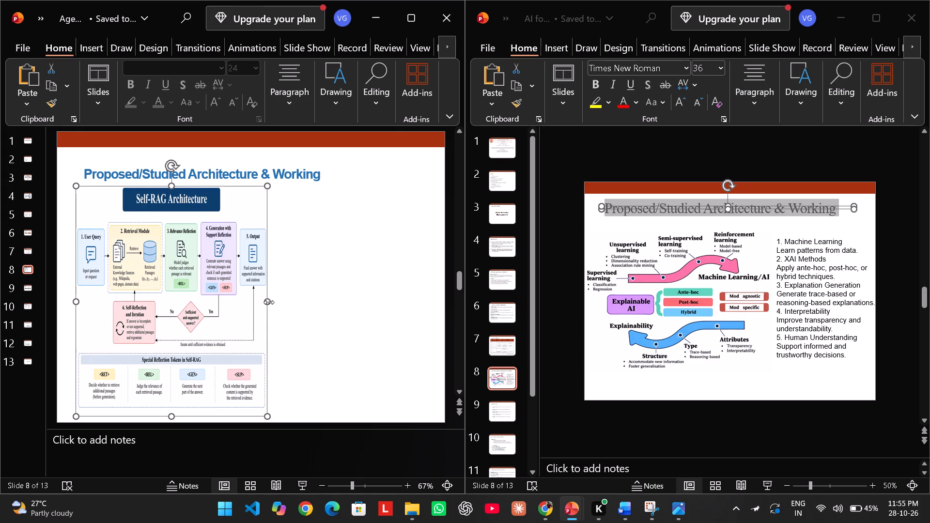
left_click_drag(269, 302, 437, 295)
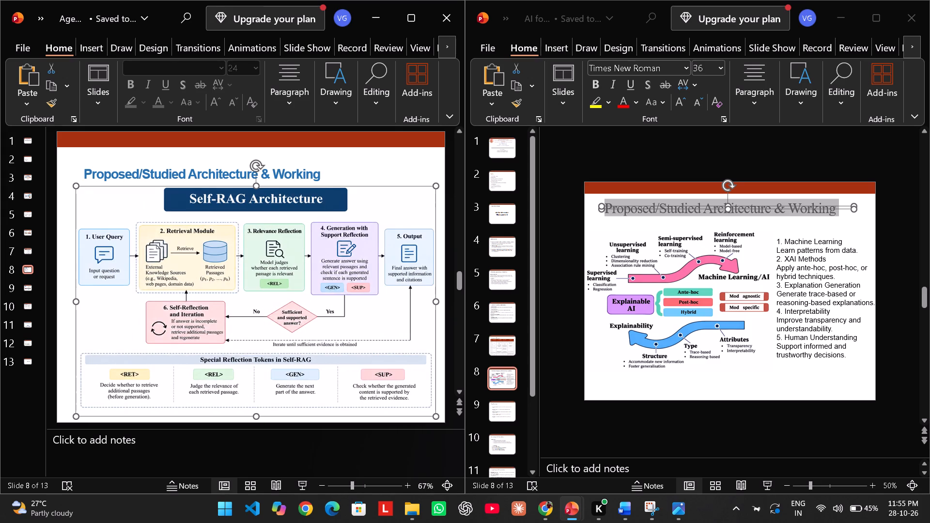
Reduce the flowchart's height to leave a blank strip beneath it, and shift the image slightly to centre it below the title.
left_click_drag(257, 416, 261, 403)
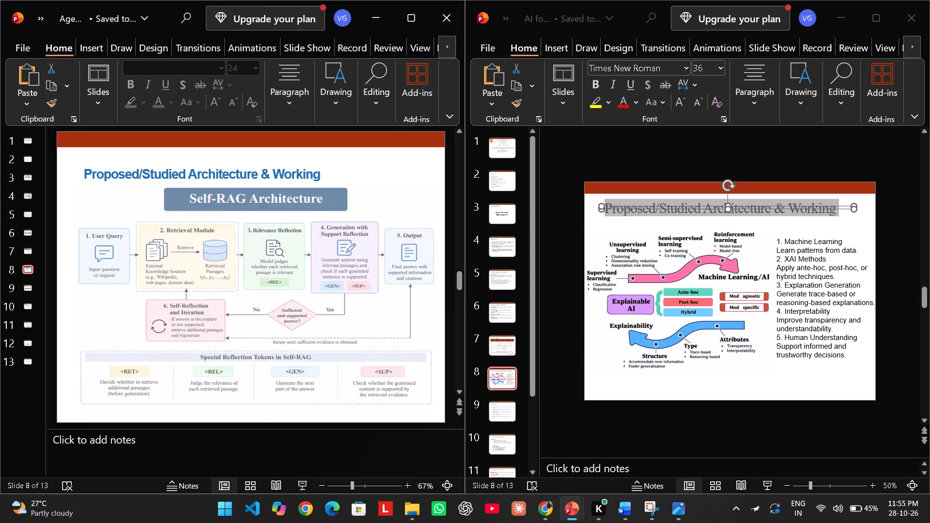
left_click_drag(261, 403, 263, 369)
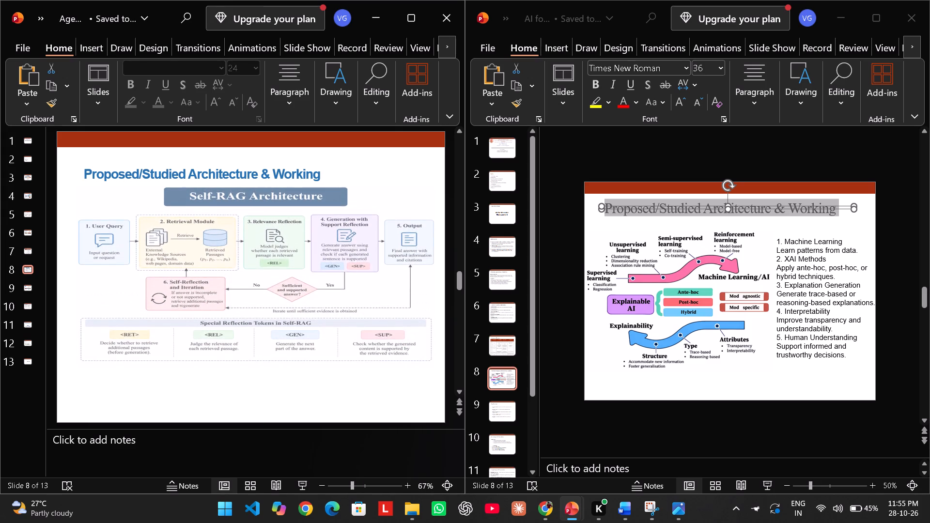
left_click_drag(263, 369, 270, 350)
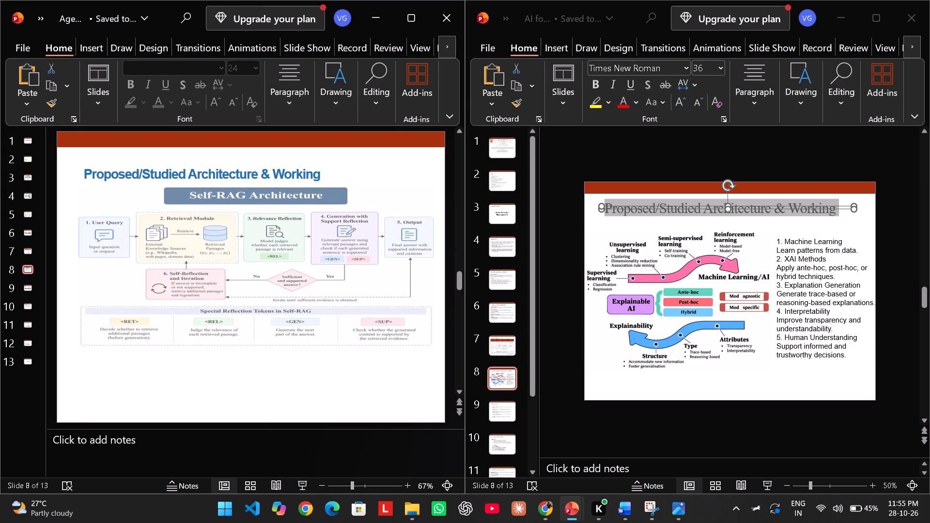
left_click_drag(270, 350, 270, 375)
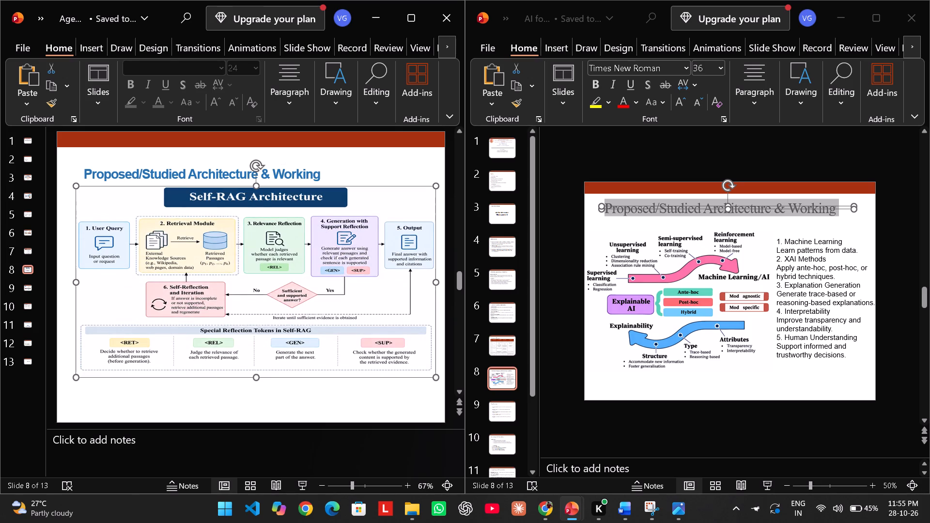
left_click_drag(257, 188, 255, 191)
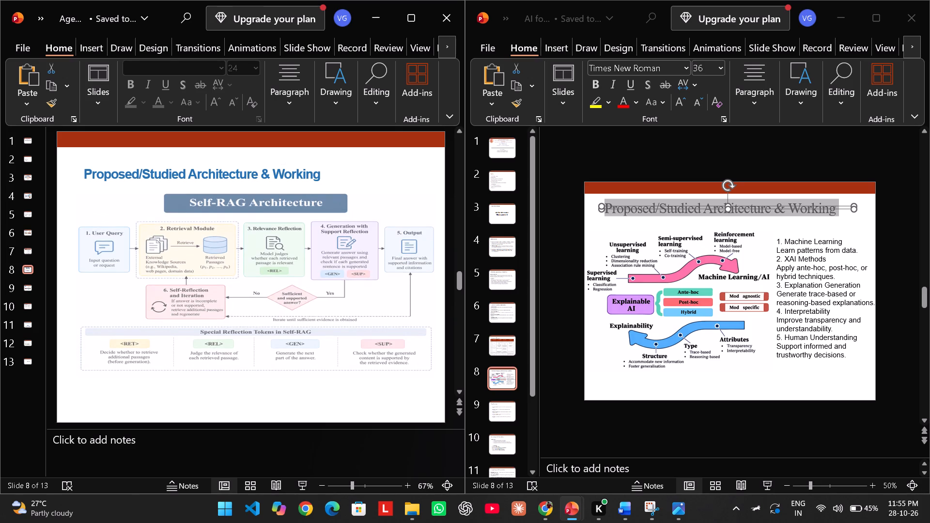
left_click_drag(255, 191, 257, 184)
left_click(271, 184)
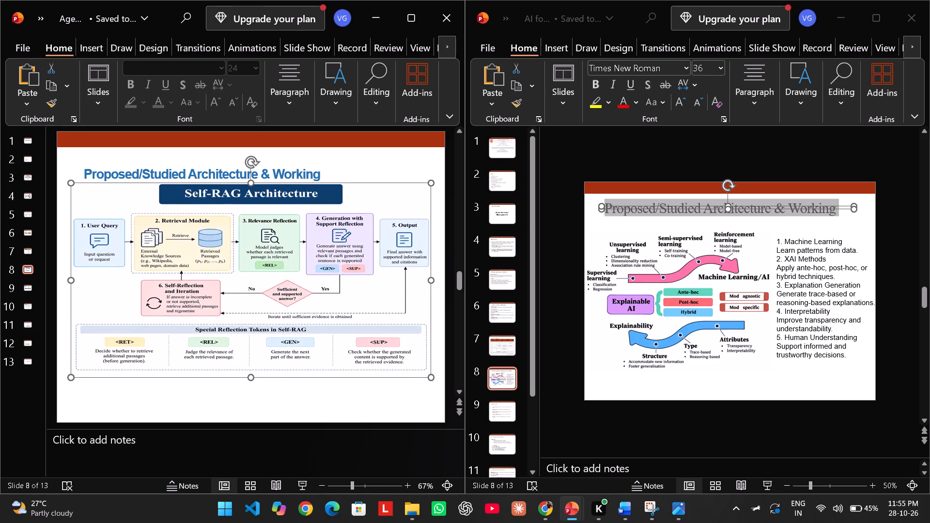
Switch to Photos and bring up the Self-RAG Architecture Flowchart (1).png image.
key("alt+Tab")
key("alt+Tab")
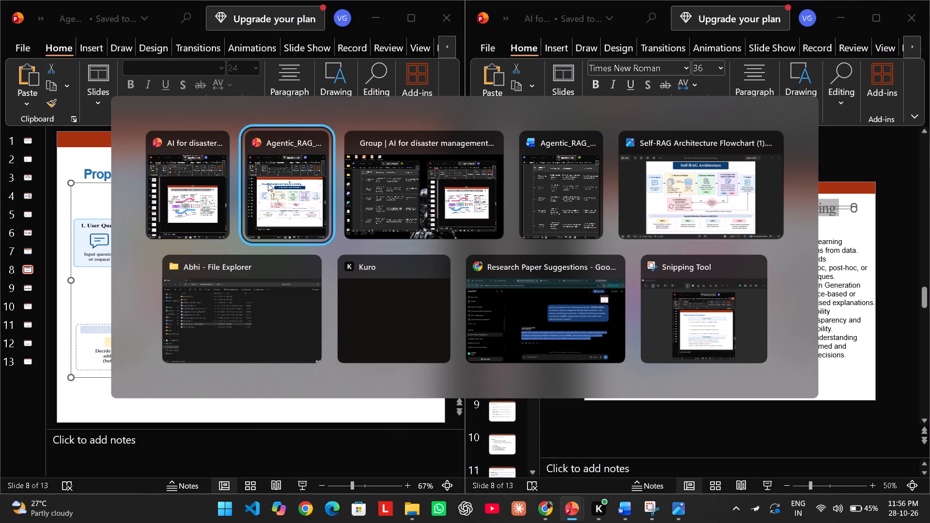
key("alt+Tab")
key("alt+Tab")
key("alt+Tab")
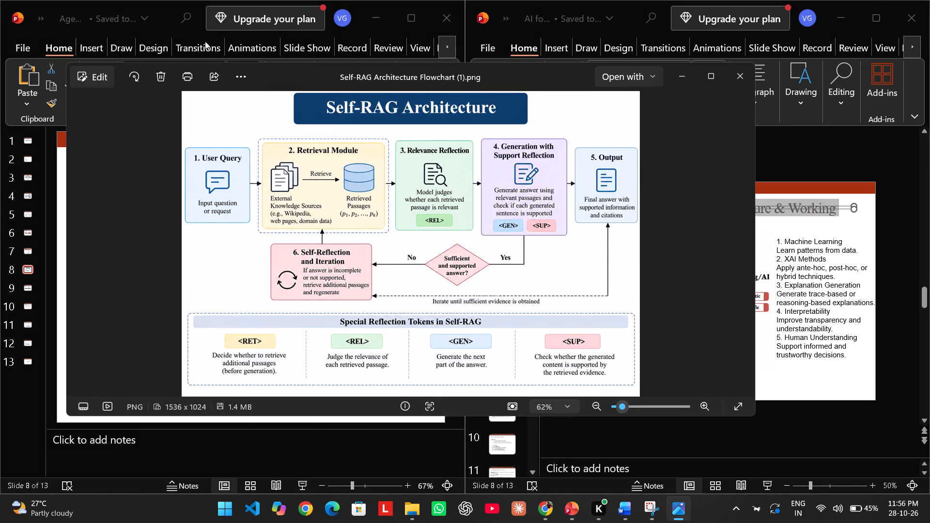
Reopen Self-RAG Architecture Flowchart (1).png in Photos from the Abhi folder in File Explorer.
left_click(94, 78)
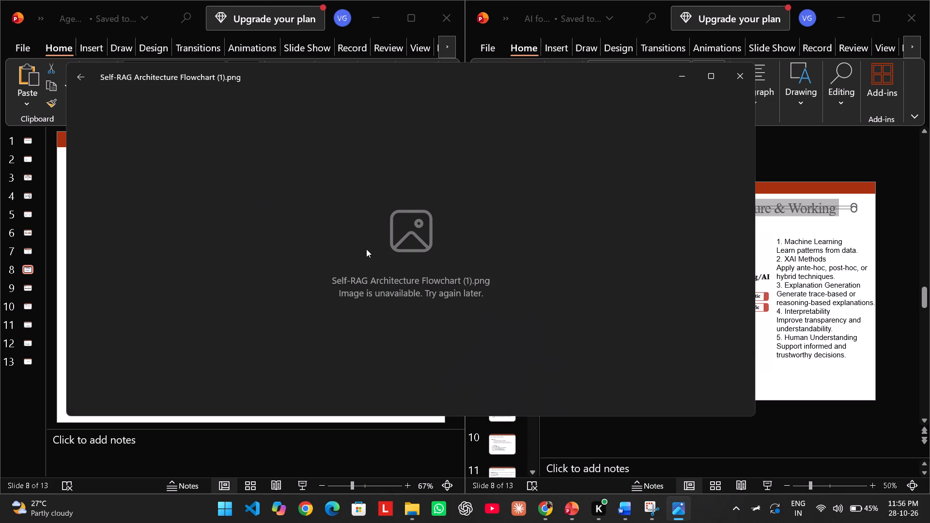
left_click(735, 79)
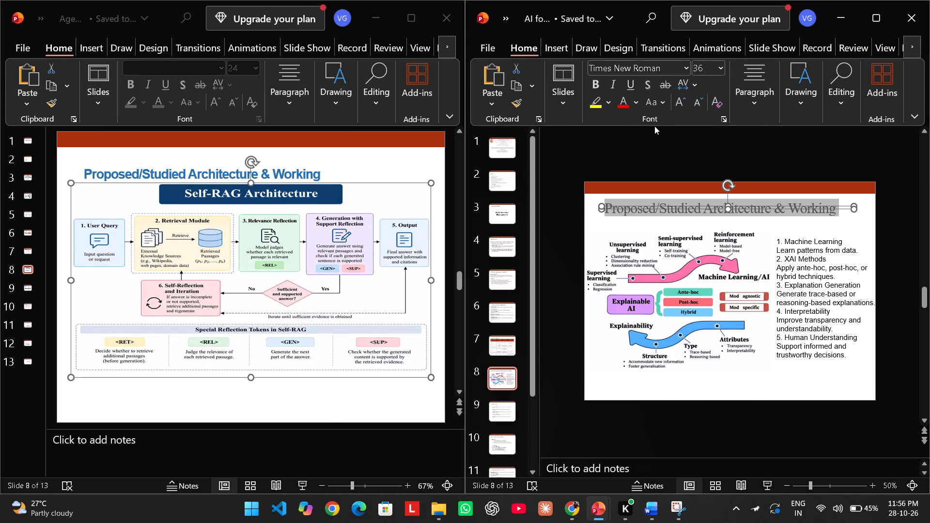
key("alt+Tab")
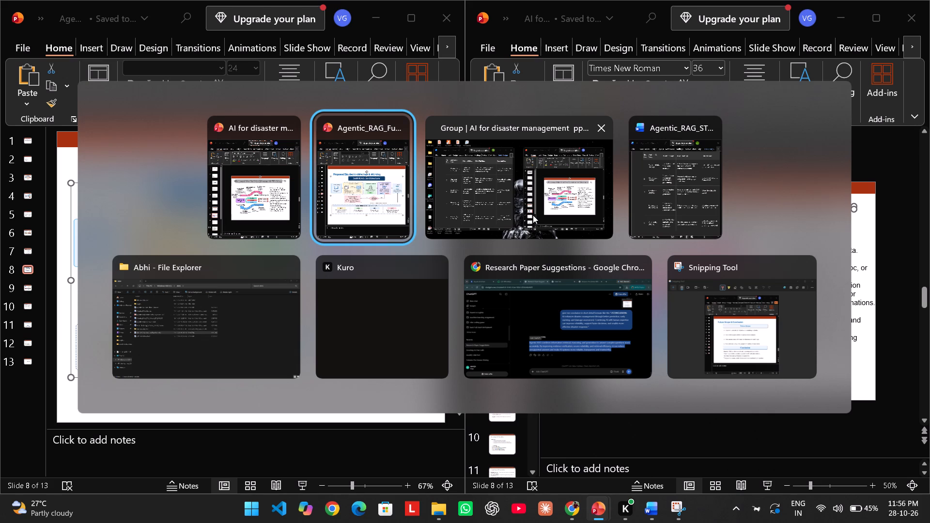
key("alt+Tab")
key("alt+Tab")
key("alt+Tab")
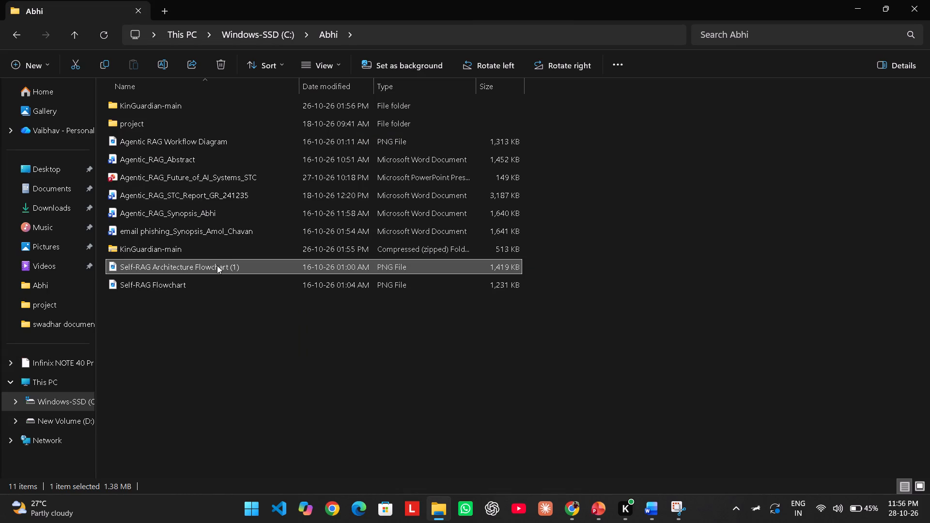
double_click(217, 265)
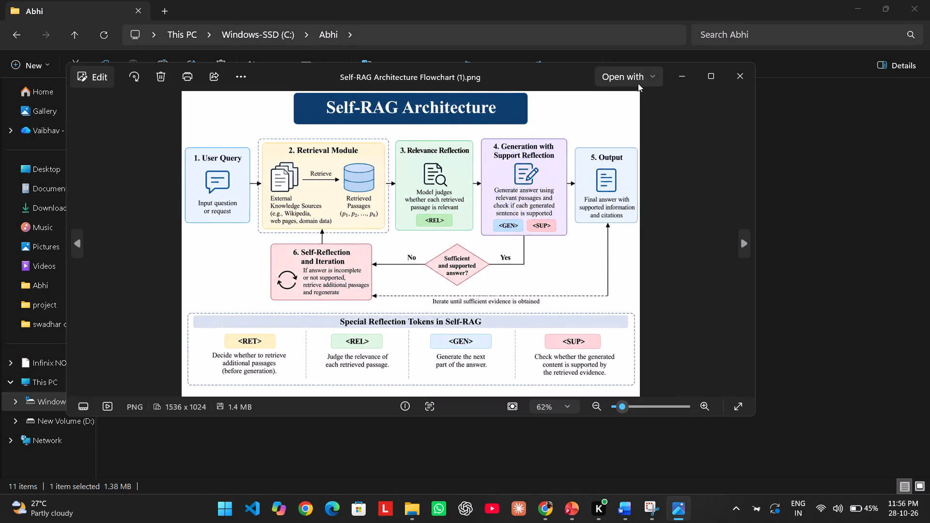
Open the Photos gallery and look through its images from October back to early September 2026.
left_click(643, 78)
left_click(544, 152)
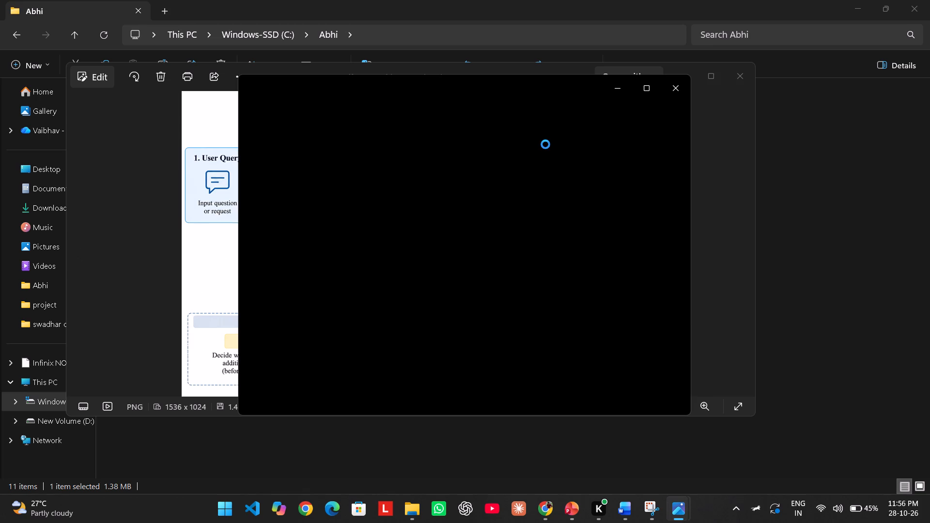
left_click(641, 86)
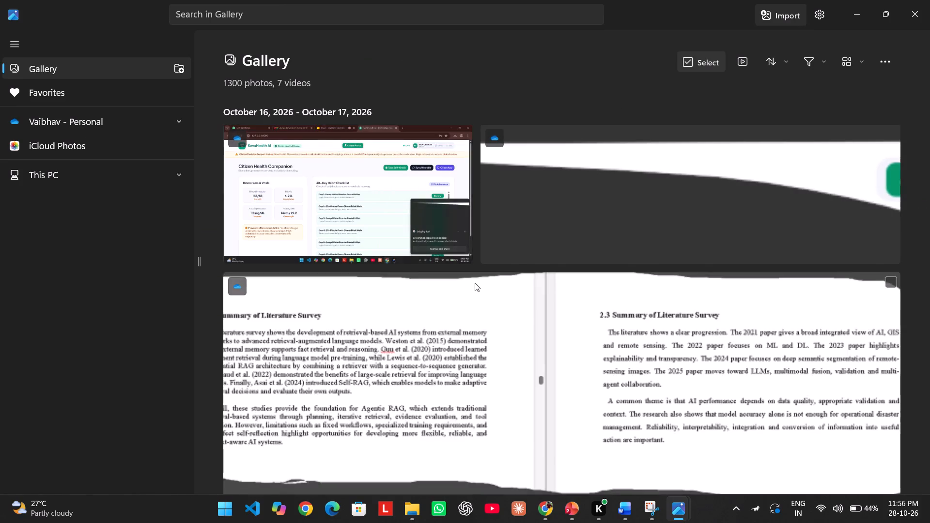
scroll(475, 283, "down", 8)
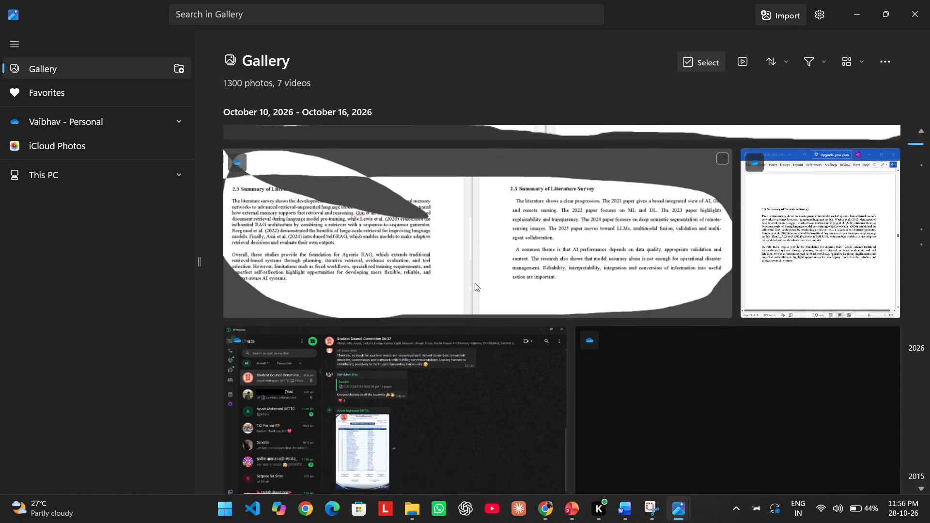
scroll(475, 283, "down", 10)
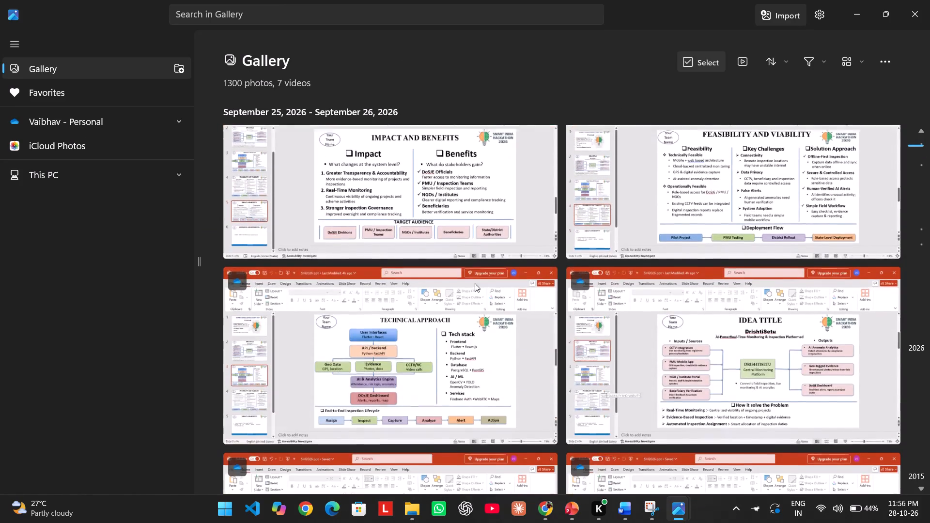
scroll(475, 283, "down", 3)
scroll(475, 283, "up", 3)
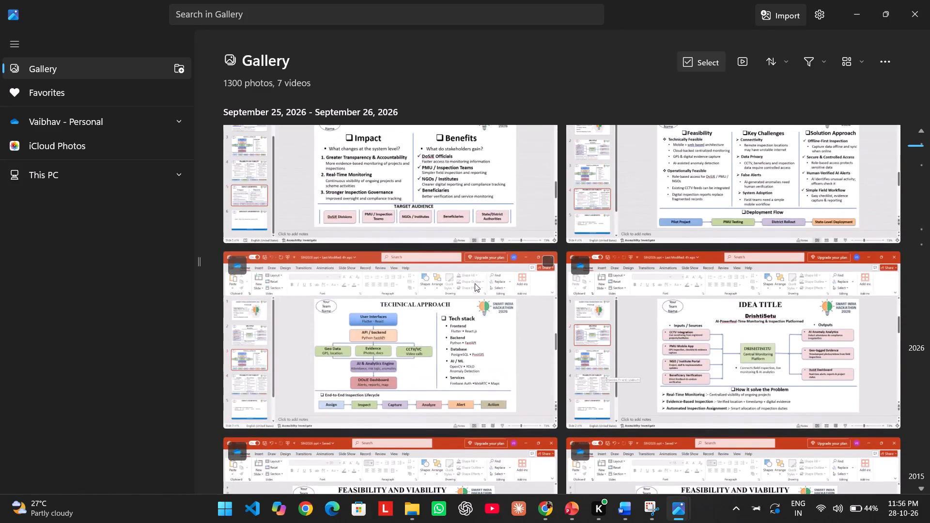
scroll(475, 283, "up", 3)
scroll(475, 283, "down", 10)
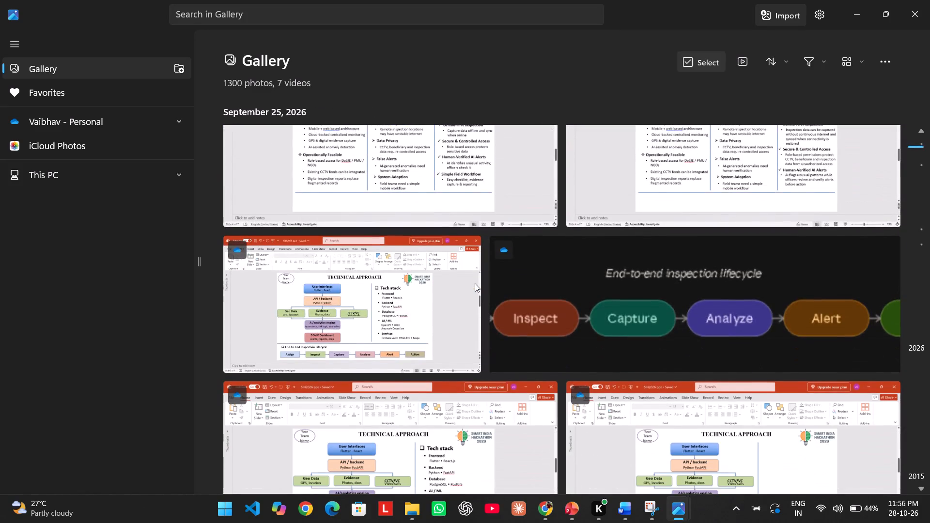
scroll(475, 283, "down", 8)
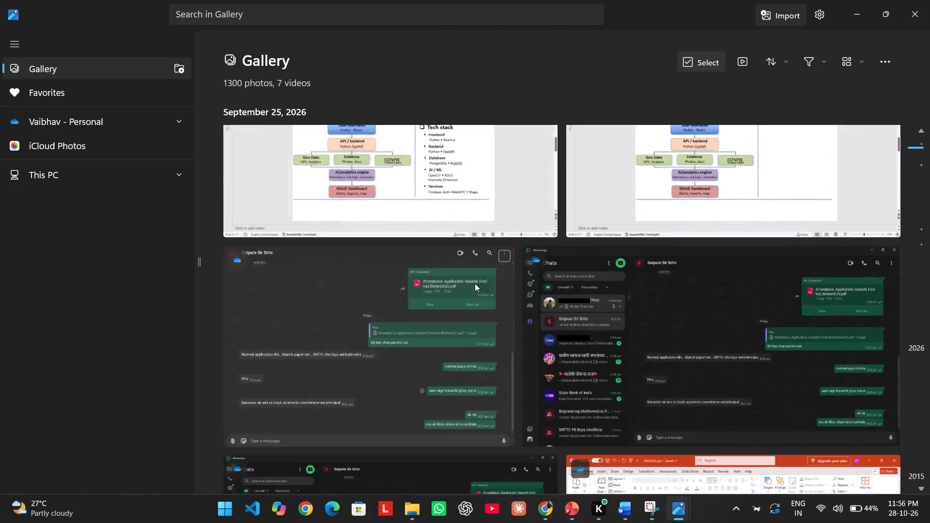
scroll(475, 283, "down", 3)
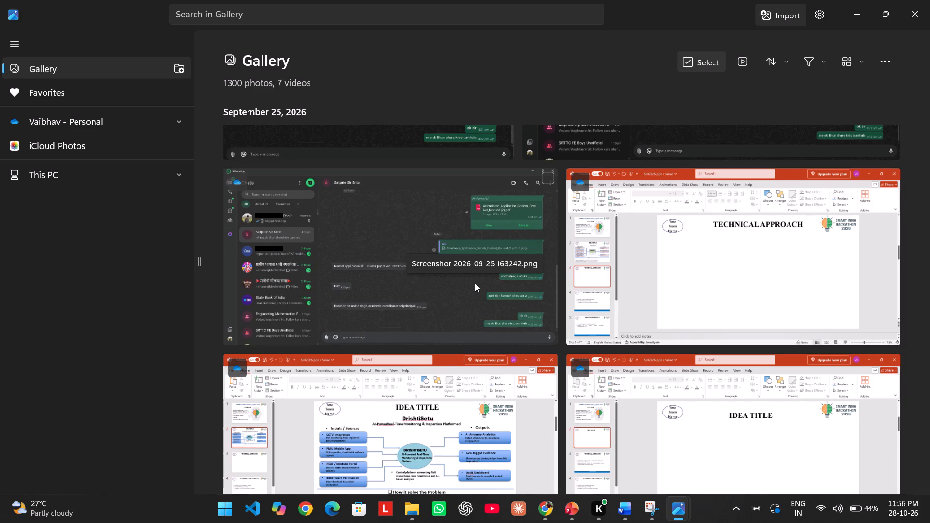
scroll(475, 283, "down", 8)
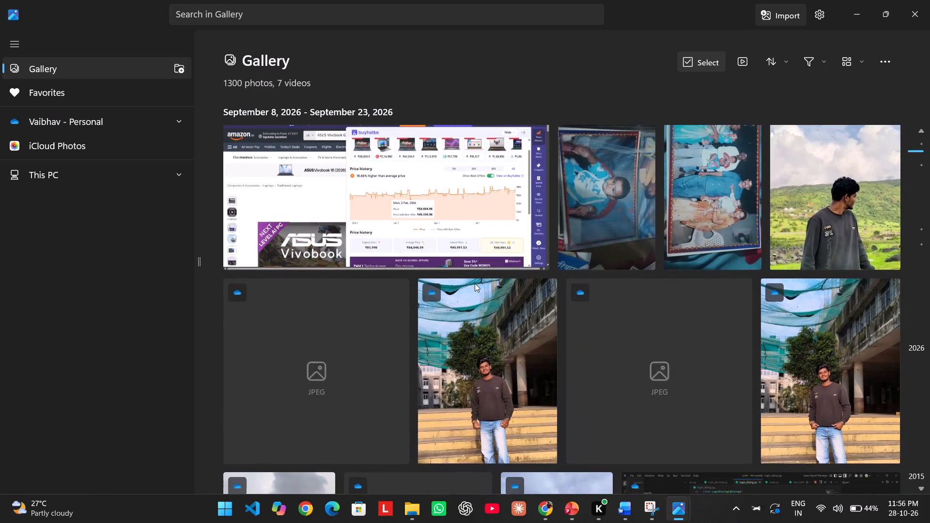
scroll(475, 283, "down", 6)
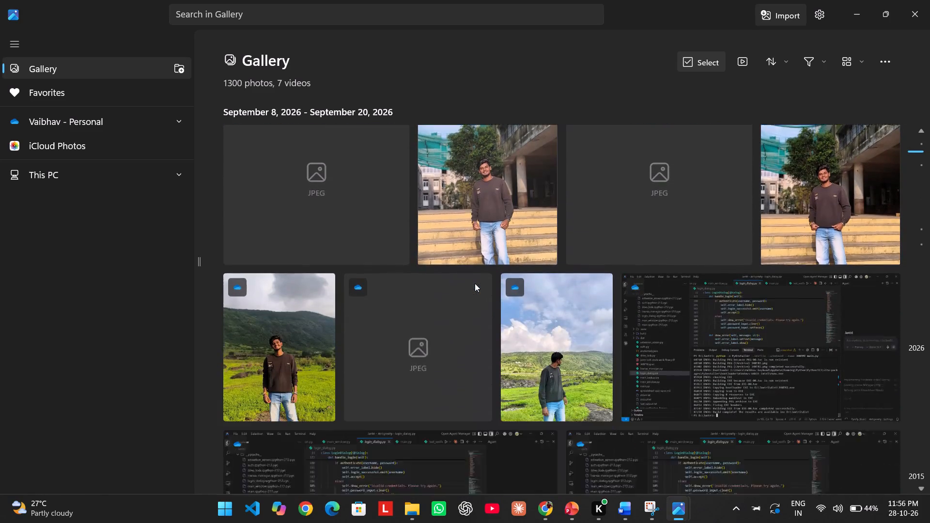
scroll(475, 283, "up", 4)
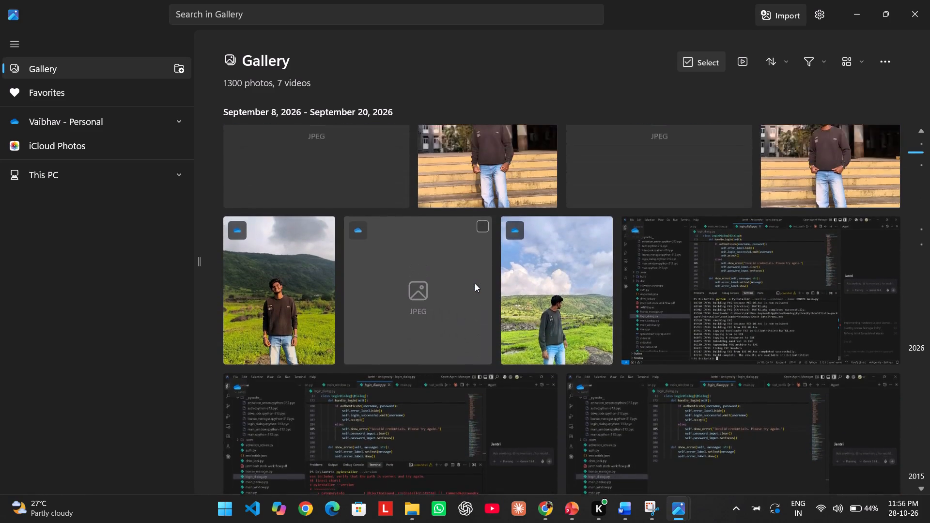
scroll(475, 283, "up", 14)
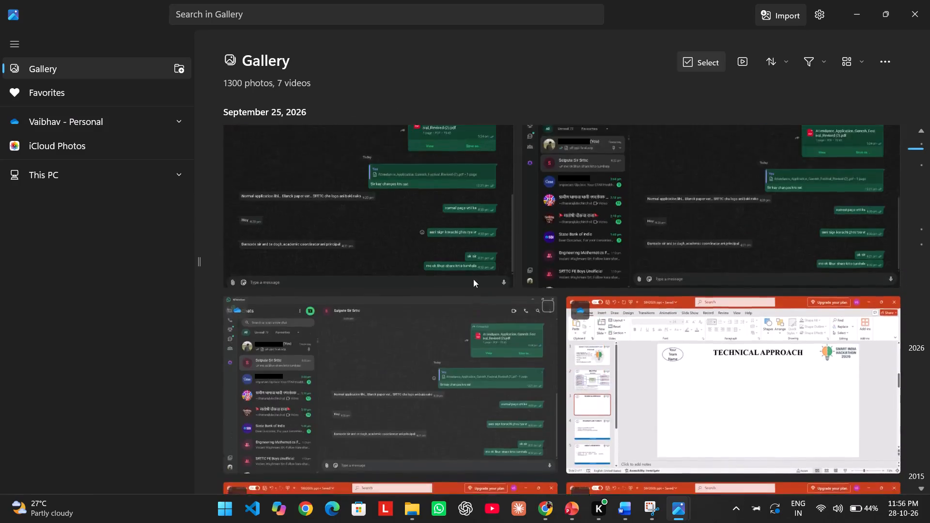
scroll(473, 279, "up", 10)
left_click(919, 3)
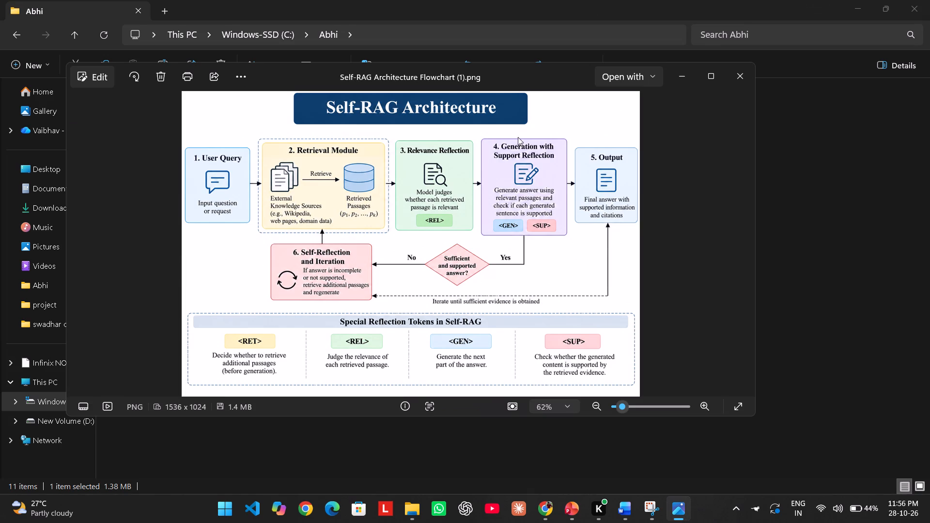
Crop the flowchart image to about 1536 x 840, cutting off the Self-RAG Architecture title banner and the blank bottom margin.
left_click(91, 82)
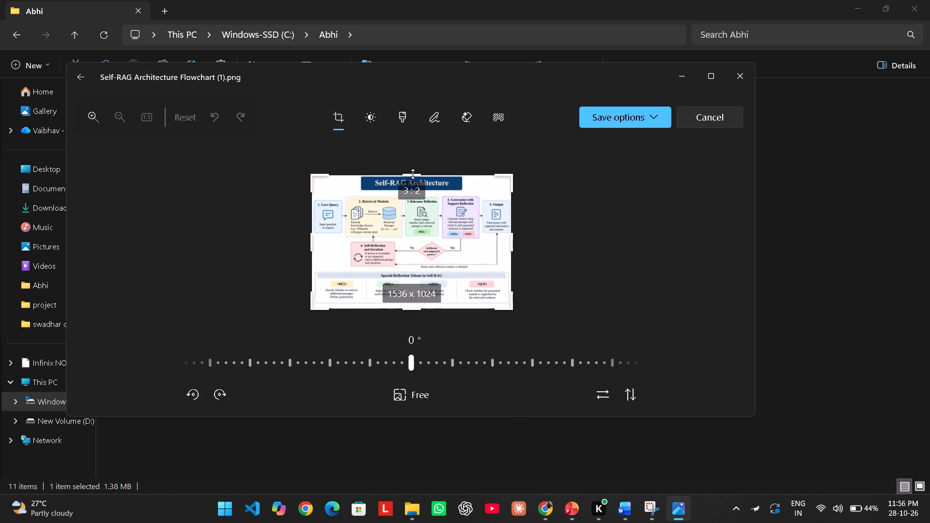
left_click_drag(413, 174, 413, 190)
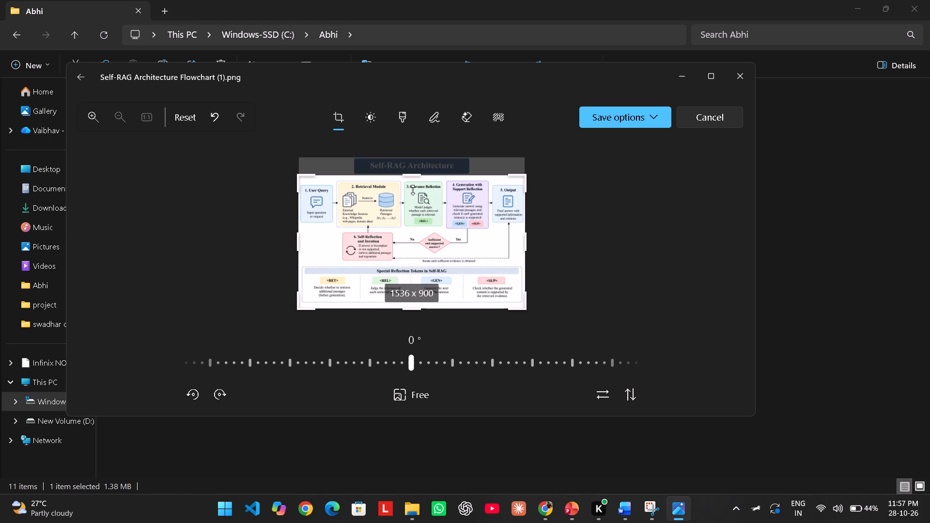
scroll(452, 241, "up", 4)
scroll(451, 241, "down", 3)
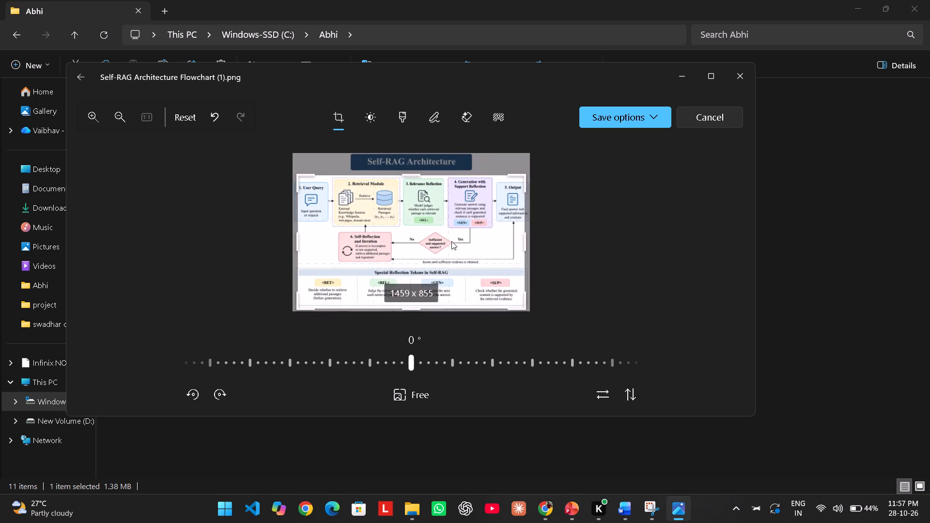
scroll(451, 241, "down", 1)
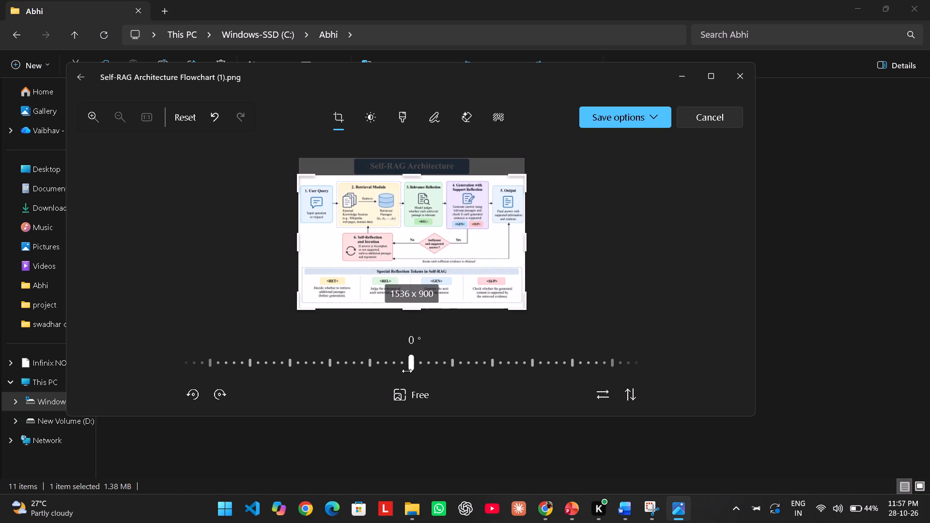
left_click_drag(410, 368, 423, 367)
left_click(590, 268)
left_click_drag(416, 309, 416, 306)
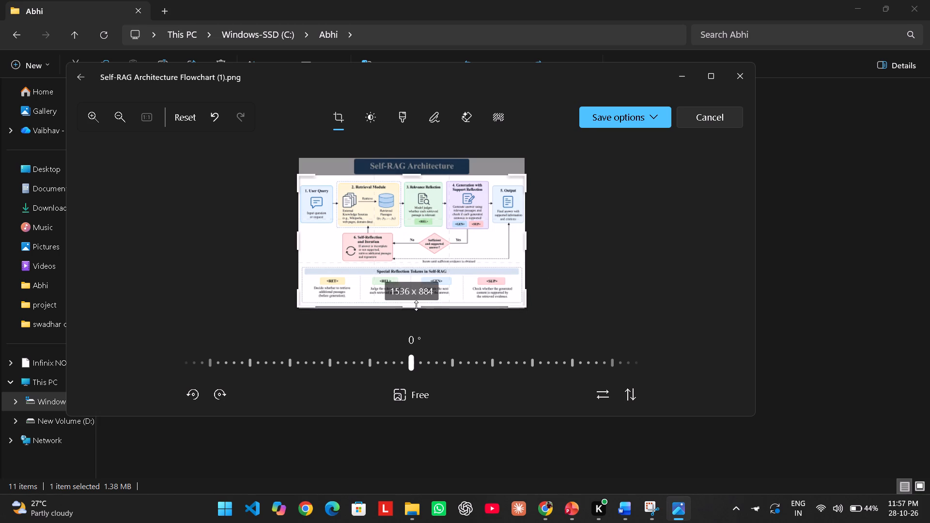
left_click_drag(416, 306, 416, 305)
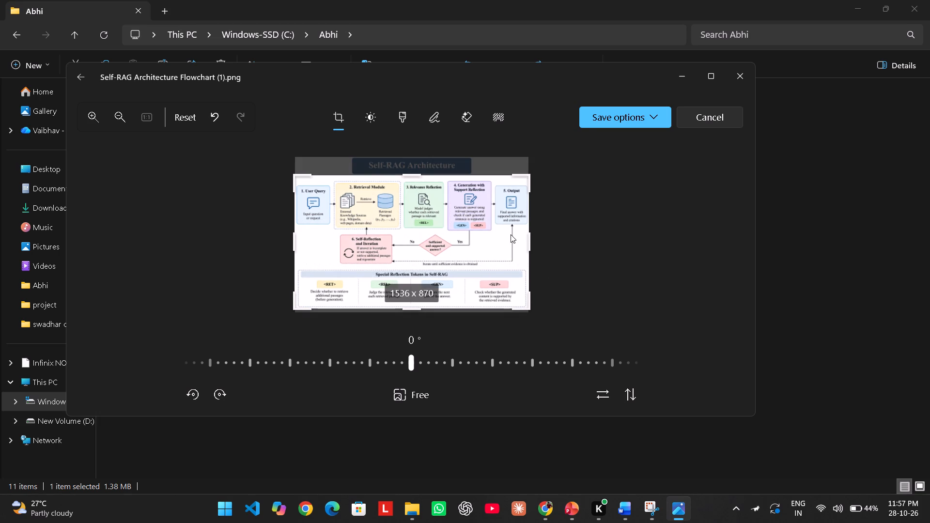
left_click(414, 175)
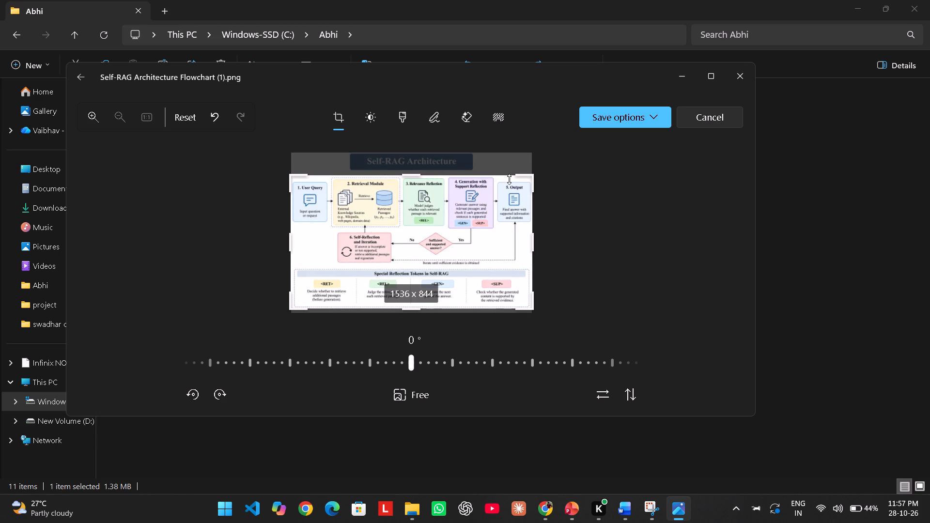
Copy the cropped flowchart image to the clipboard without saving over the original file.
left_click(639, 114)
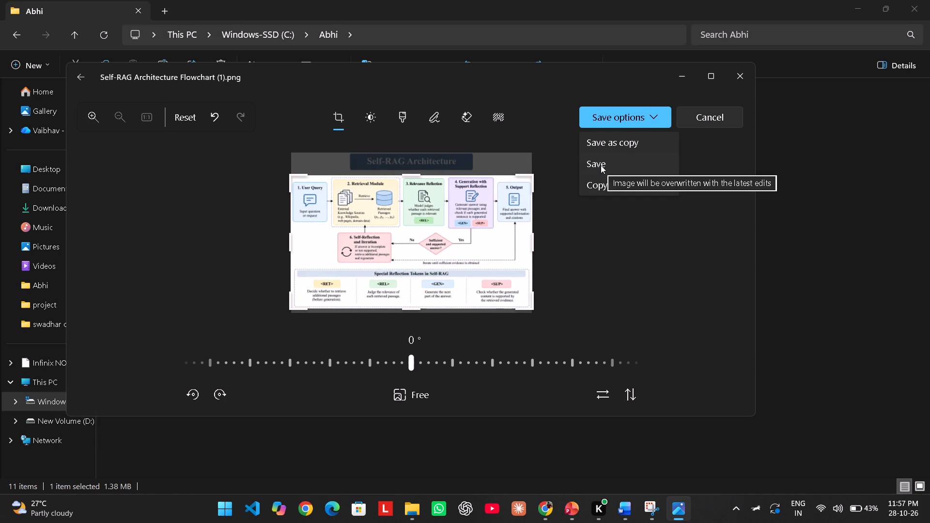
left_click(600, 181)
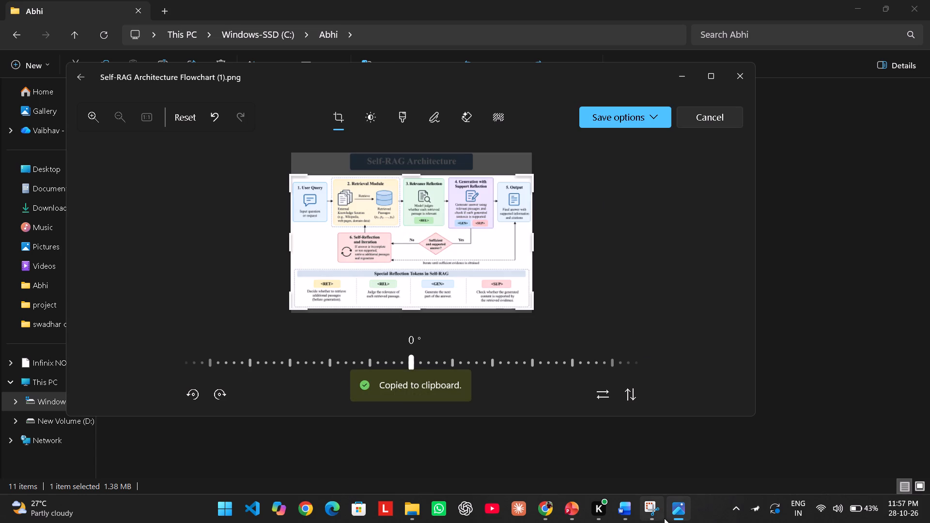
Switch to the PowerPoint decks and replace the flowchart on the Proposed/Studied Architecture & Working slide with the cropped copy.
left_click(579, 507)
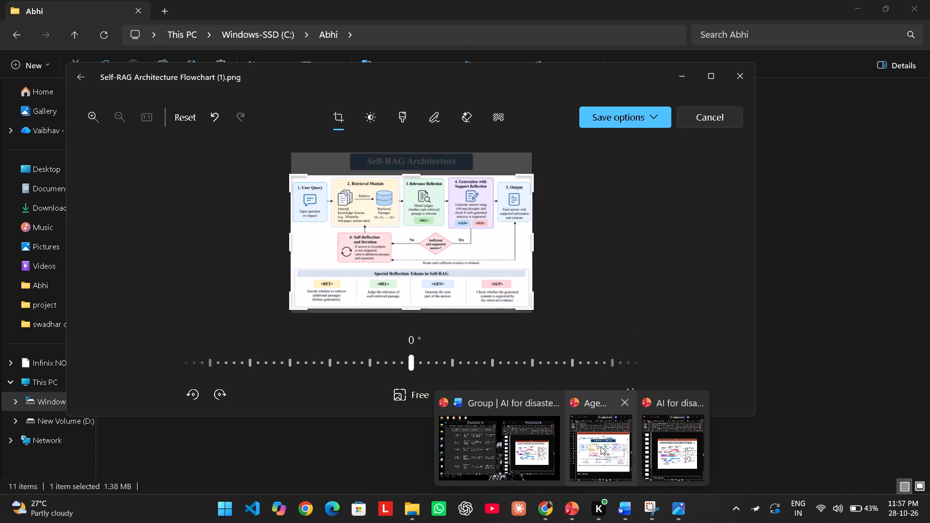
left_click(601, 446)
left_click(583, 515)
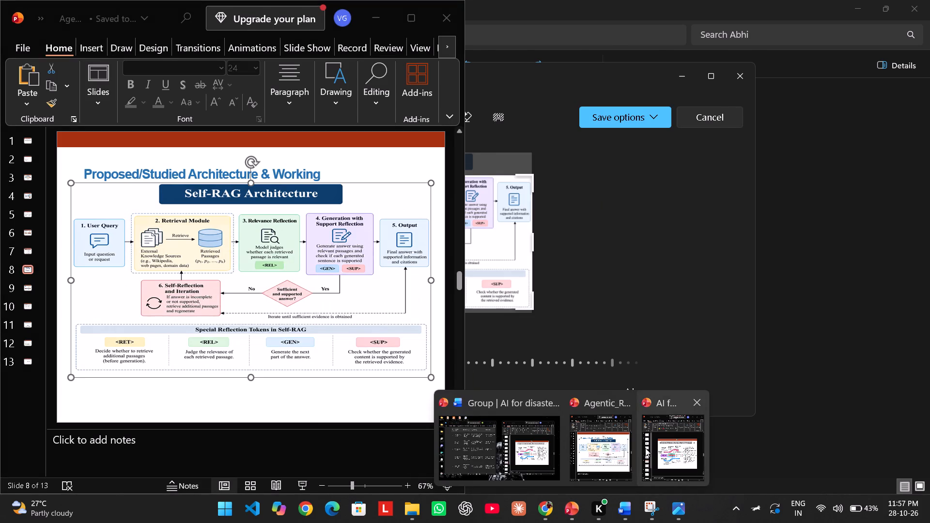
left_click(668, 448)
left_click(296, 305)
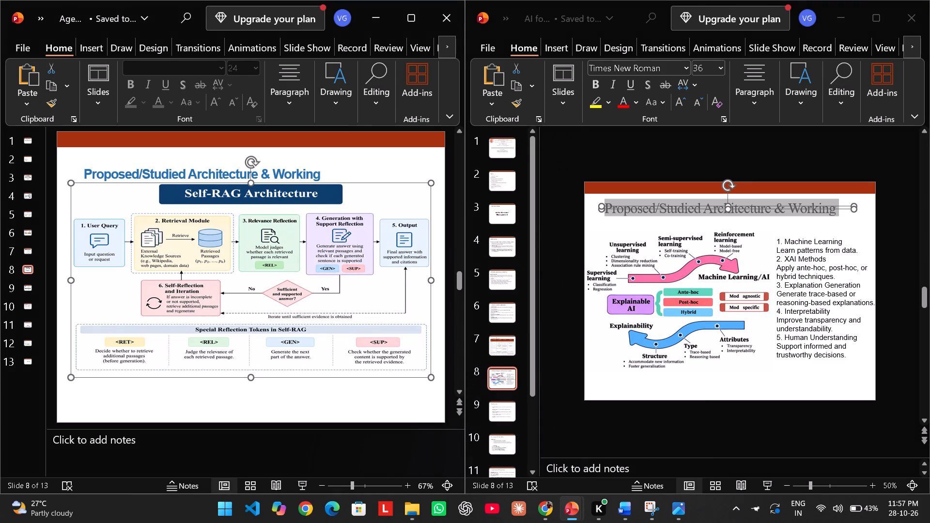
key("BackSpace")
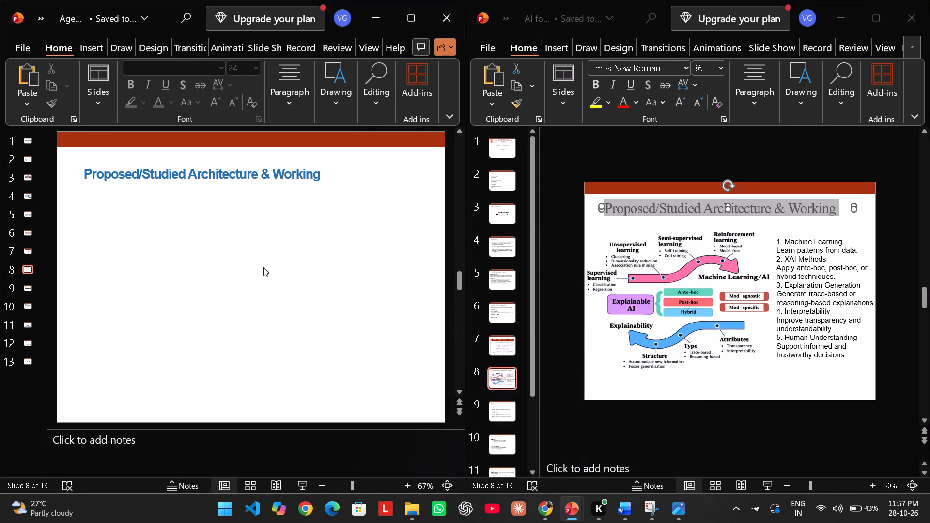
key("ctrl+v")
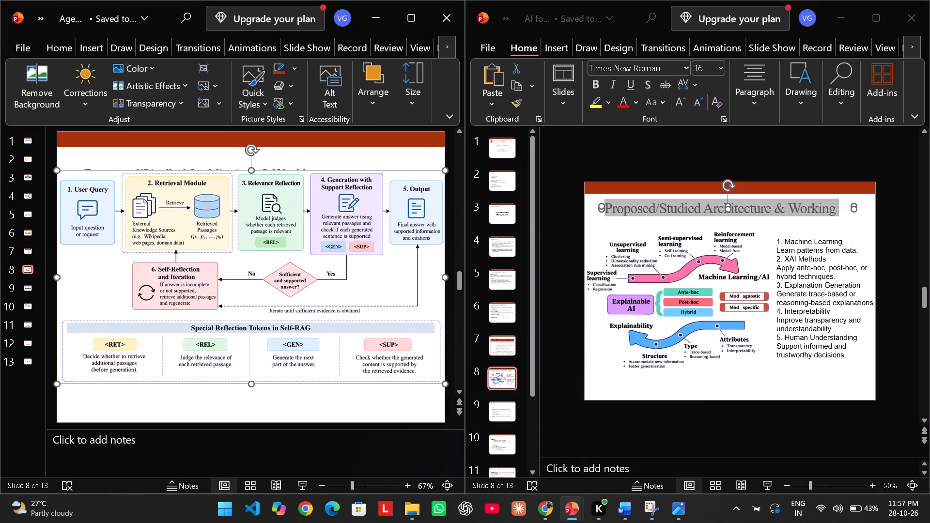
Shrink and reposition the Self-RAG flowchart just below the slide title, nearly spanning the slide's width and leaving about the lower third free.
left_click_drag(254, 386, 253, 370)
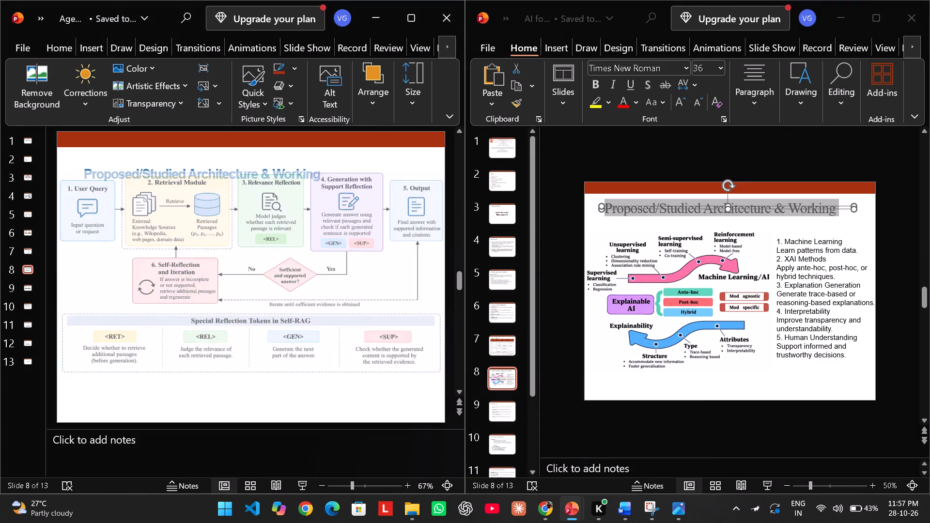
left_click_drag(253, 370, 251, 346)
left_click_drag(448, 259, 403, 265)
left_click_drag(285, 261, 320, 276)
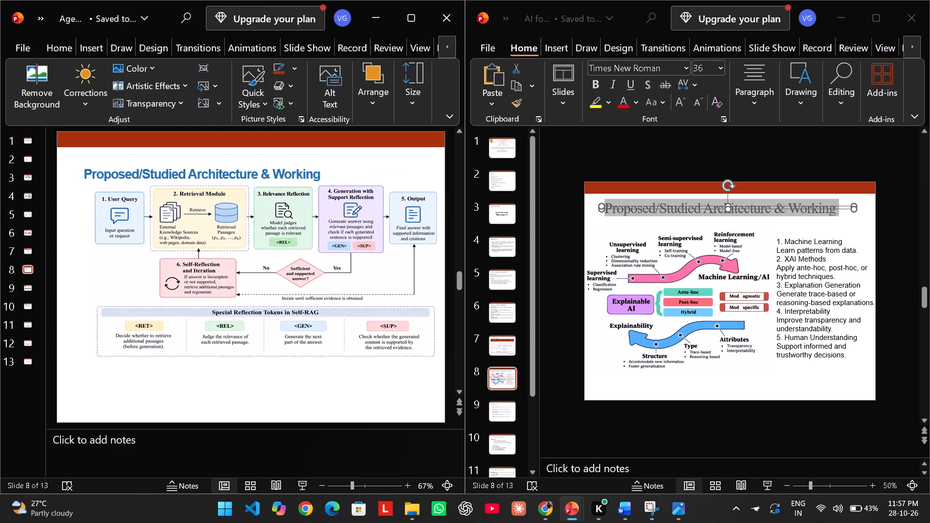
left_click_drag(320, 276, 309, 276)
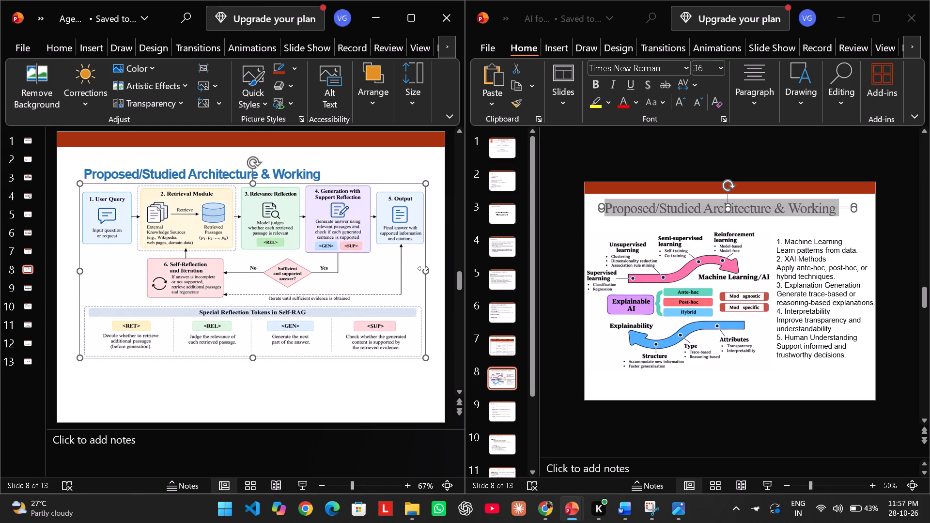
left_click_drag(426, 268, 433, 266)
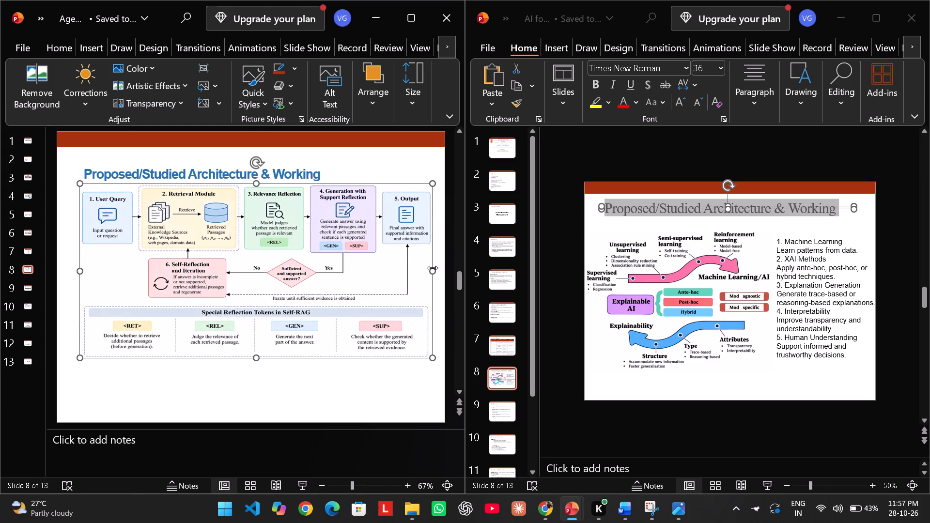
left_click_drag(256, 358, 256, 331)
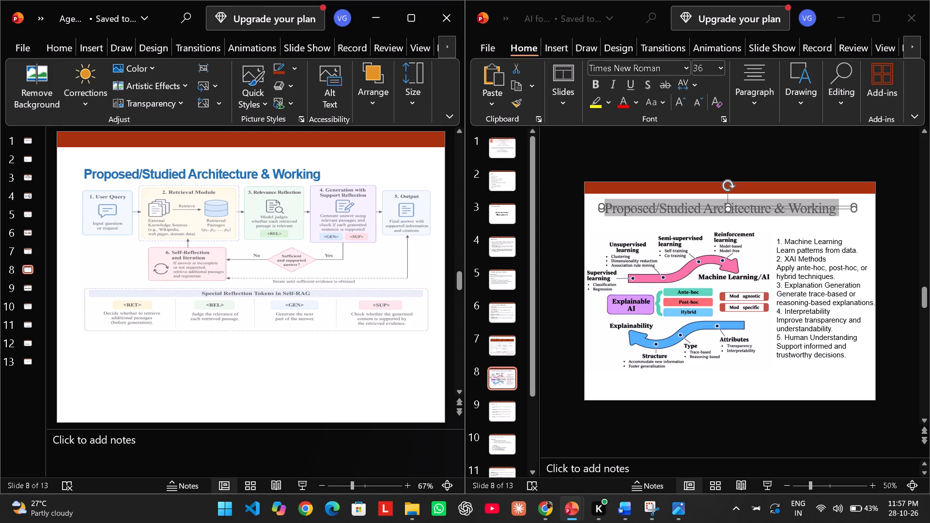
left_click_drag(256, 331, 256, 319)
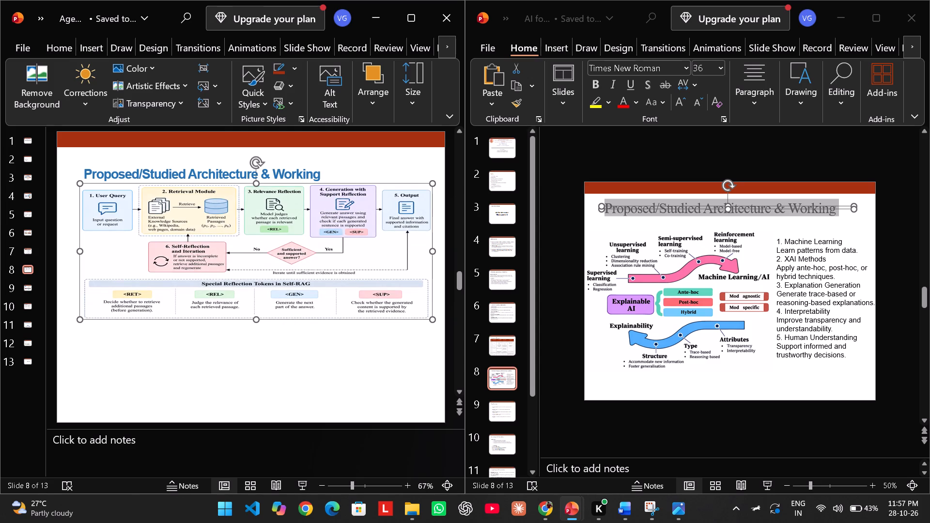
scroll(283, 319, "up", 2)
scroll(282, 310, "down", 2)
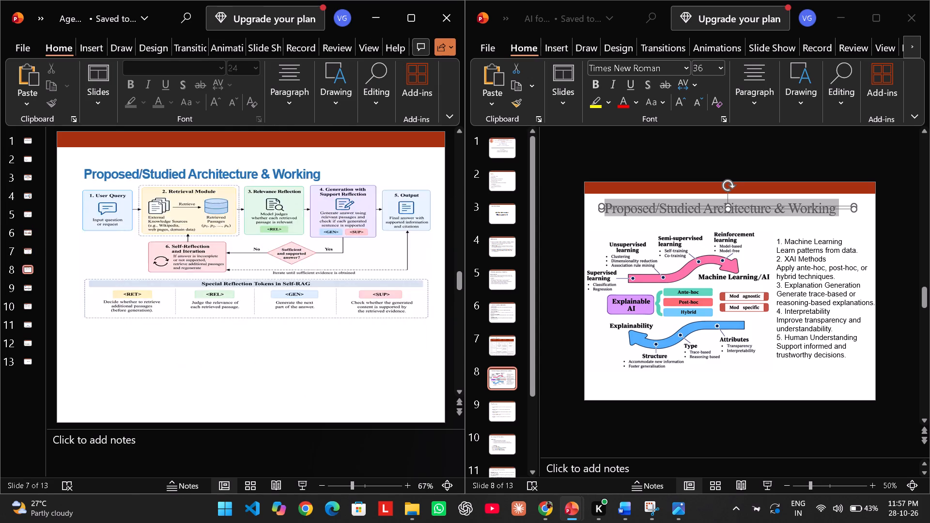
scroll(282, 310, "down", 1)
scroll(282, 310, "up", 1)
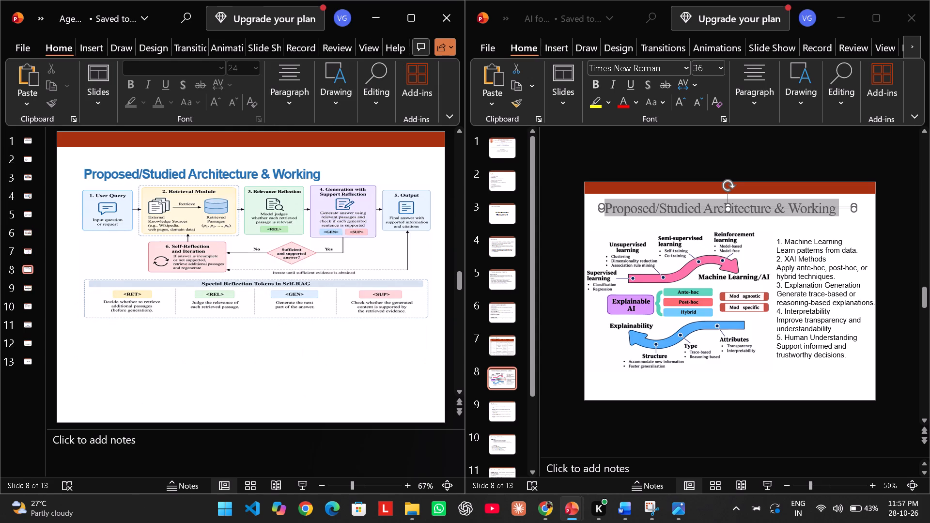
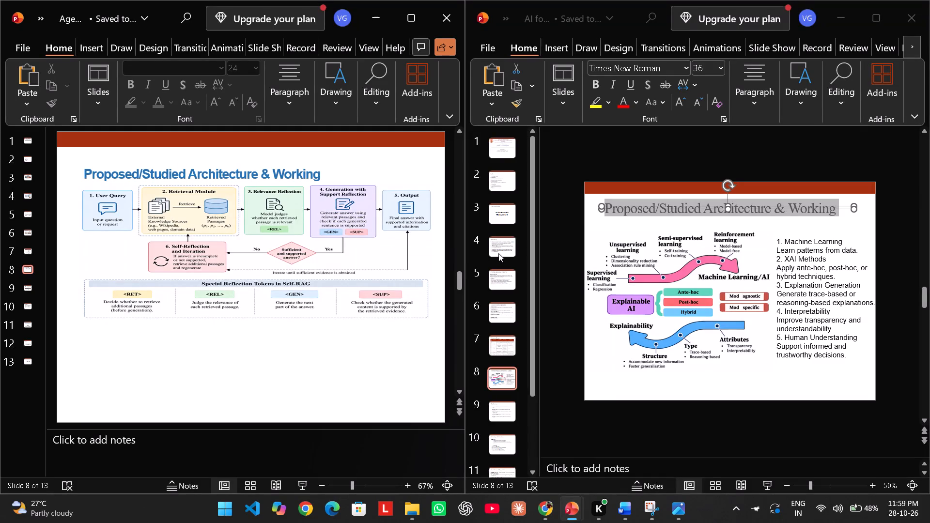
Collapse the slide thumbnails in the reference AI disaster deck to give its slide more room.
left_click_drag(542, 237, 537, 237)
left_click_drag(540, 236, 477, 239)
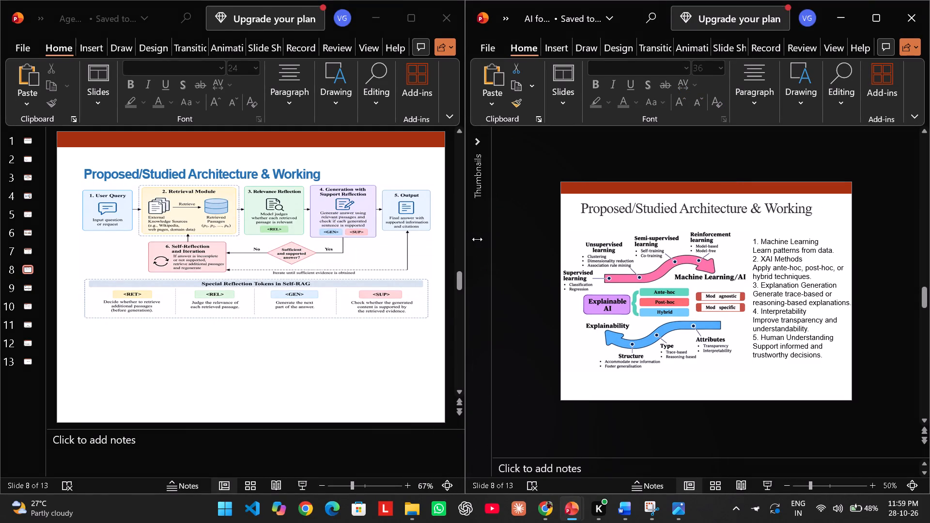
left_click_drag(477, 239, 474, 240)
left_click(821, 485)
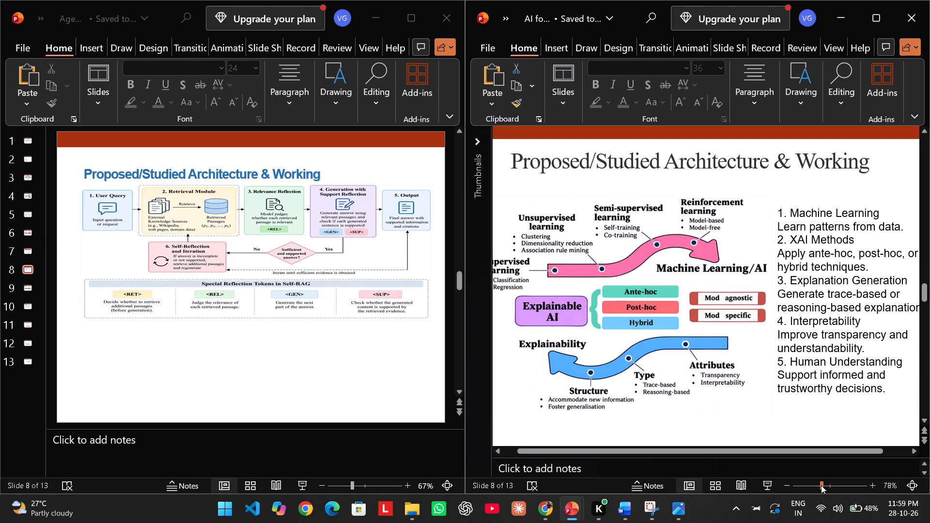
left_click(814, 485)
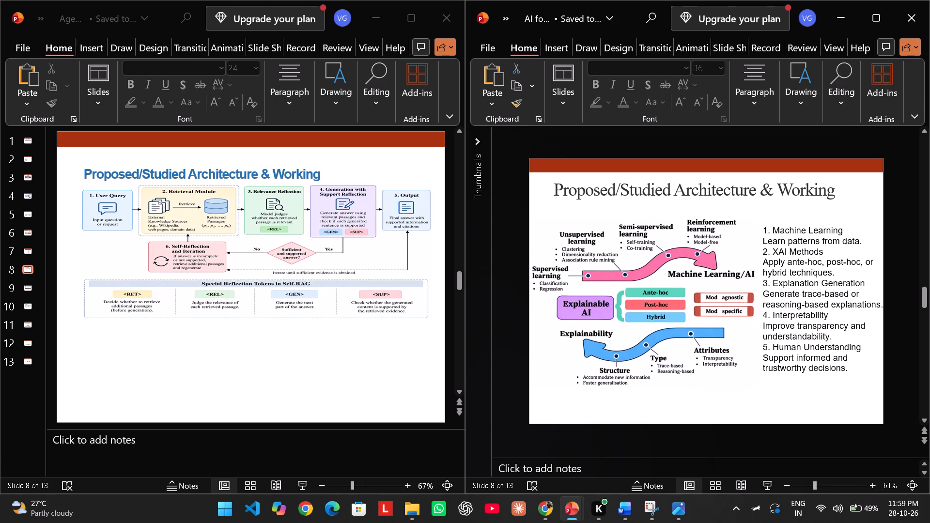
scroll(727, 374, "down", 2)
scroll(727, 374, "up", 1)
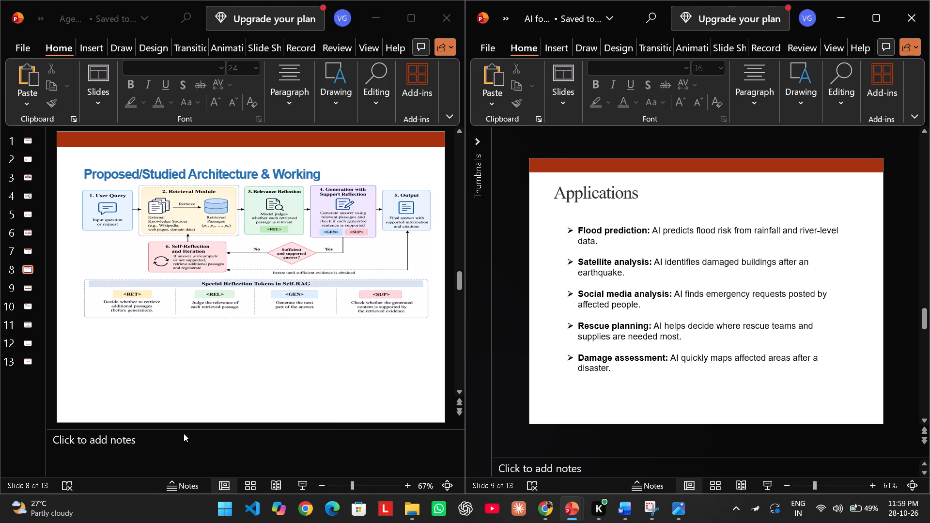
Hide the speaker notes area in both the agentic RAG deck and the reference deck.
left_click(91, 430)
left_click_drag(91, 430, 91, 439)
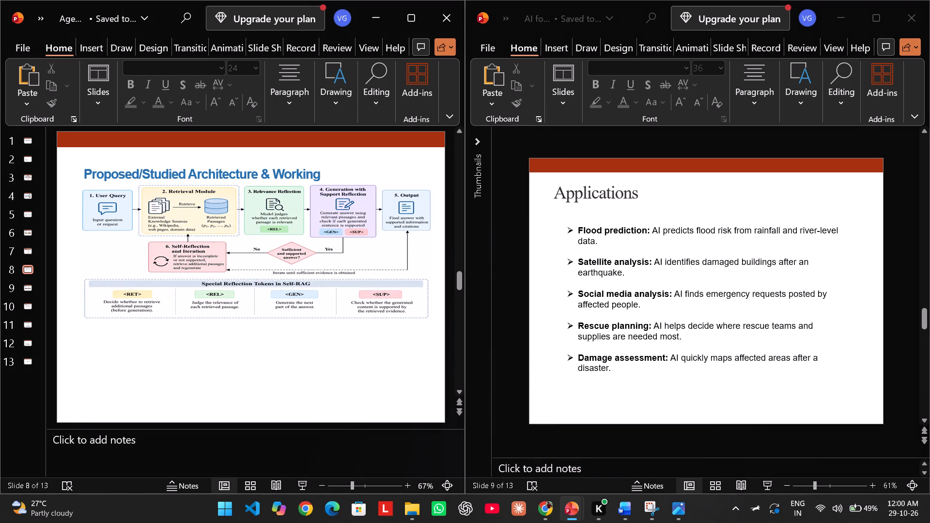
left_click_drag(91, 439, 91, 446)
left_click_drag(94, 429, 89, 471)
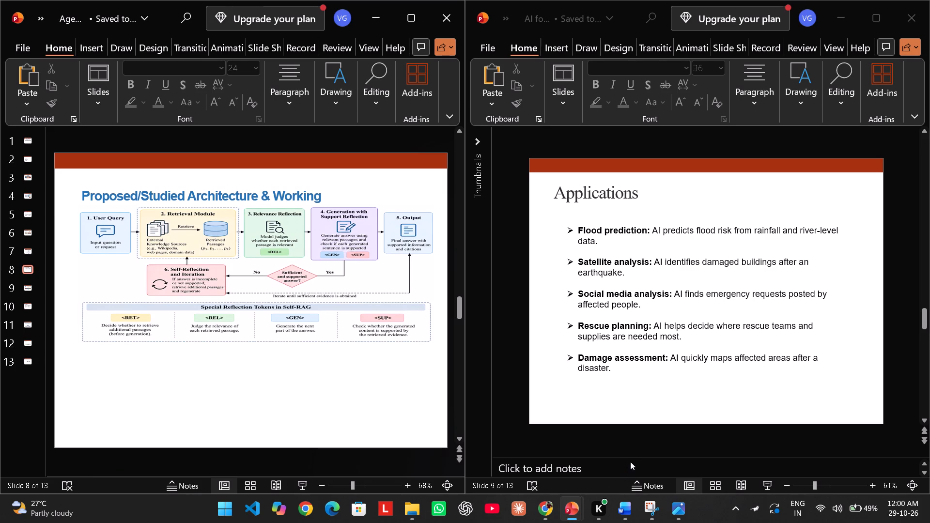
left_click(644, 460)
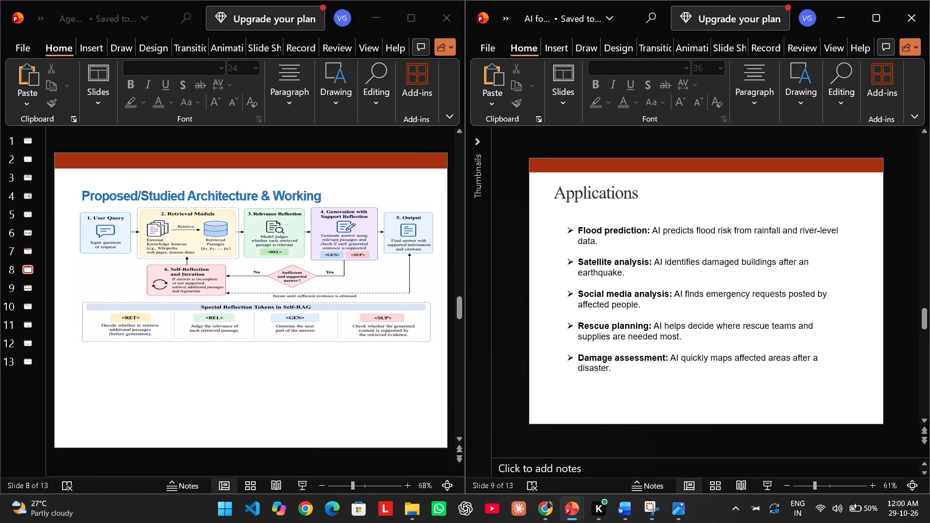
left_click_drag(645, 457, 649, 482)
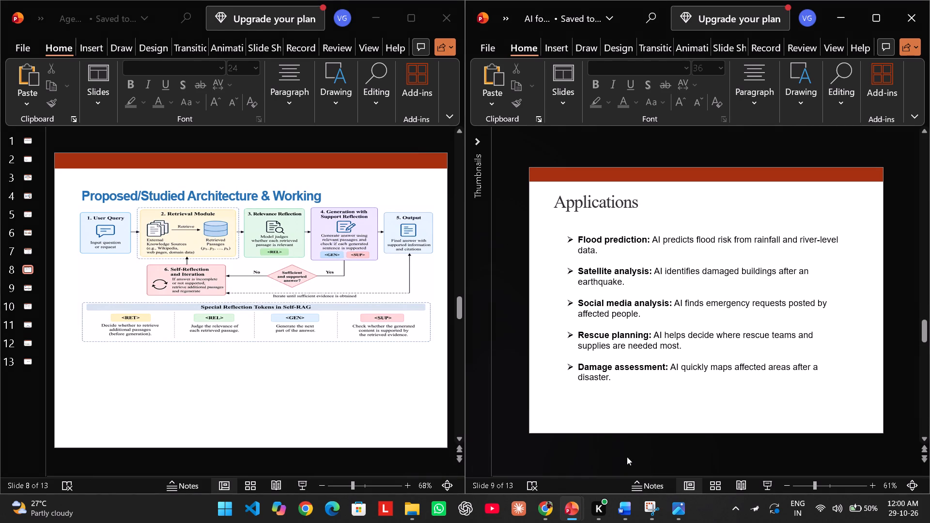
Set the zoom of both decks to 70% for a side-by-side comparison.
left_click(874, 486)
left_click_drag(818, 482, 821, 488)
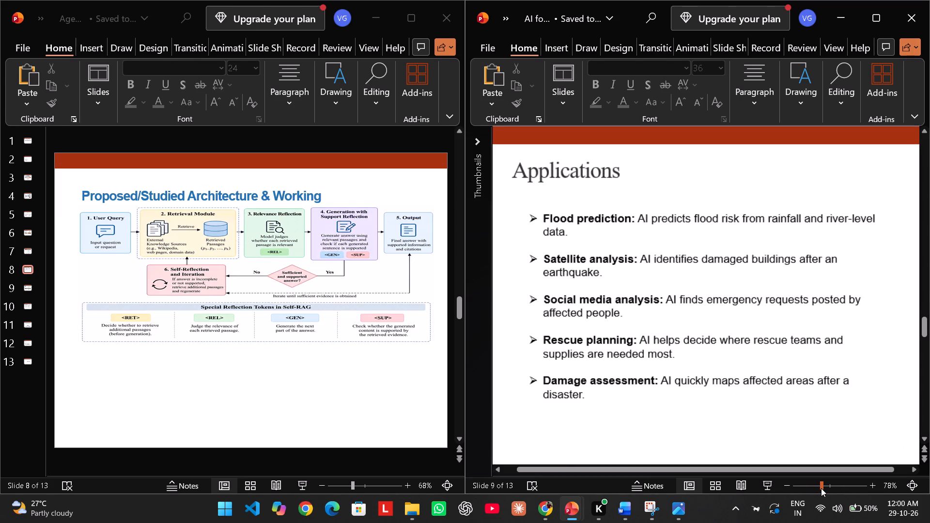
left_click_drag(821, 488, 818, 489)
left_click(789, 486)
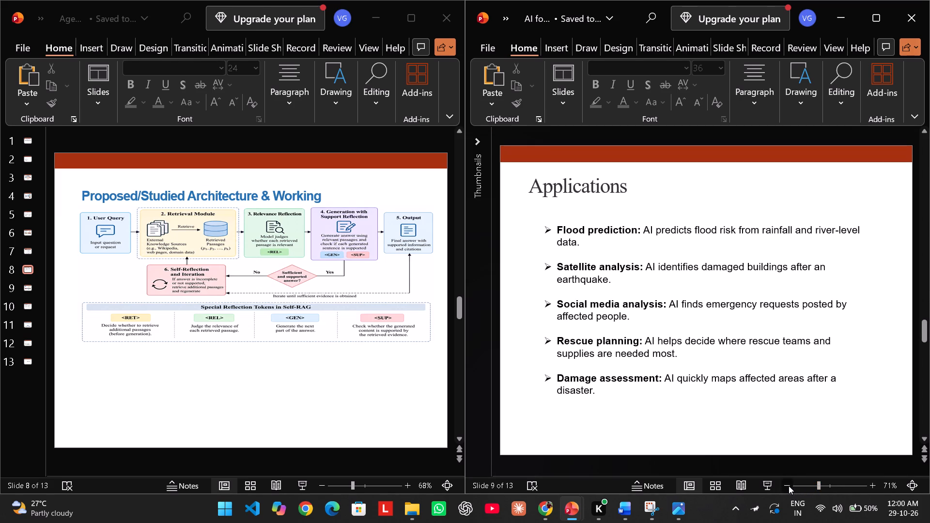
left_click(410, 486)
left_click(405, 486)
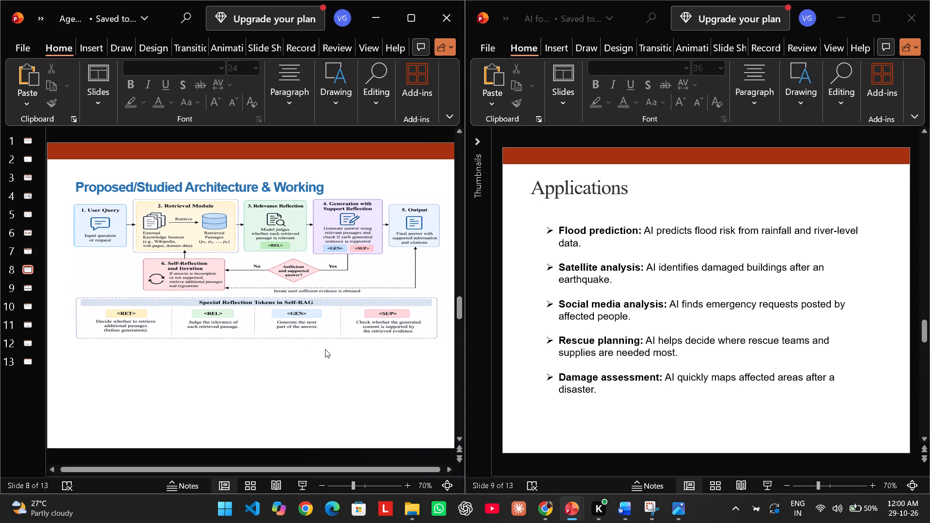
Return the reference deck to its Proposed/Studied Architecture & Working slide and collapse the agentic RAG deck's slide thumbnails.
scroll(472, 327, "down", 1)
scroll(595, 325, "down", 4)
scroll(596, 325, "up", 4)
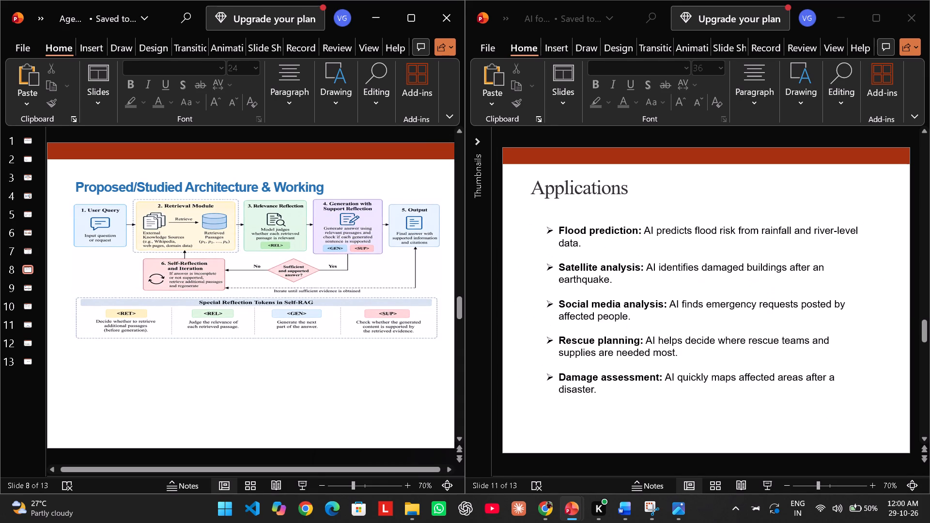
scroll(596, 325, "up", 1)
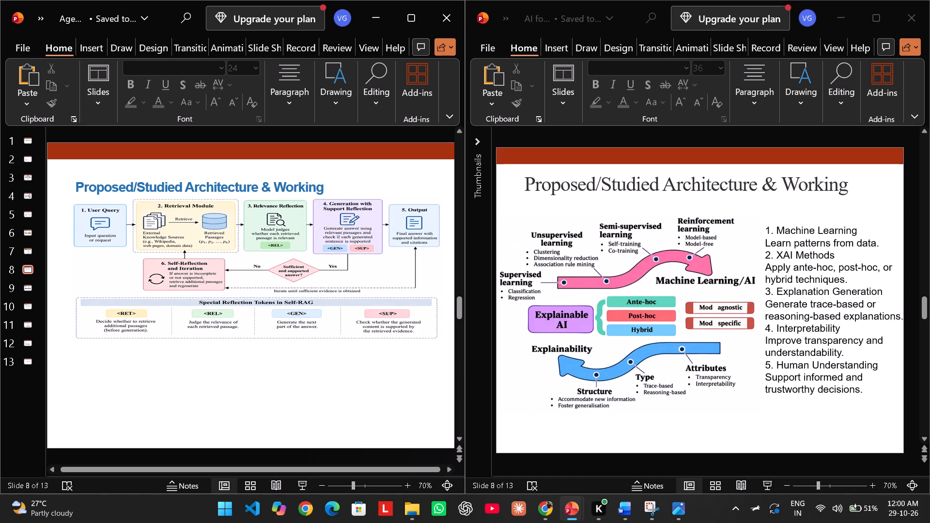
left_click_drag(44, 266, 23, 265)
left_click_drag(23, 265, 3, 265)
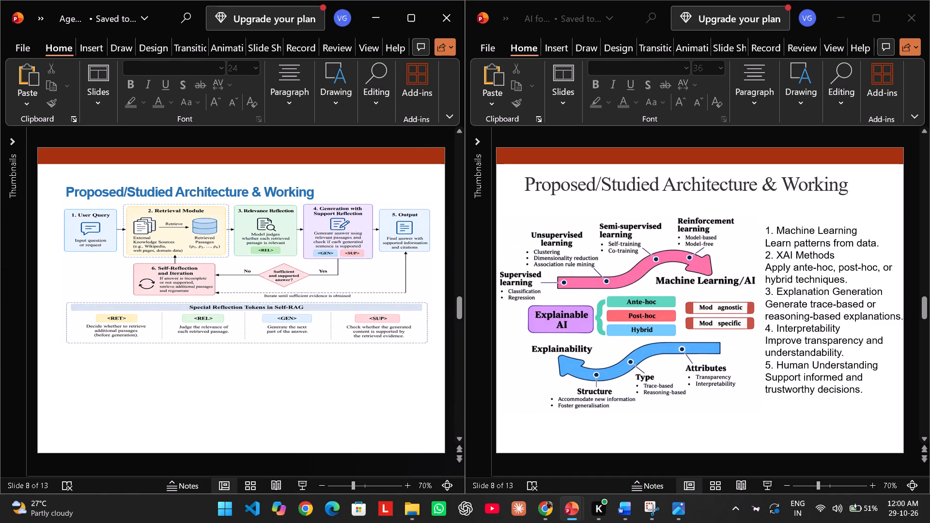
left_click(535, 507)
left_click(397, 467)
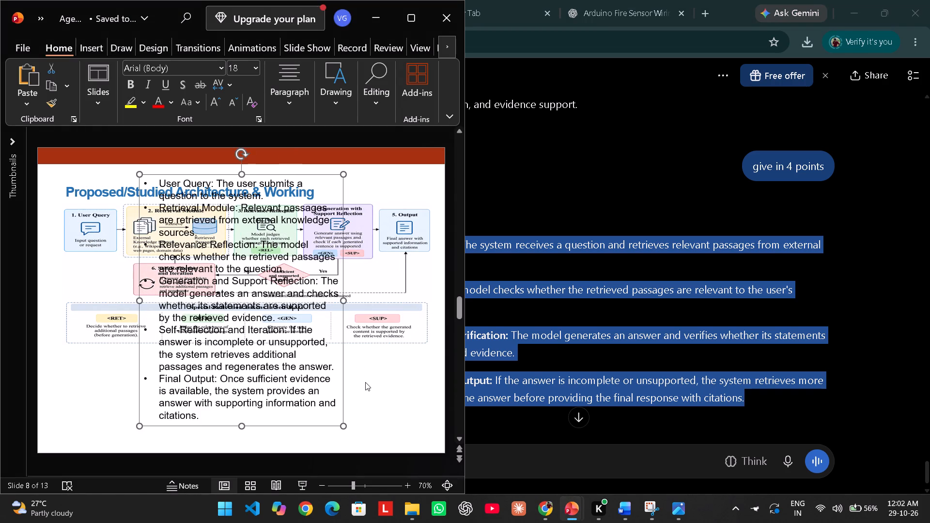
key("ctrl+z")
key("ctrl+v")
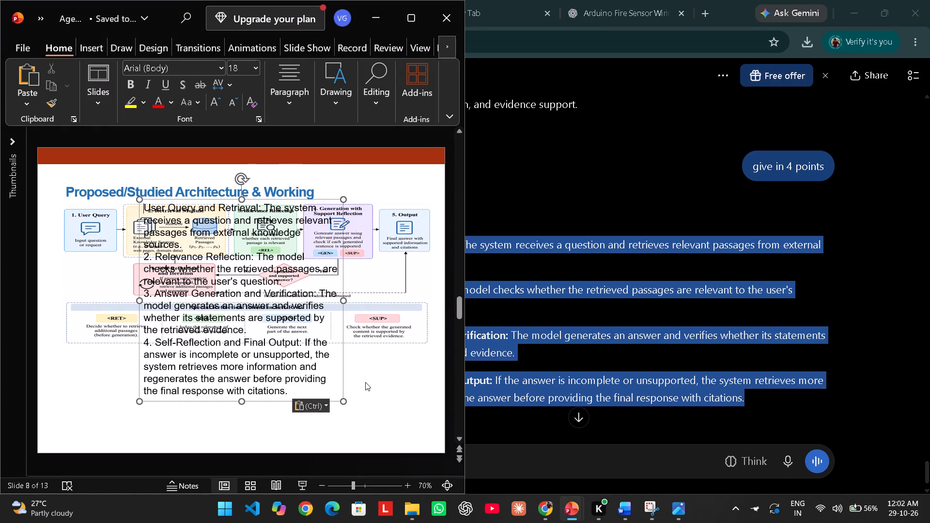
Widen the four-point text box to nearly the full slide width and move it down over the flowchart's lower half.
left_click_drag(344, 301, 426, 292)
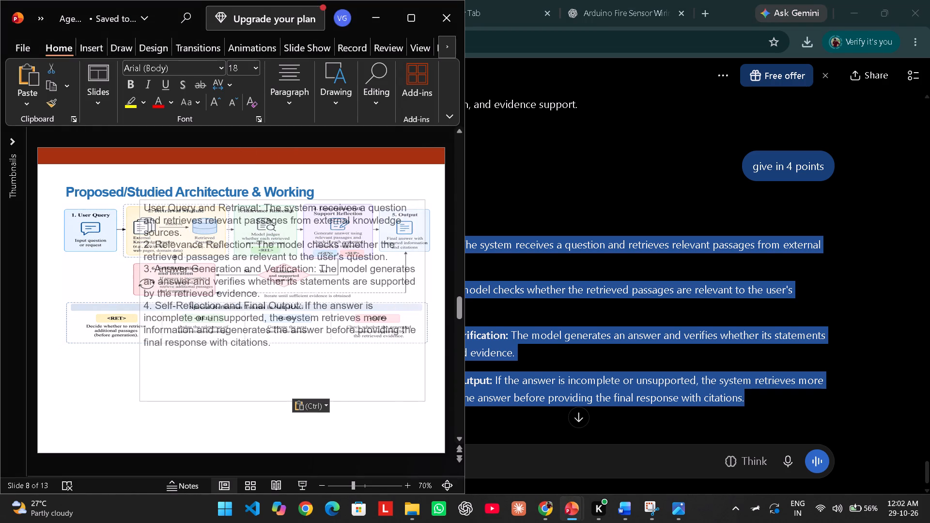
left_click_drag(426, 292, 431, 291)
left_click_drag(140, 267, 115, 267)
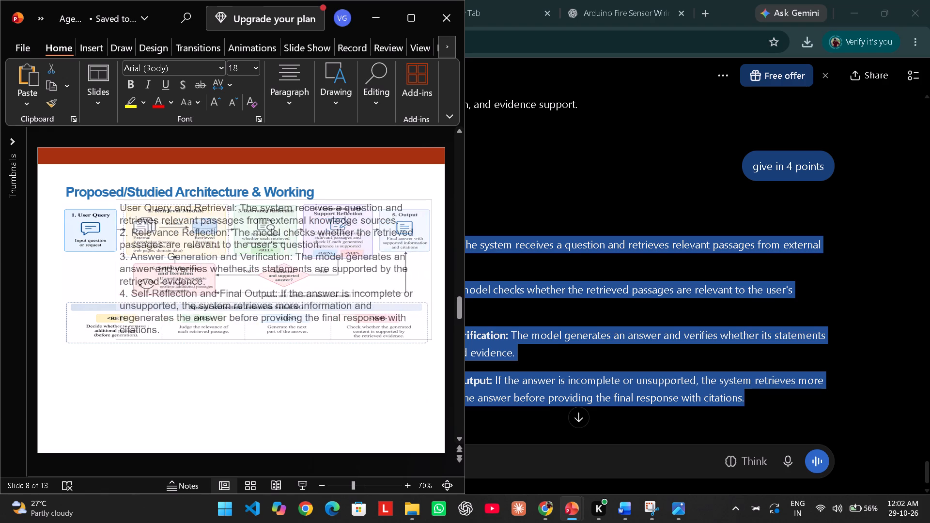
left_click_drag(115, 267, 43, 265)
left_click_drag(148, 241, 148, 253)
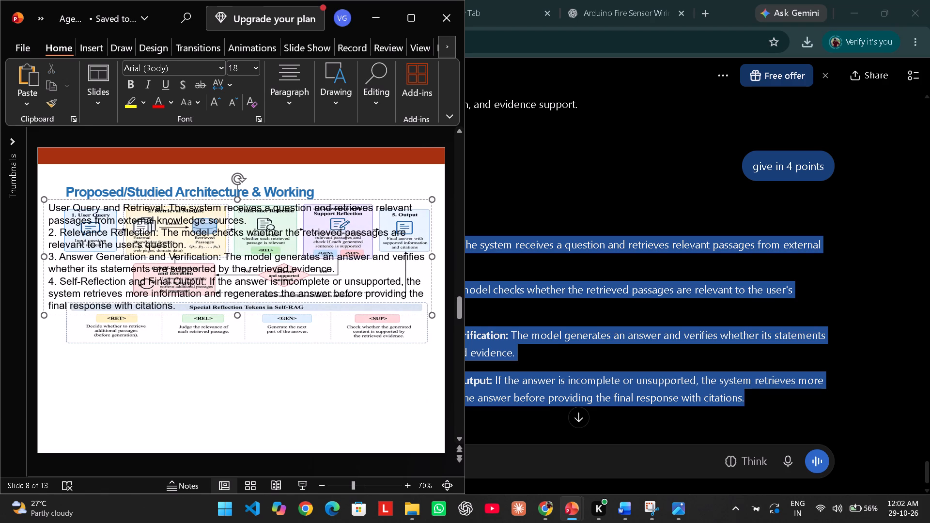
left_click_drag(148, 253, 148, 281)
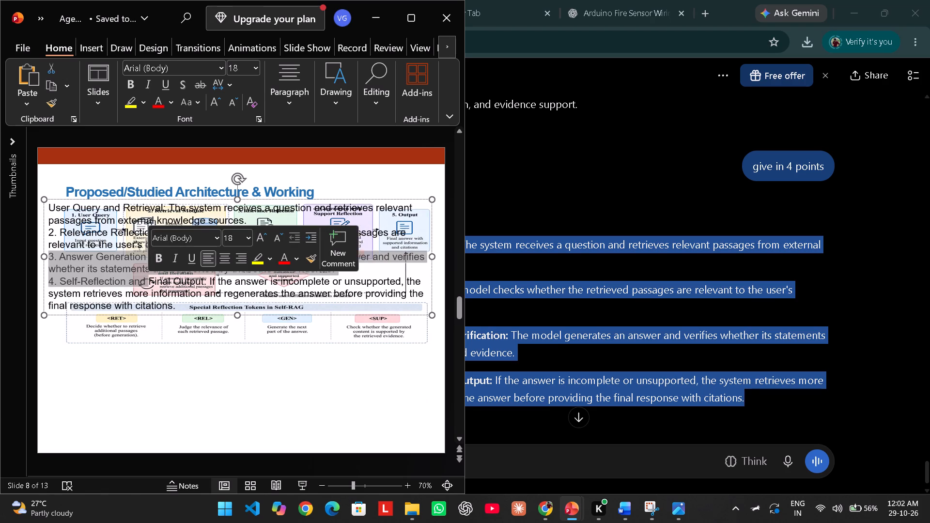
left_click(266, 199)
left_click_drag(266, 199, 276, 327)
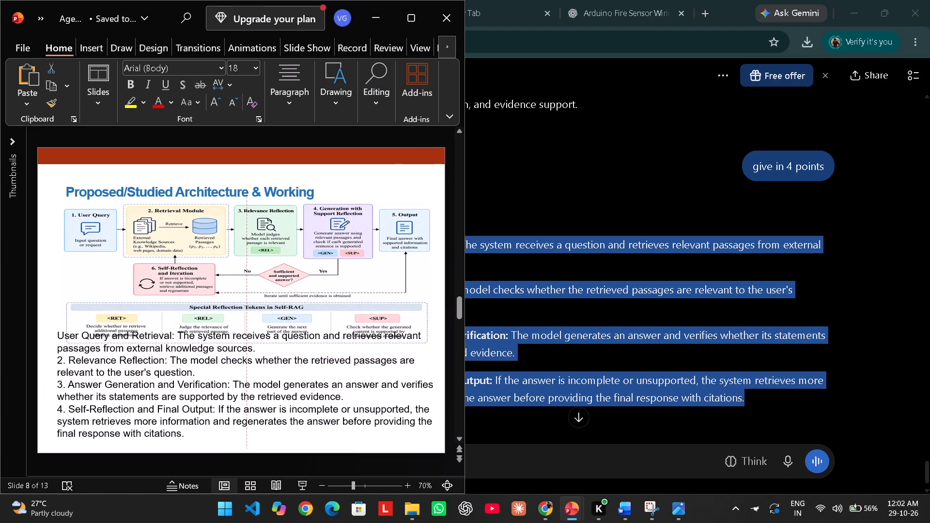
left_click_drag(276, 327, 279, 277)
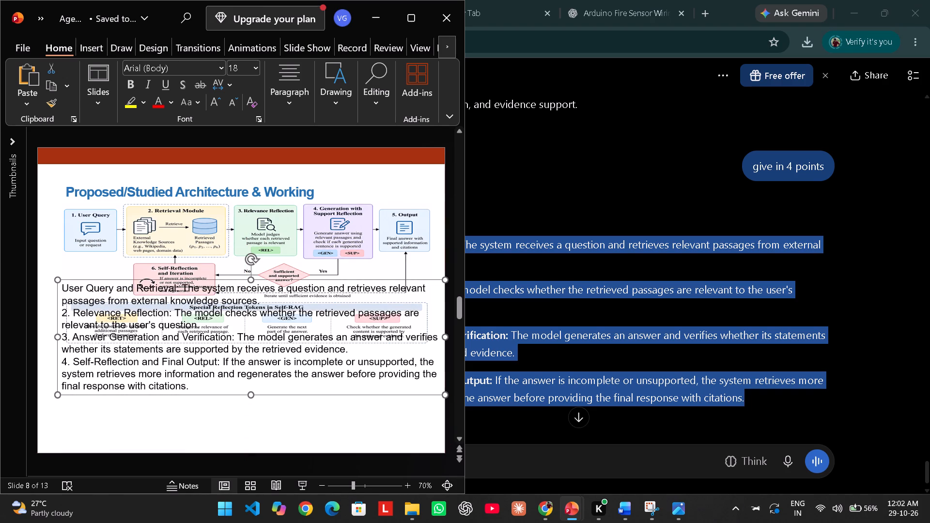
left_click_drag(252, 281, 248, 299)
Check the text formatting of the reference deck's working points, and set all four Self-RAG points to font size 16.
key("alt+Tab")
key("alt+Tab")
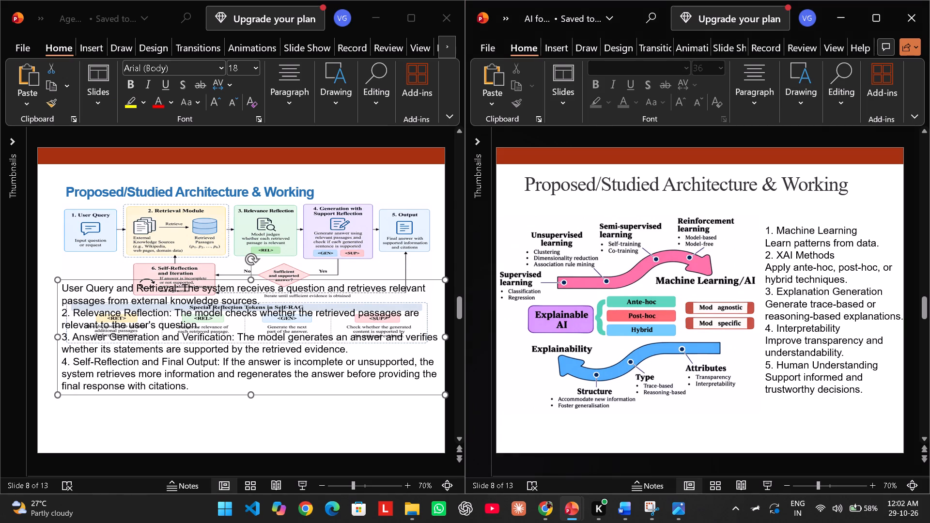
left_click_drag(873, 397, 868, 401)
left_click_drag(860, 397, 828, 347)
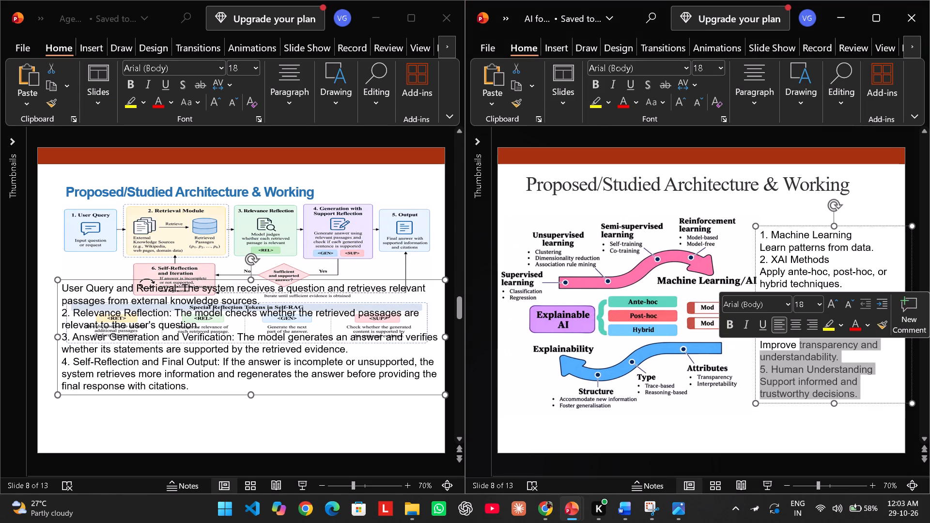
left_click(192, 386)
left_click_drag(192, 386, 190, 385)
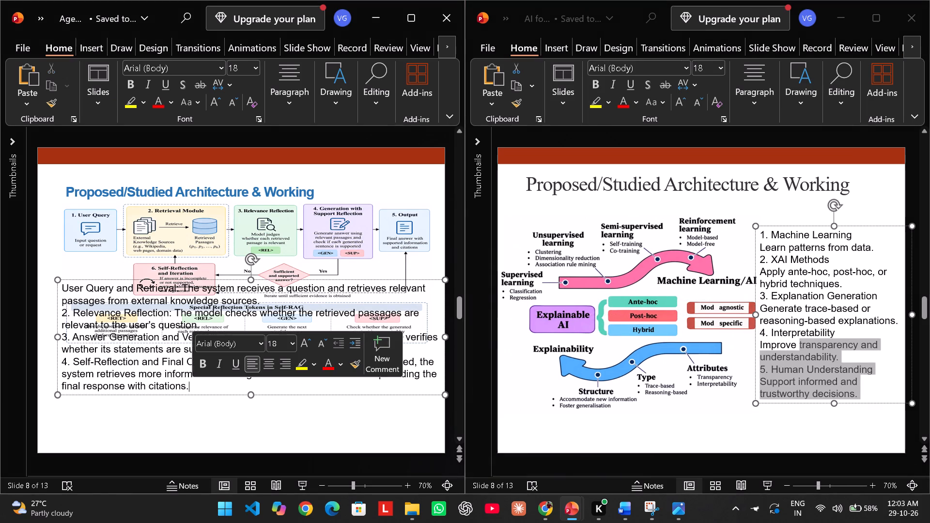
left_click_drag(190, 385, 86, 296)
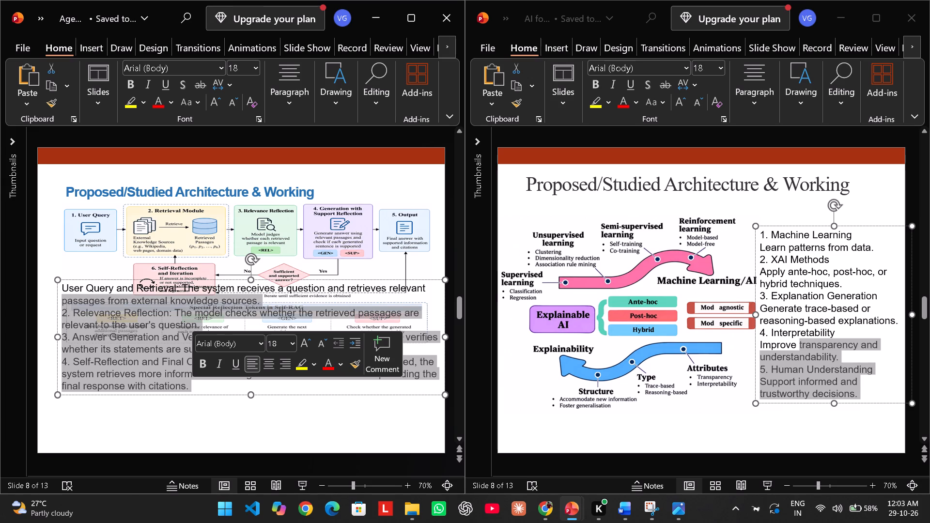
left_click_drag(86, 296, 64, 289)
left_click(165, 243)
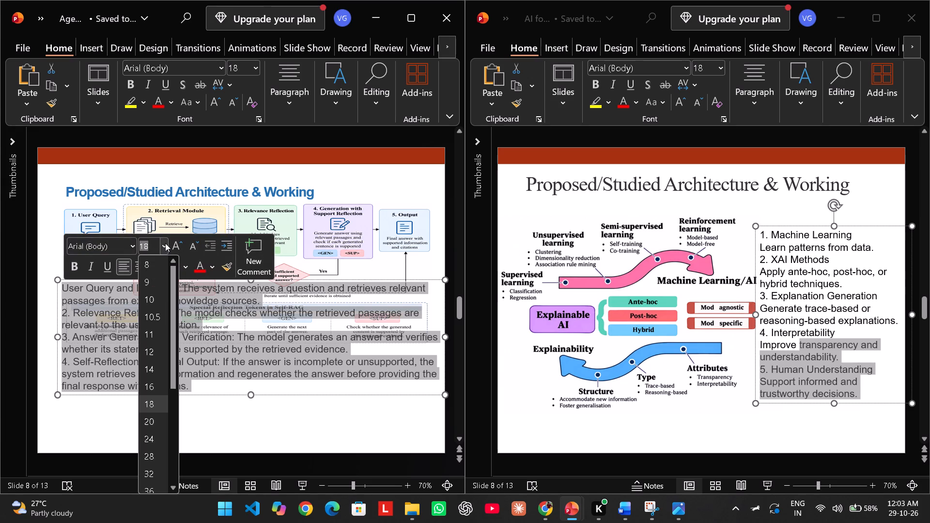
left_click(151, 389)
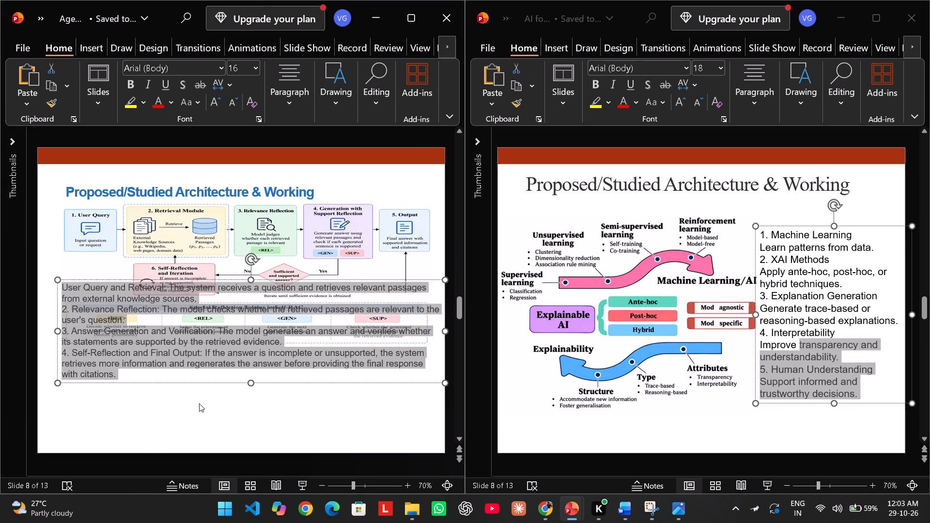
left_click(199, 403)
Move the four-point text box down so it sits directly below the Self-RAG flowchart.
left_click(268, 304)
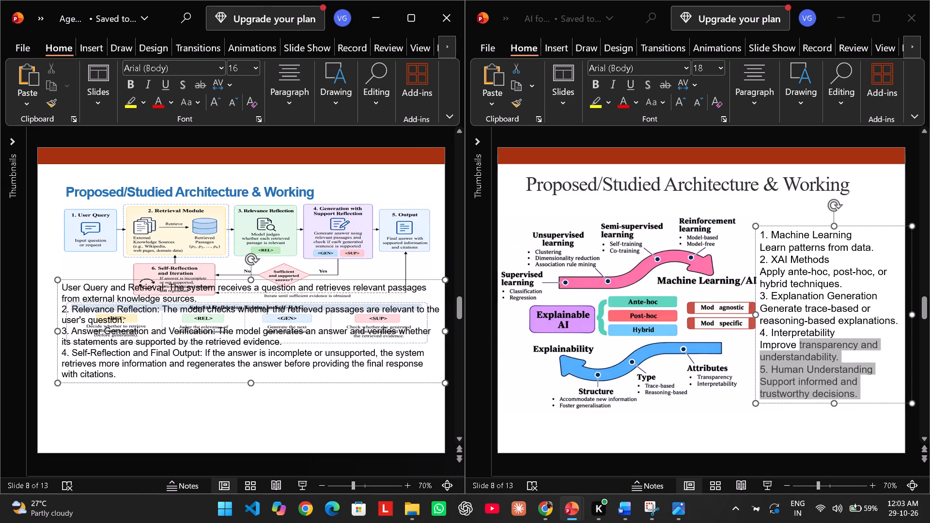
left_click_drag(282, 278, 283, 343)
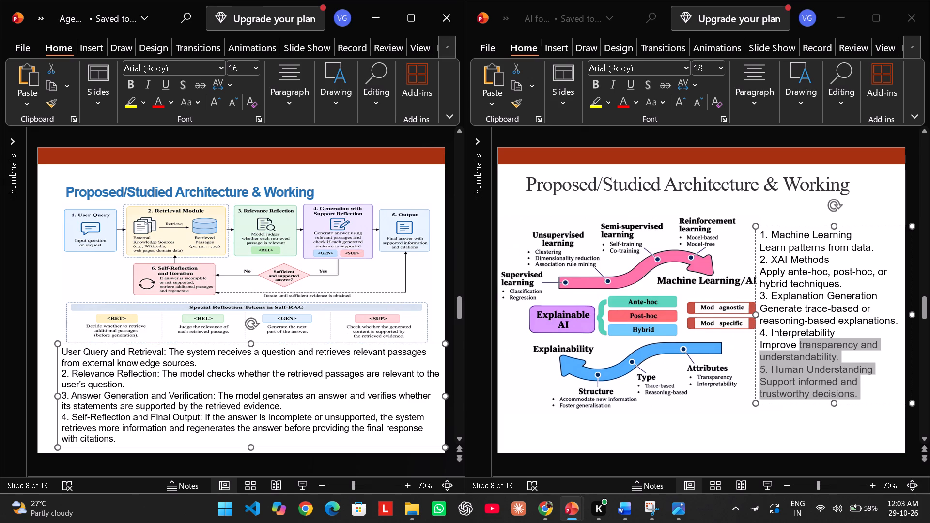
Add the missing number "1." and a space before "User Query and Retrieval" in the working text.
left_click(62, 352)
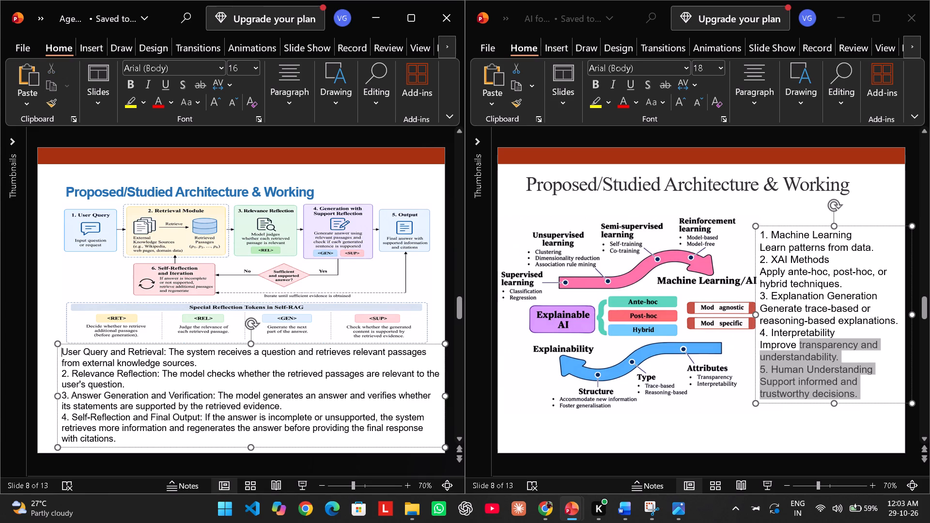
type("1.")
key("space")
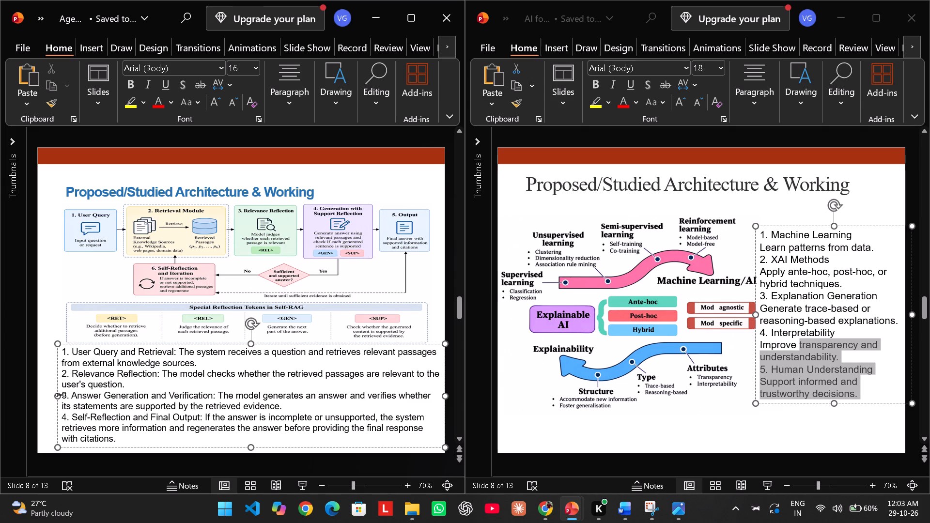
Extend the four-point text box sideways to the slide's left edge.
left_click_drag(60, 398, 42, 402)
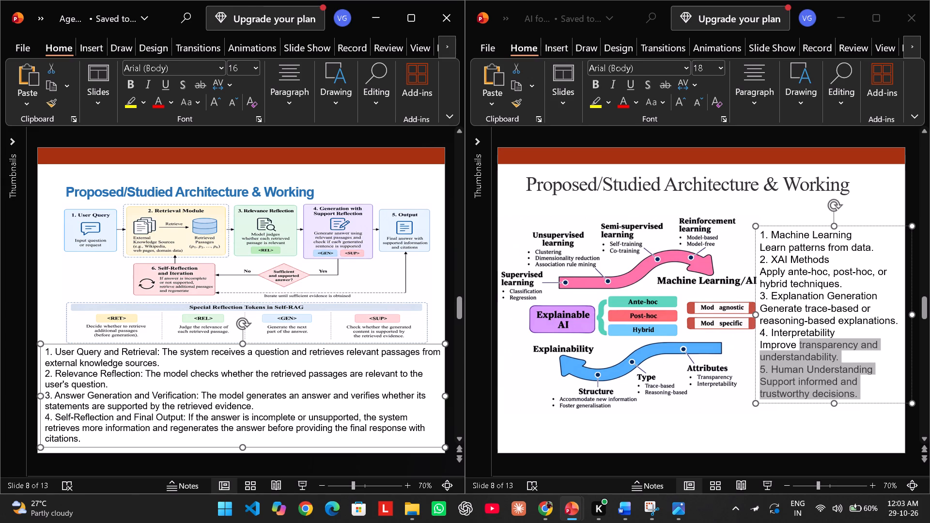
Move the Proposed/Studied Architecture & Working title slightly up, closer to the red header band.
left_click(68, 178)
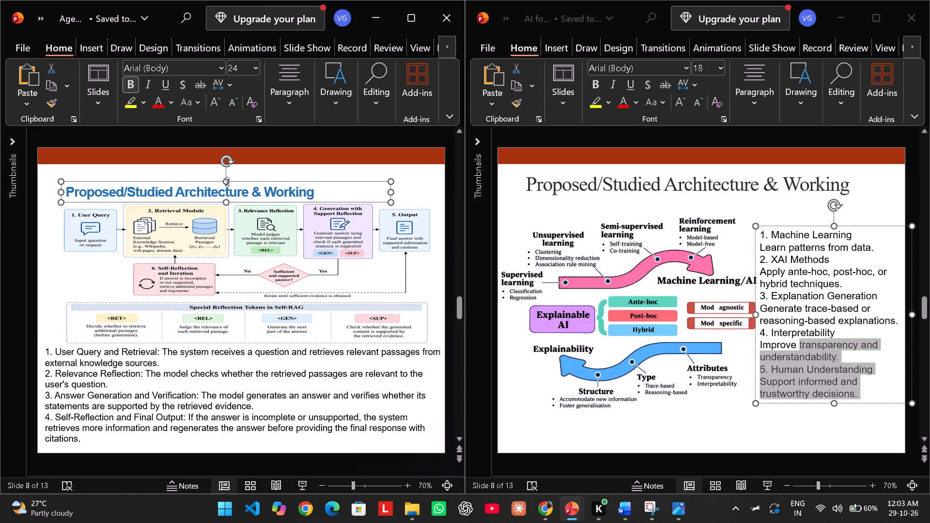
left_click_drag(243, 182, 246, 175)
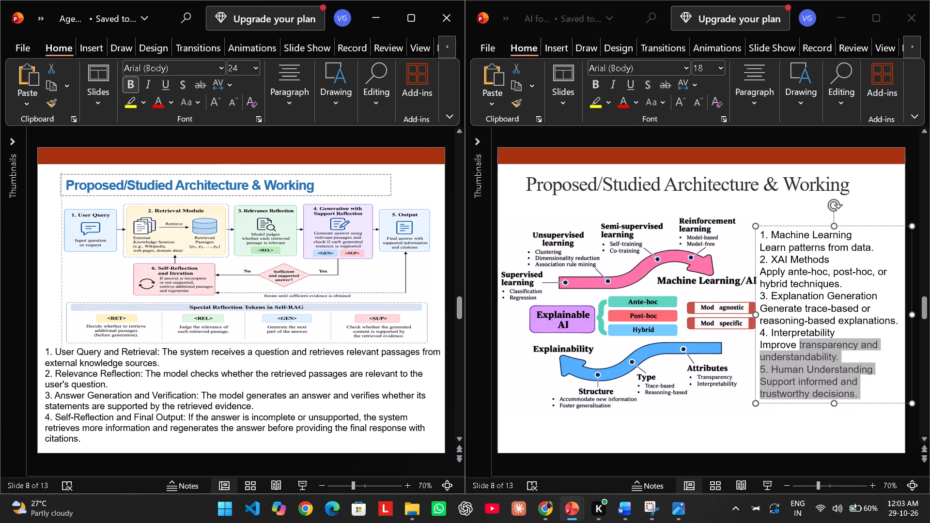
left_click_drag(246, 175, 247, 173)
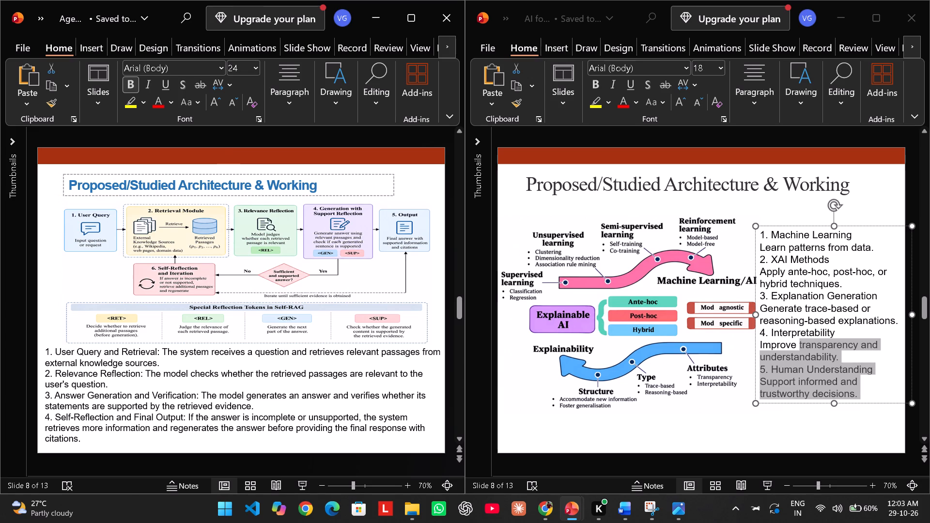
left_click_drag(247, 173, 248, 170)
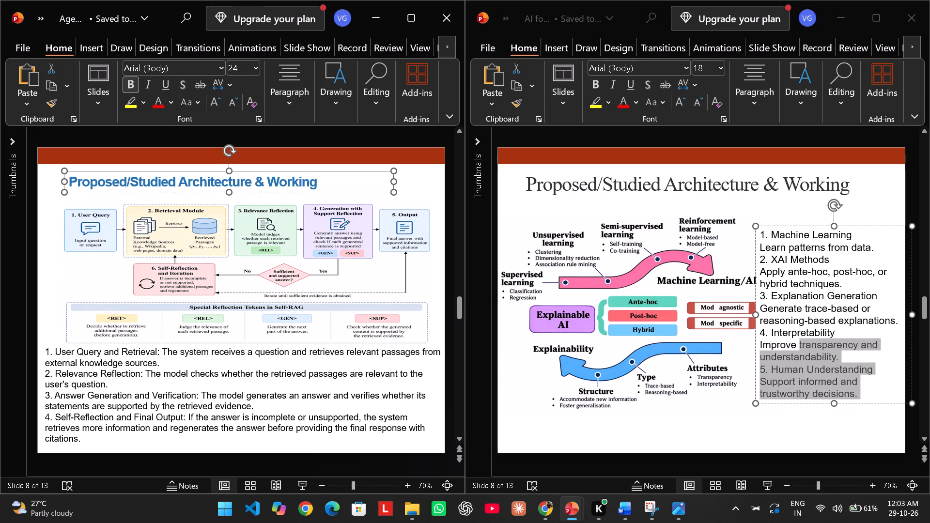
Move the Self-RAG flowchart up so it sits just beneath the title, leaving a gap above the working points.
left_click(254, 215)
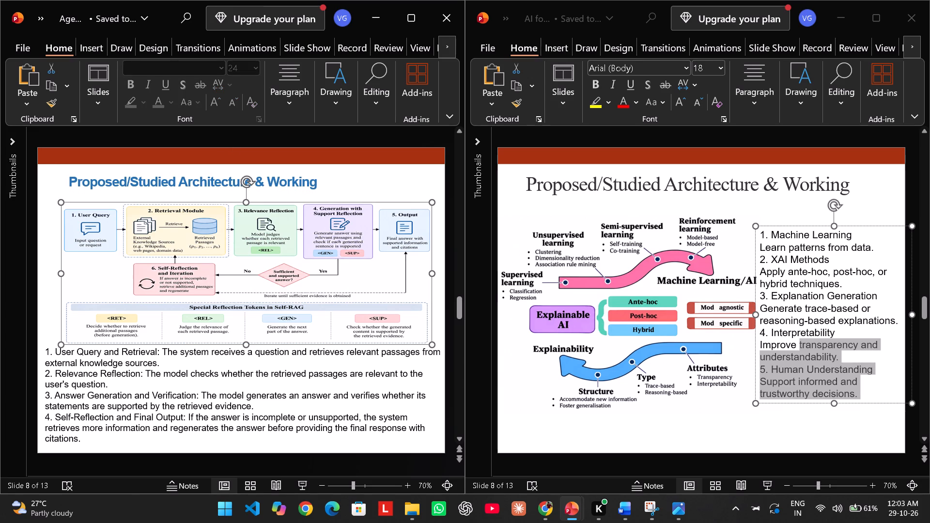
left_click_drag(266, 201, 262, 192)
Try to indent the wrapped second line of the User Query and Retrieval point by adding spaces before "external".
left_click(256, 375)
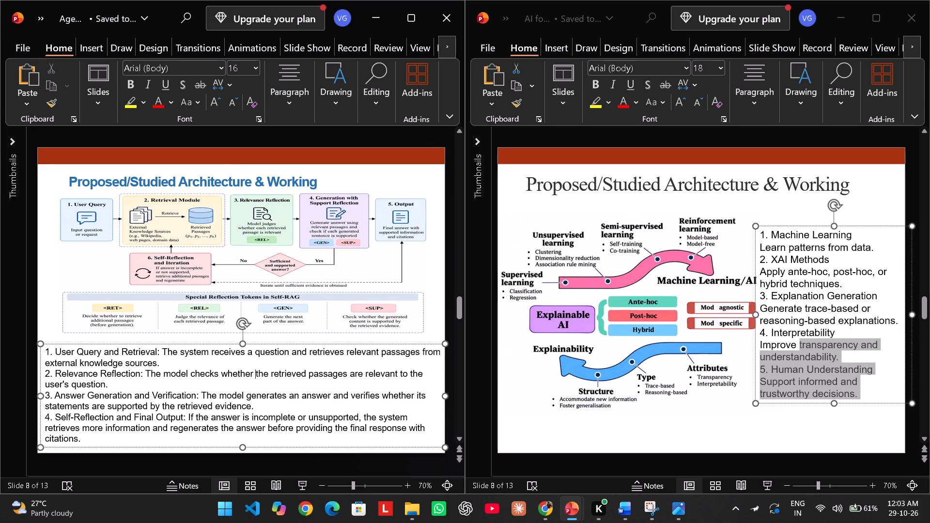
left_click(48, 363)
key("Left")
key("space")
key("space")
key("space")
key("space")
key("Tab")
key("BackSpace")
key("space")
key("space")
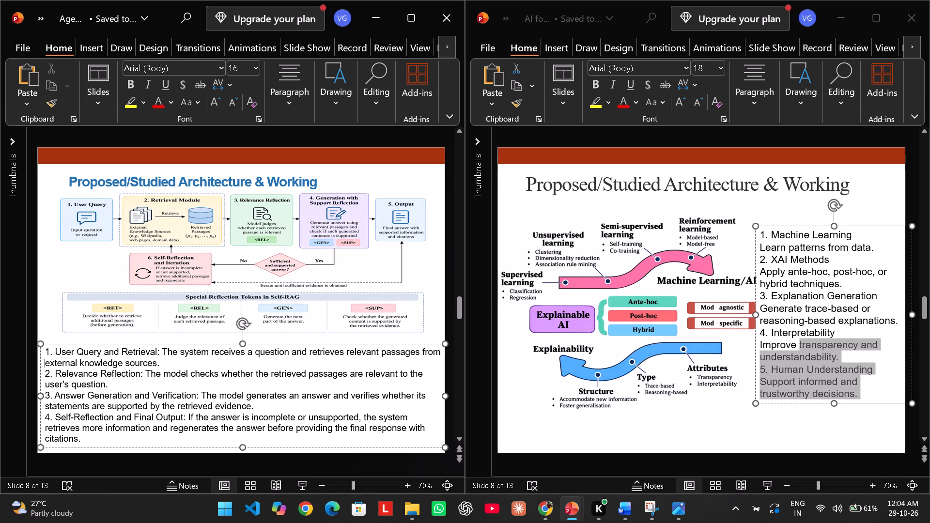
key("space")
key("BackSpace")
Set the text of all four Self-RAG working points to font size 15.
left_click_drag(412, 437, 408, 432)
left_click_drag(408, 432, 98, 346)
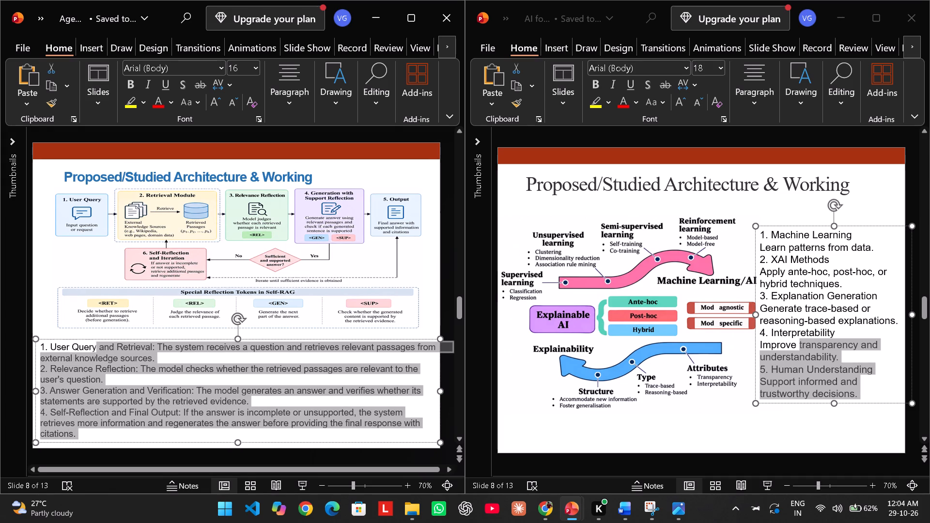
left_click_drag(98, 346, 38, 346)
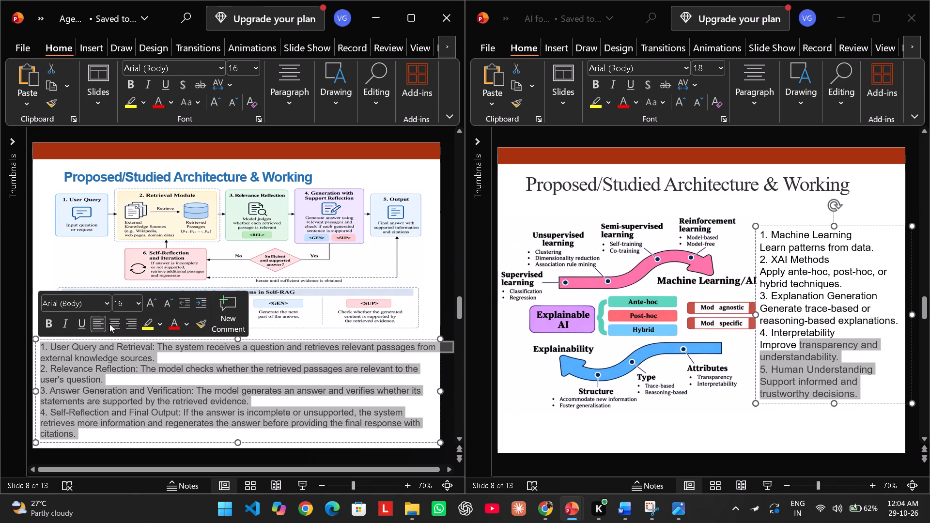
left_click(100, 326)
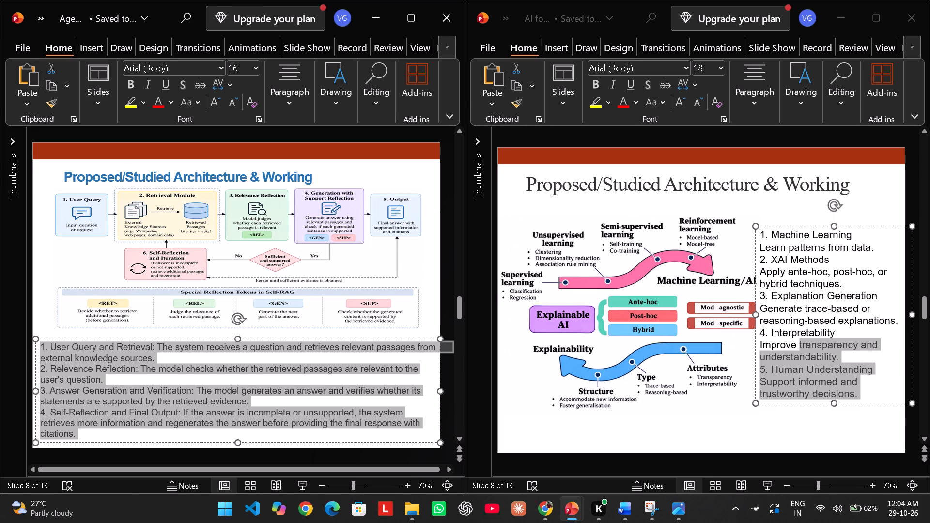
left_click(94, 435)
left_click_drag(88, 439, 49, 353)
left_click_drag(49, 353, 41, 347)
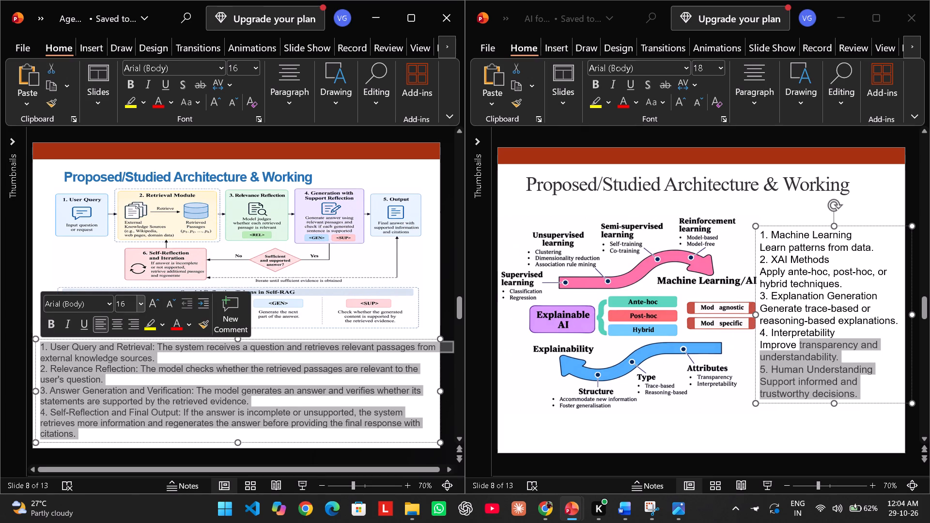
left_click(124, 301)
left_click(130, 303)
key("BackSpace")
key("5")
key("Return")
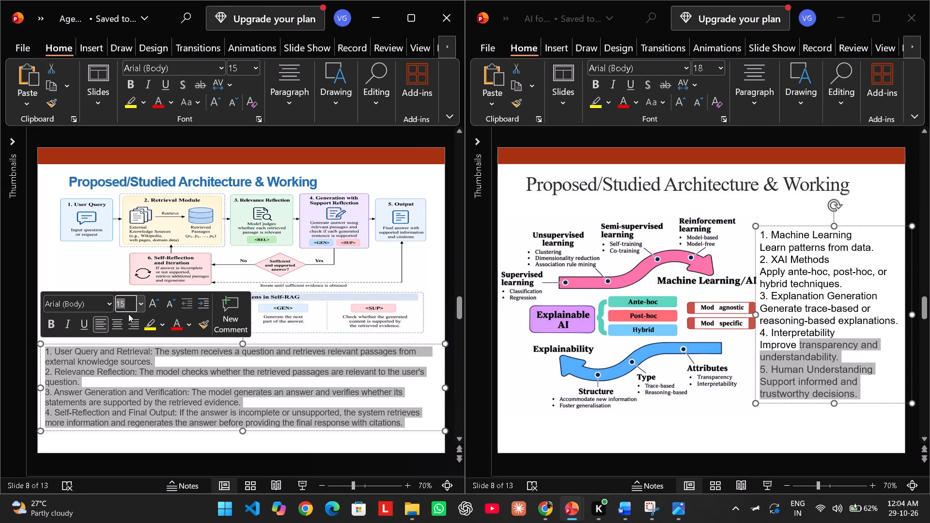
left_click(309, 457)
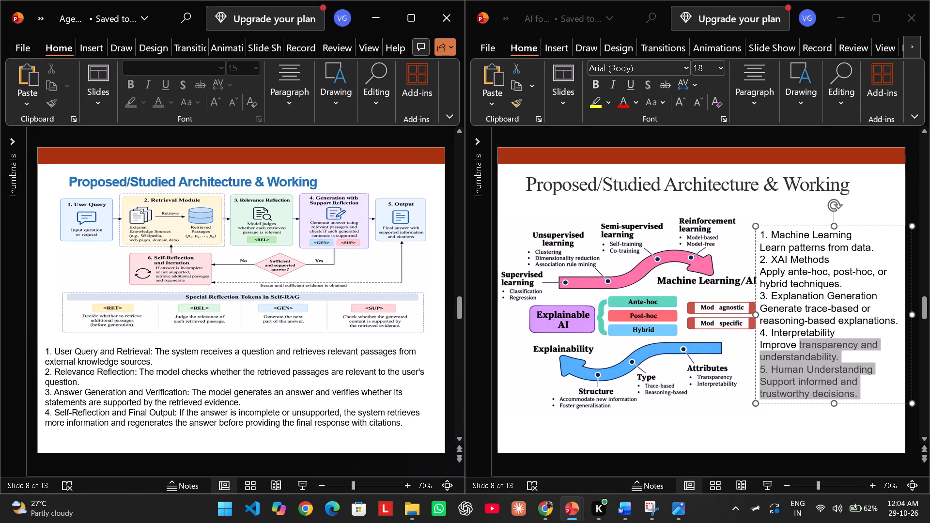
Narrow the four-point text box from its right side so it ends level with the flowchart's right edge.
left_click(399, 352)
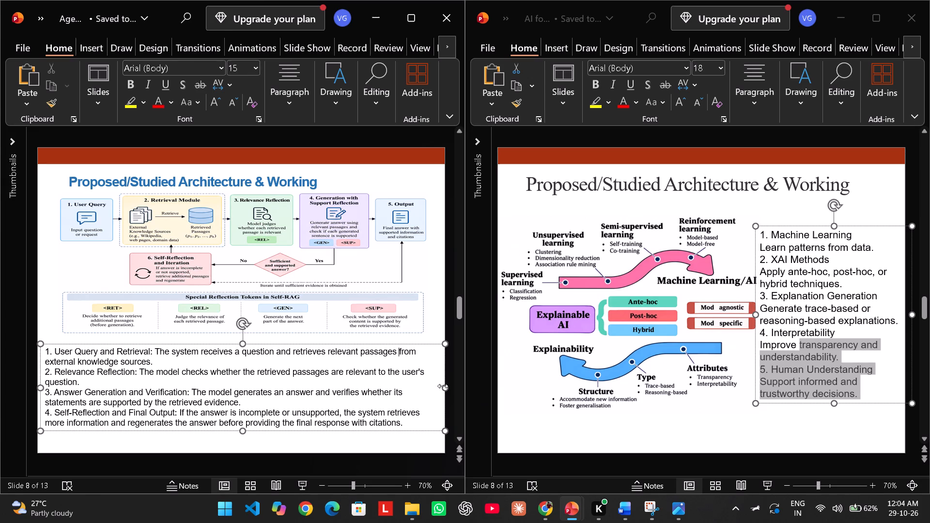
left_click_drag(443, 386, 422, 387)
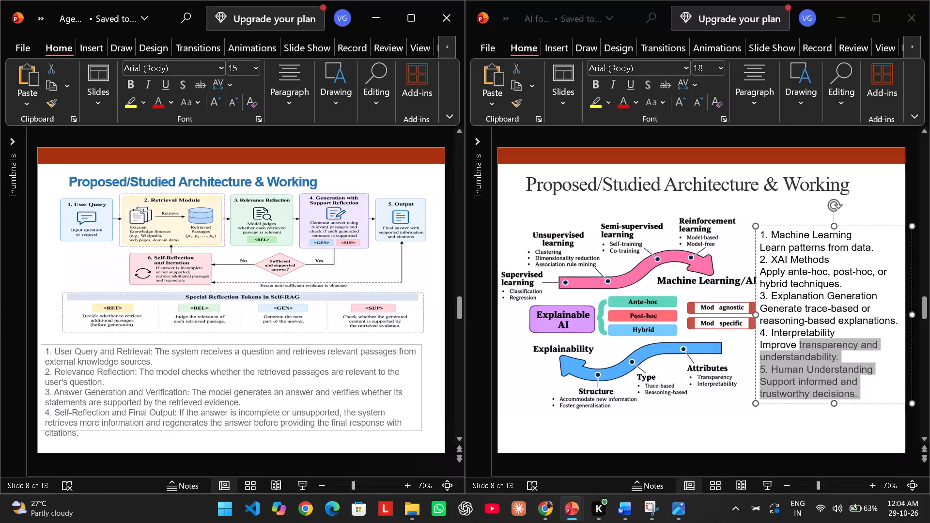
left_click_drag(422, 387, 421, 384)
left_click(397, 411)
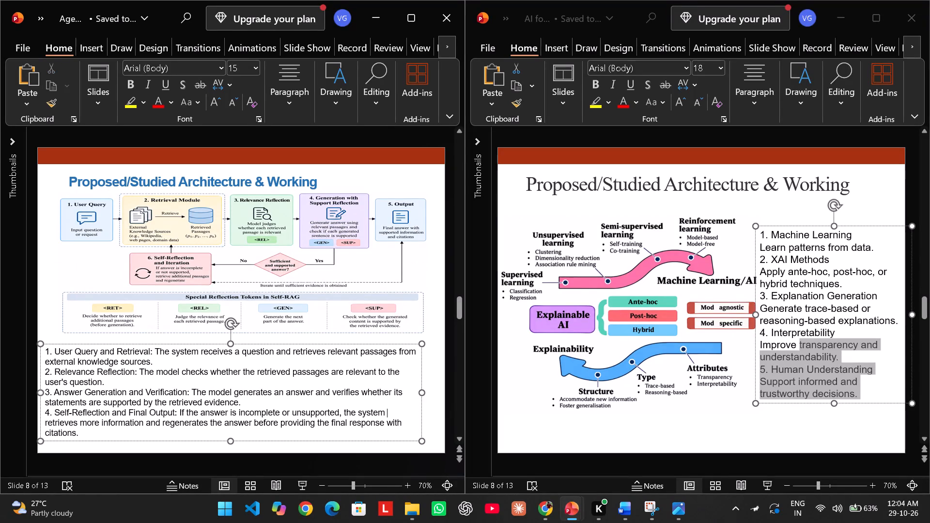
Break the first working point before "from", remove the new line's automatic number, and indent the line with five spaces.
left_click(400, 349)
key("Return")
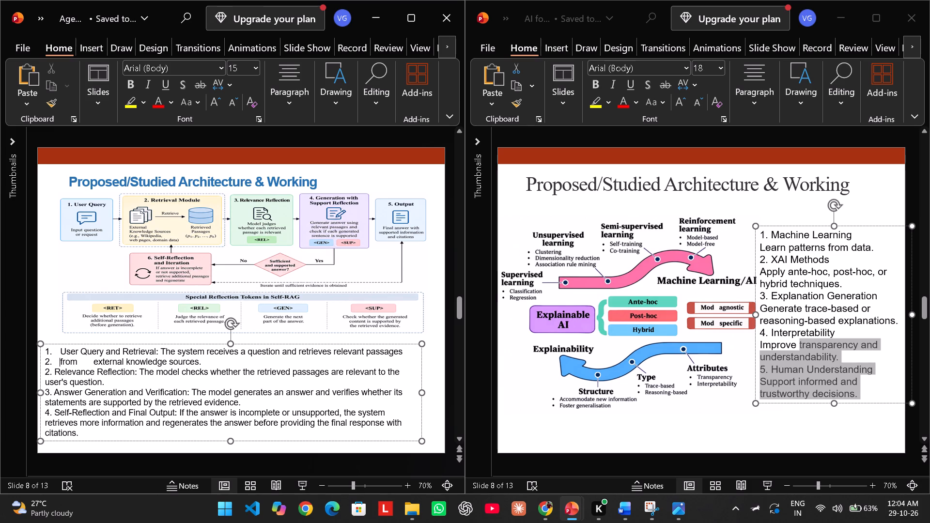
key("space")
key("space")
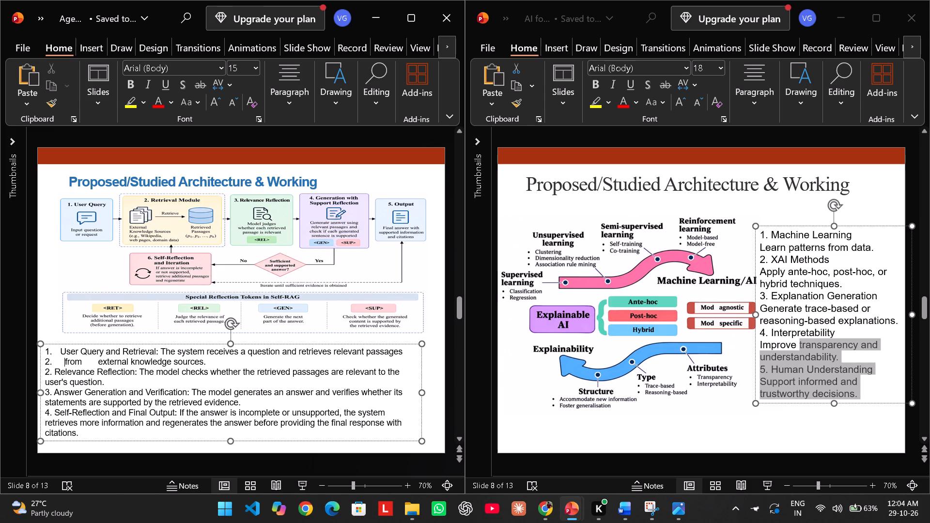
key("BackSpace")
key("BackSpace")
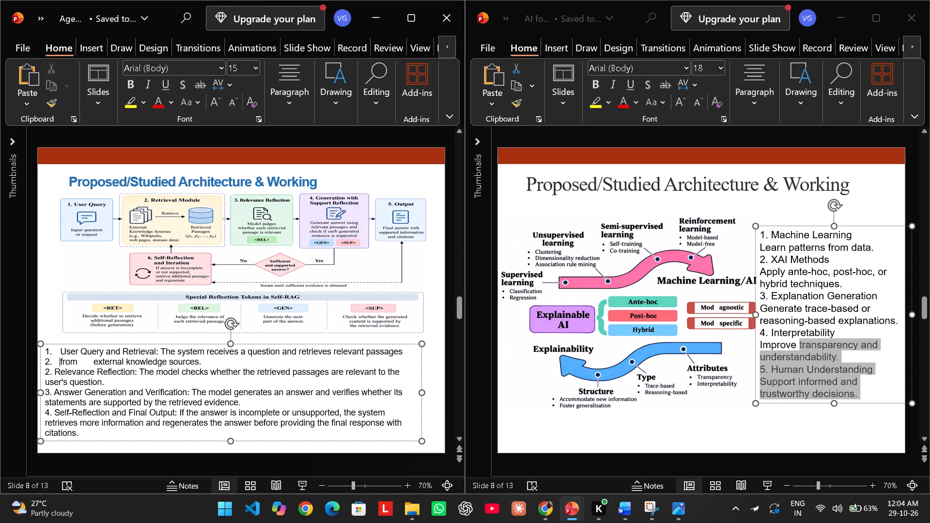
left_click(54, 363)
left_click(54, 363)
key("BackSpace")
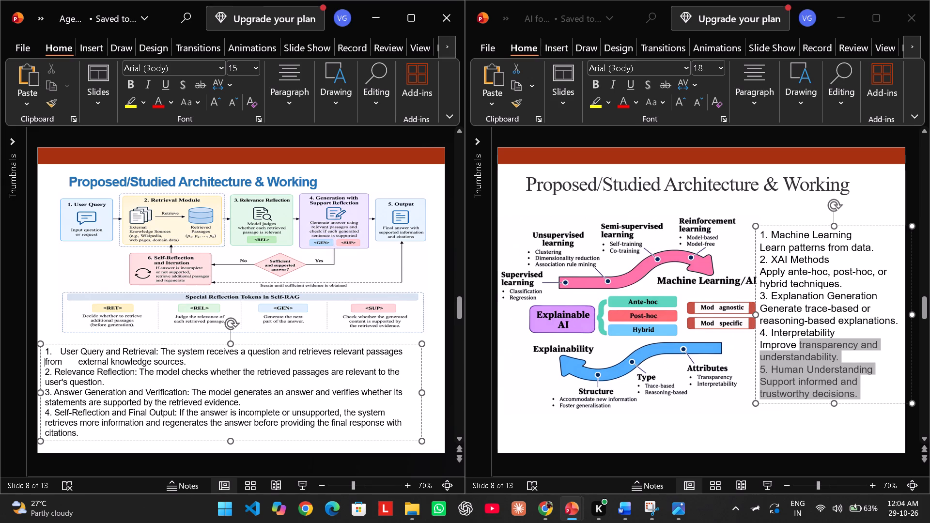
key("space")
key("space")
key("space")
key("space")
key("space")
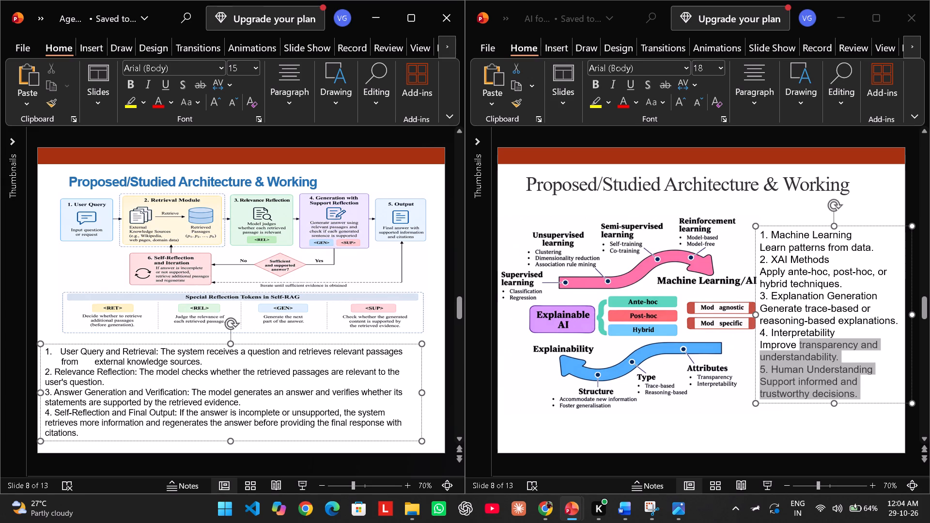
Delete the extra spaces between "from" and "external" in the first working point, leaving a single space.
key("Right")
key("Right")
key("Right")
key("Right")
key("Right")
key("Right")
key("Right")
key("Right")
key("Right")
key("Right")
key("Right")
key("BackSpace")
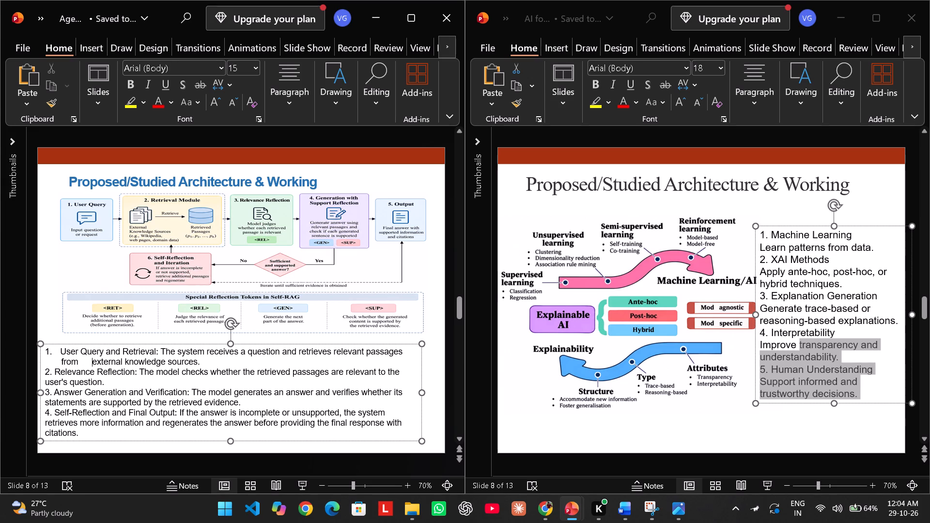
key("BackSpace")
key("BackSpace")
key("BackSpace")
key("BackSpace")
key("BackSpace")
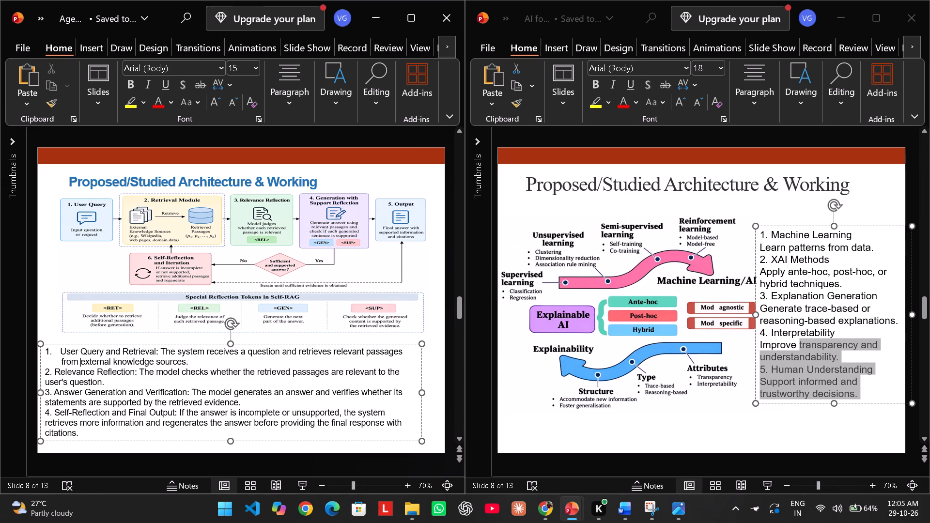
Break the second working point before "user's question" and indent the new line with four spaces to align with "Relevance".
left_click(47, 382)
key("Left")
key("space")
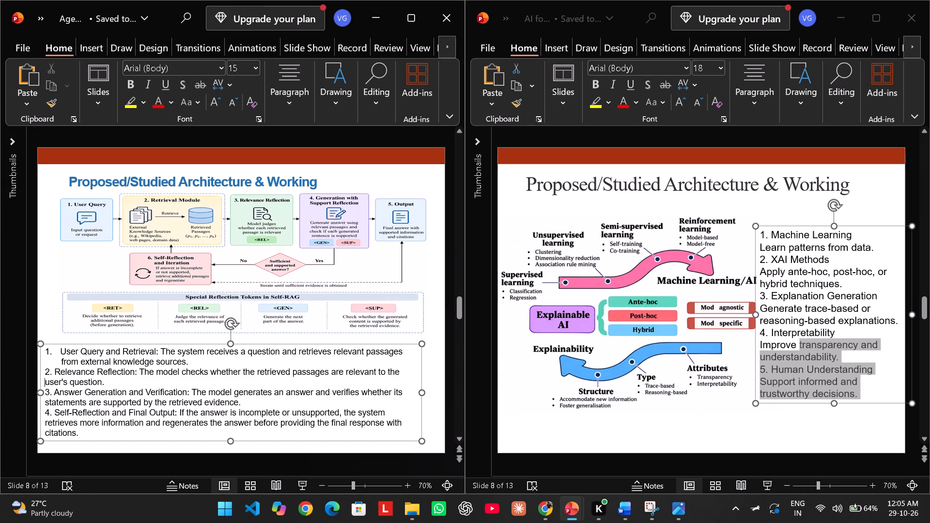
left_click(386, 372)
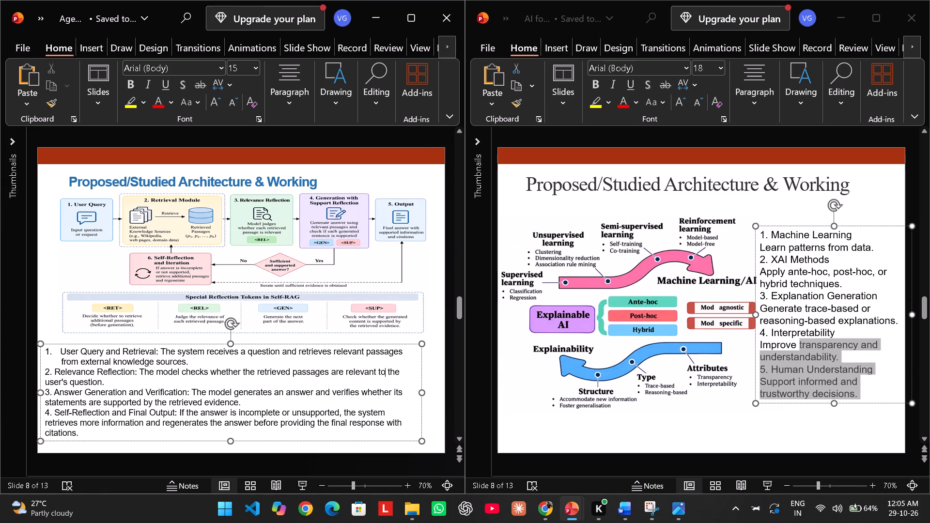
left_click(406, 371)
left_click(402, 371)
key("Return")
key("space")
key("space")
key("space")
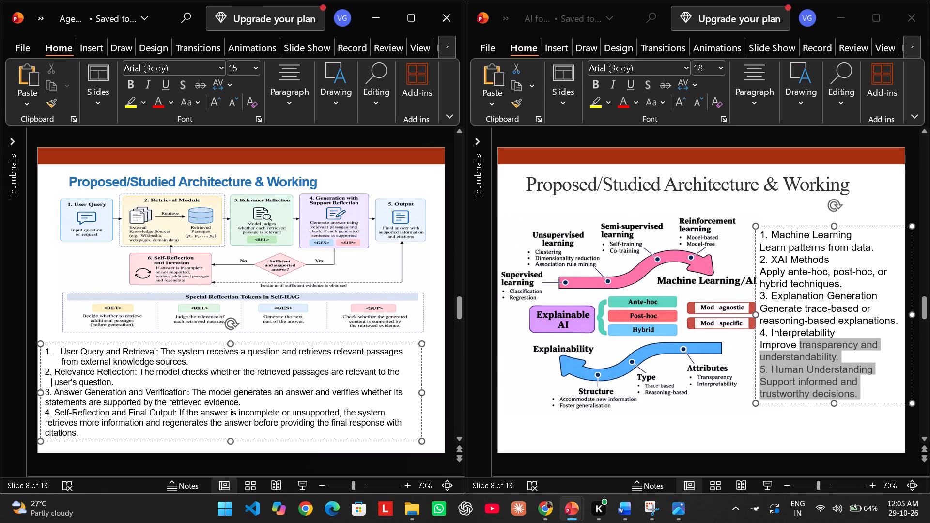
key("space")
key("Right")
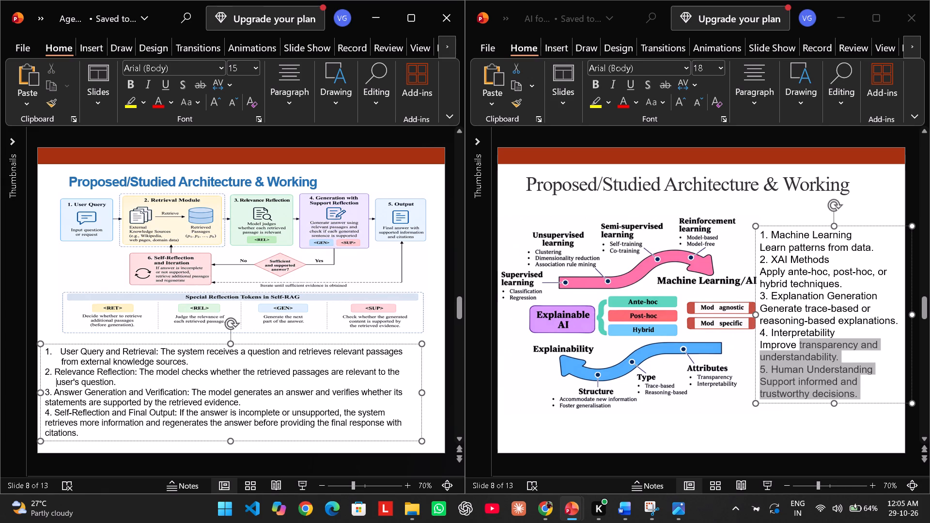
key("BackSpace")
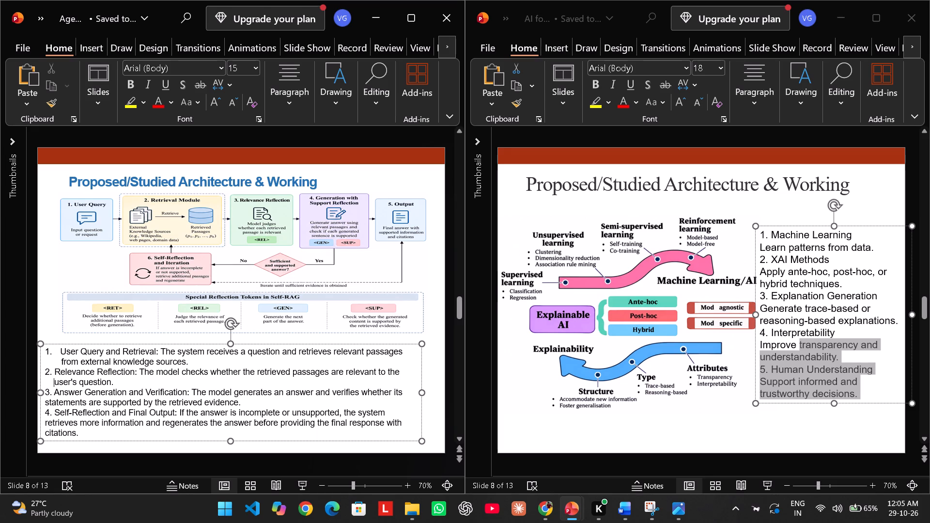
Break the third working point before "statements" and indent the new line with four spaces to align with "Answer".
left_click(403, 395)
key("Return")
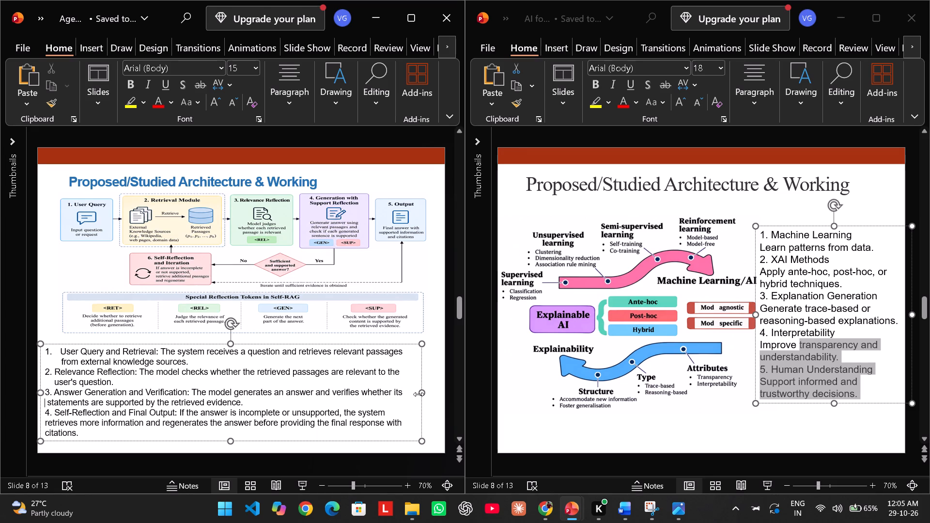
key("Right")
key("space")
key("space")
key("space")
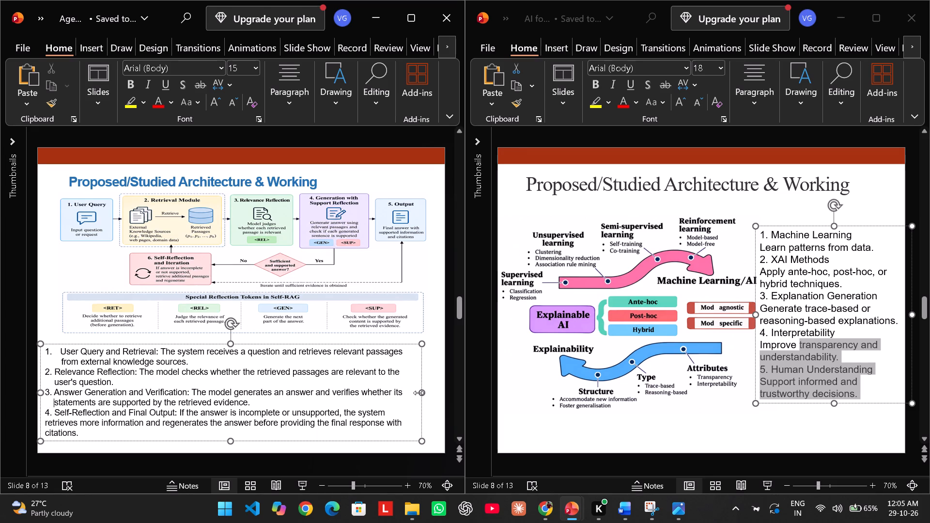
key("space")
key("BackSpace")
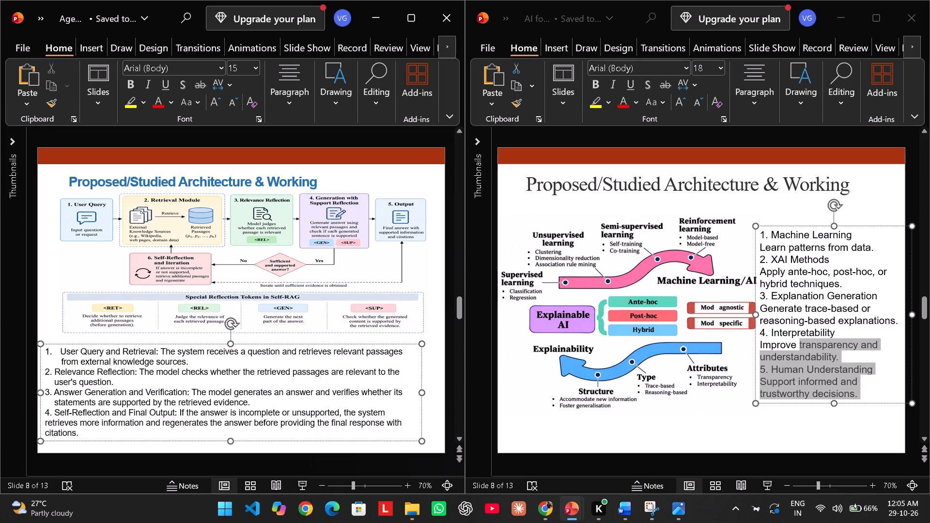
Break the fourth working point before "retrieves" and delete the trailing spaces after "system".
left_click(399, 411)
key("Right")
key("space")
key("Return")
key("Left")
key("BackSpace")
key("BackSpace")
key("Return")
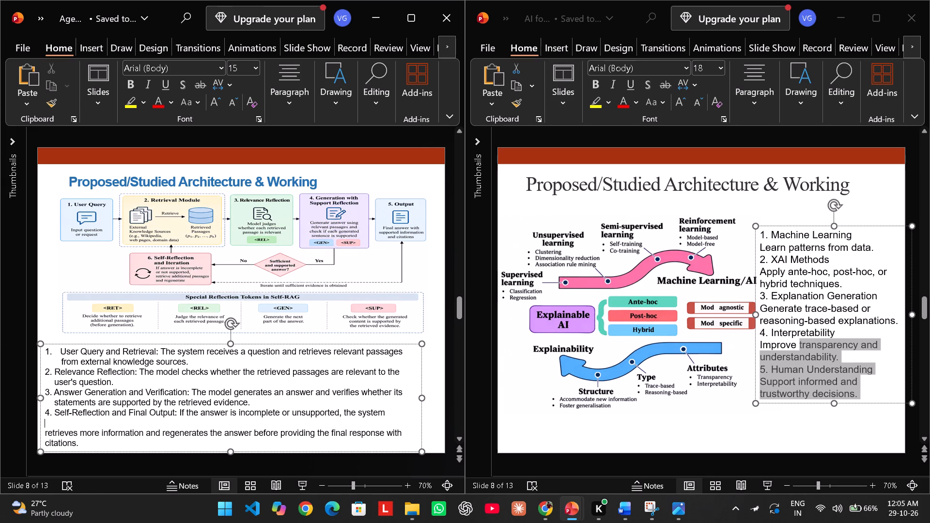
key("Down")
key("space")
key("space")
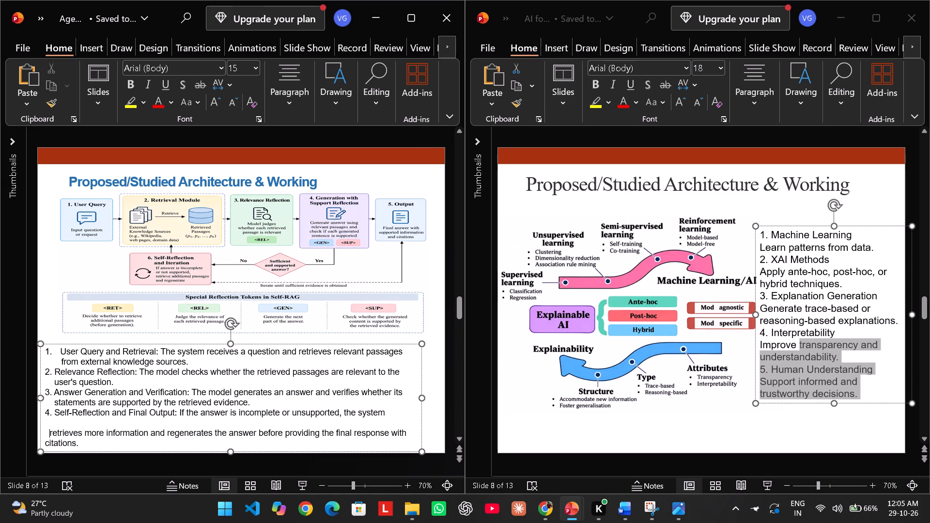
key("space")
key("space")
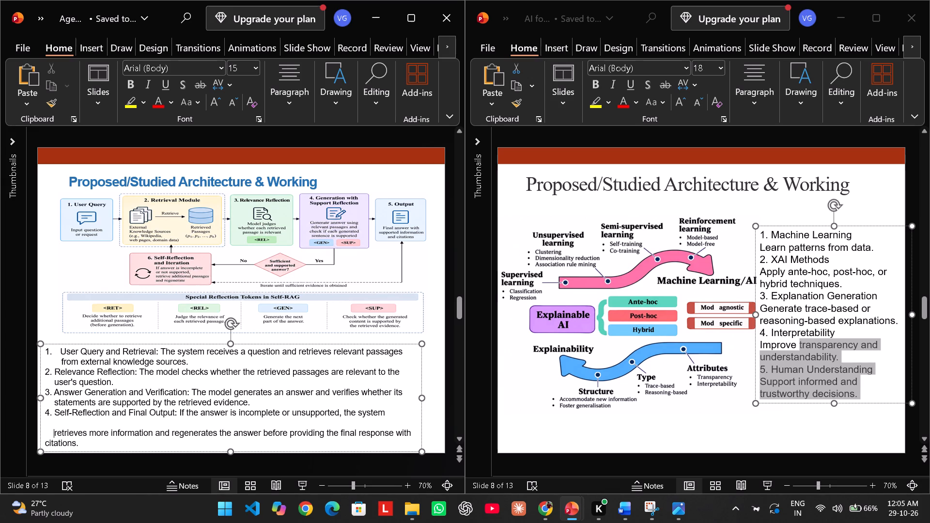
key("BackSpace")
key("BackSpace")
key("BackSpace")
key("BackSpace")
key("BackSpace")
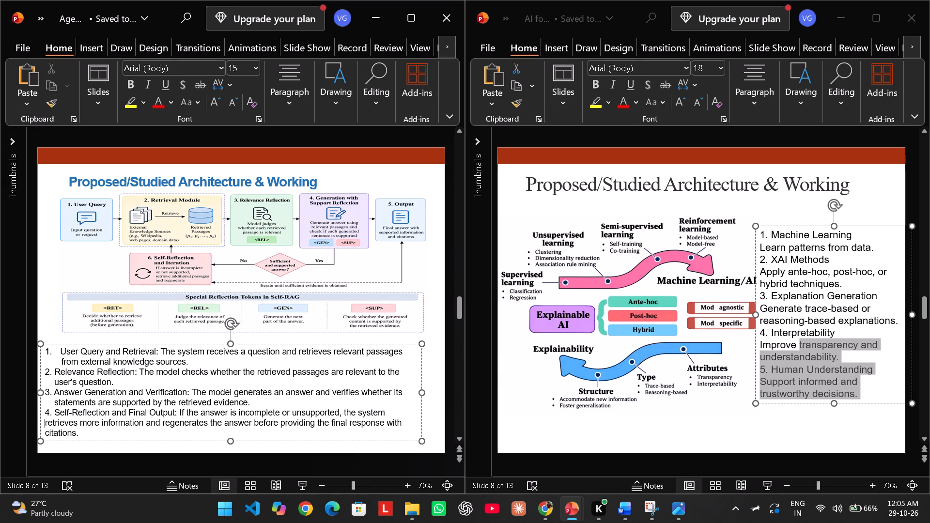
Indent the fourth working point's second line, starting with "retrieves", with four spaces.
key("v")
key("BackSpace")
key("space")
key("space")
key("space")
key("space")
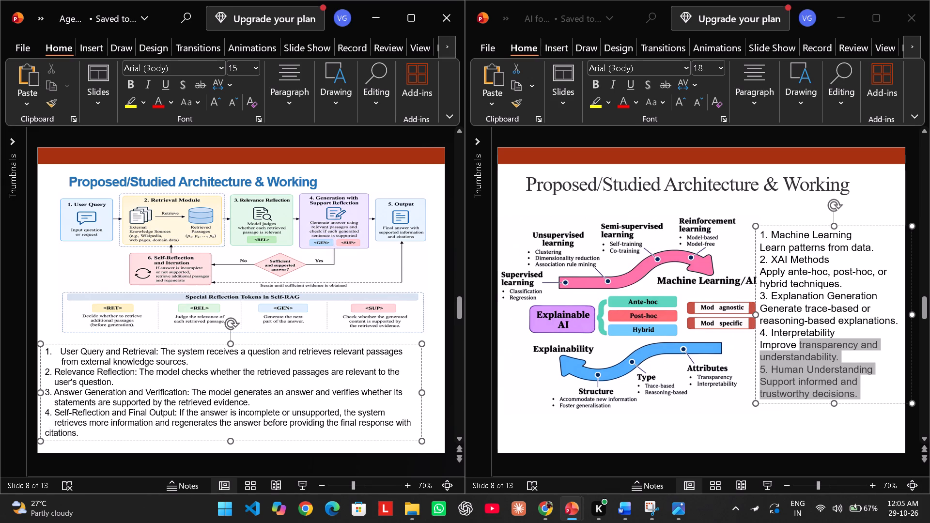
key("space")
key("BackSpace")
Replace the first working point's automatic number with a plain-text "1." and a single space before "User Query".
left_click(60, 350)
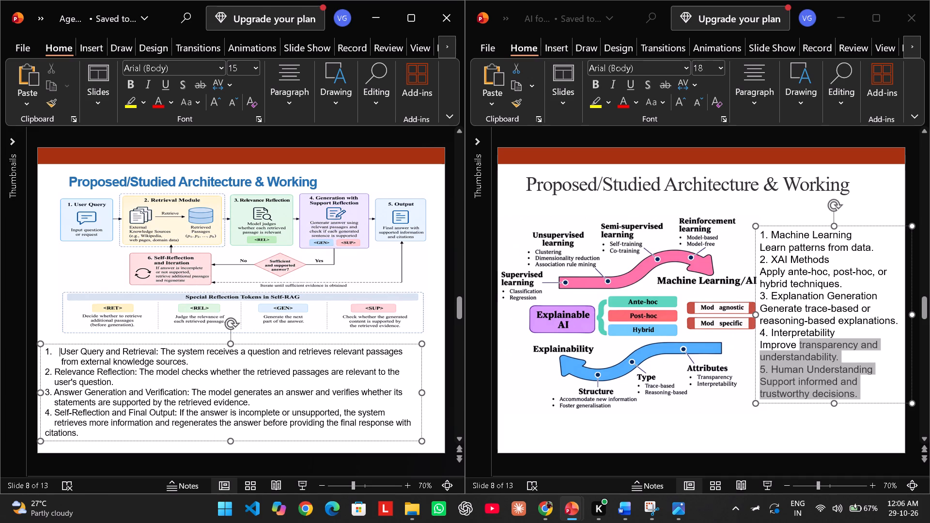
key("BackSpace")
key("space")
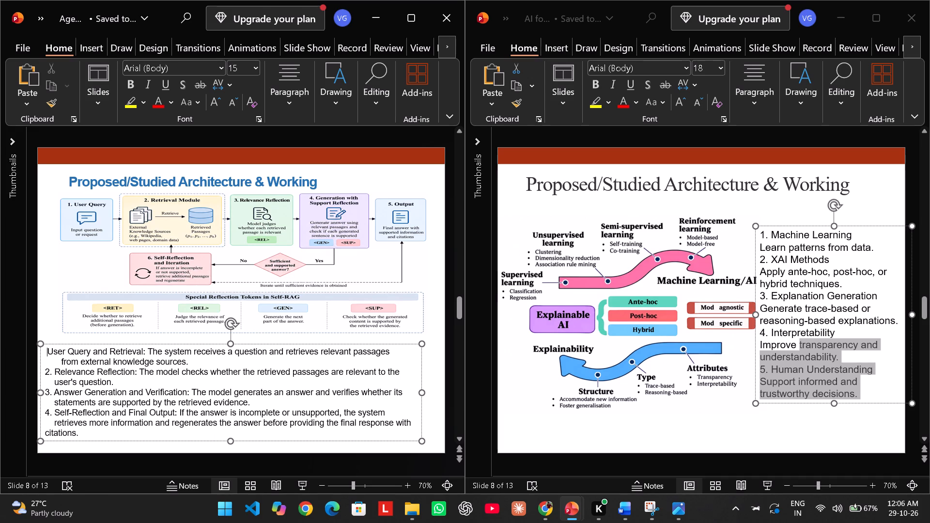
key("1")
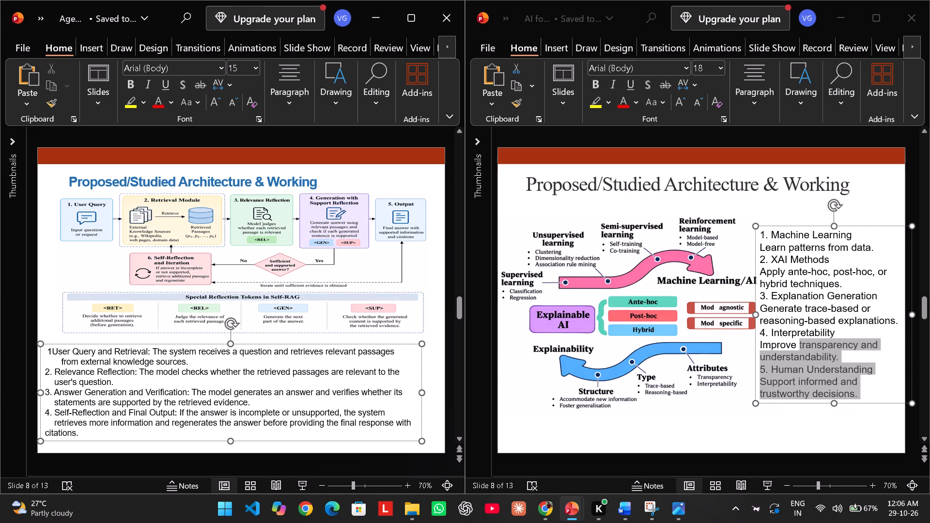
key("BackSpace")
key("BackSpace")
key("1")
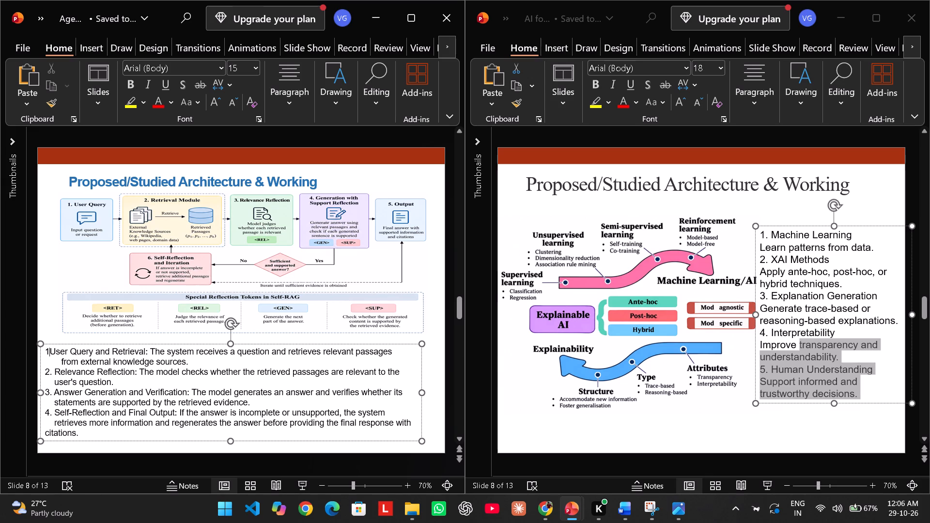
type(".")
key("space")
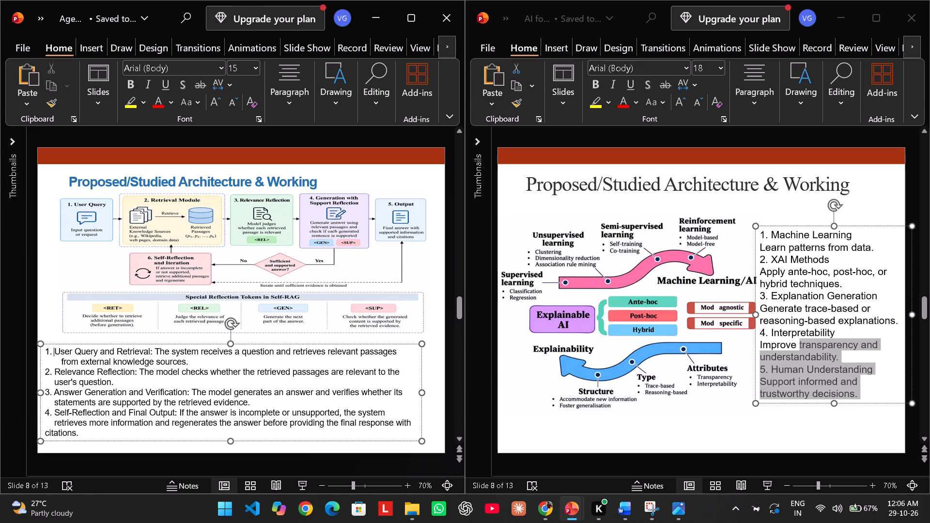
Delete three indent spaces before "from external knowledge sources" so the line aligns with "User" above it.
key("Down")
key("Right")
key("Right")
key("Right")
key("BackSpace")
key("BackSpace")
key("BackSpace")
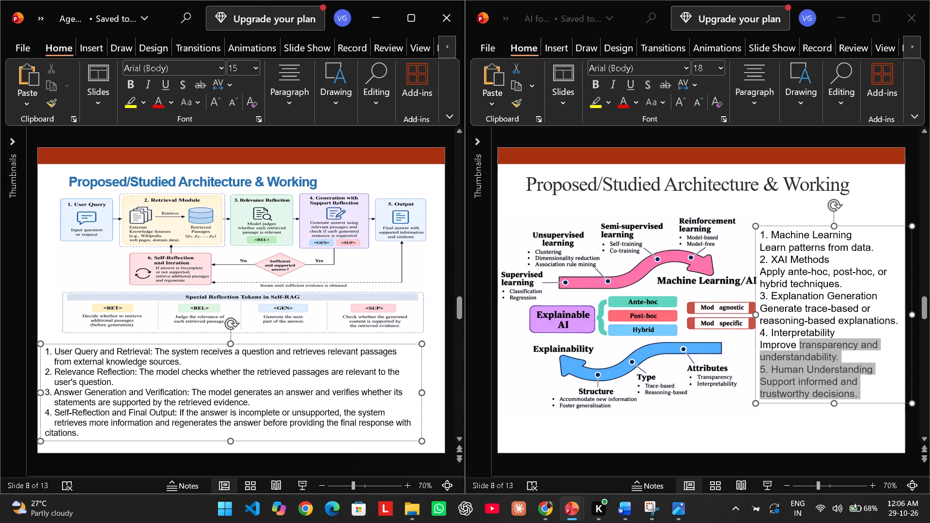
key("Up")
key("Down")
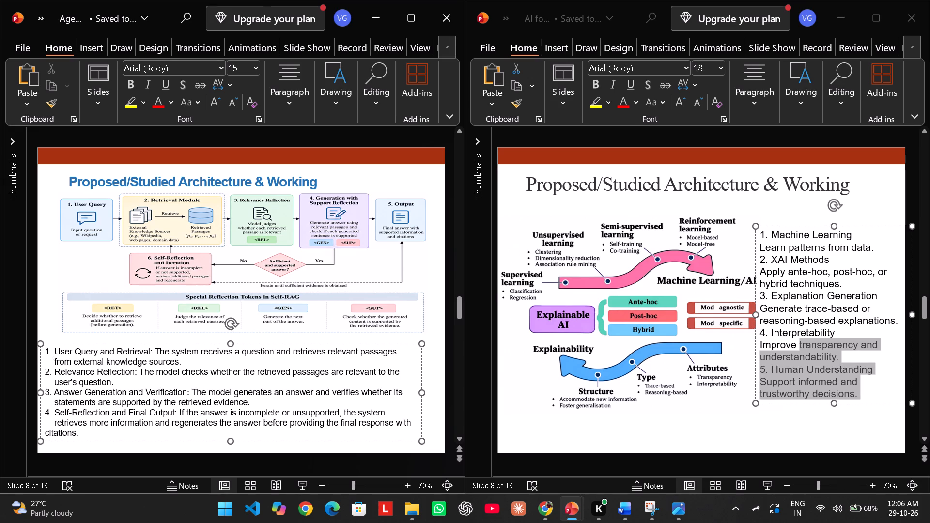
key("Down")
Break the fourth working point before "with citations" and indent the new line with four spaces.
left_click(45, 432)
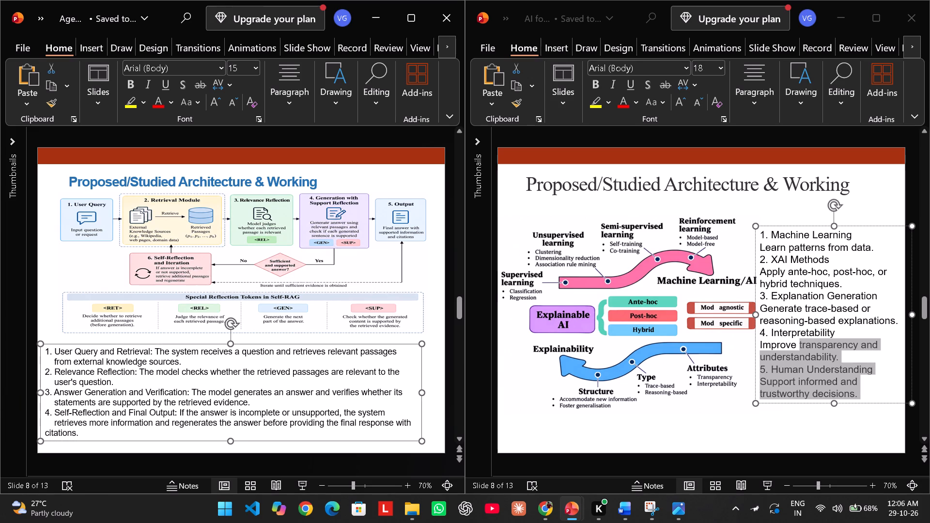
left_click(76, 434)
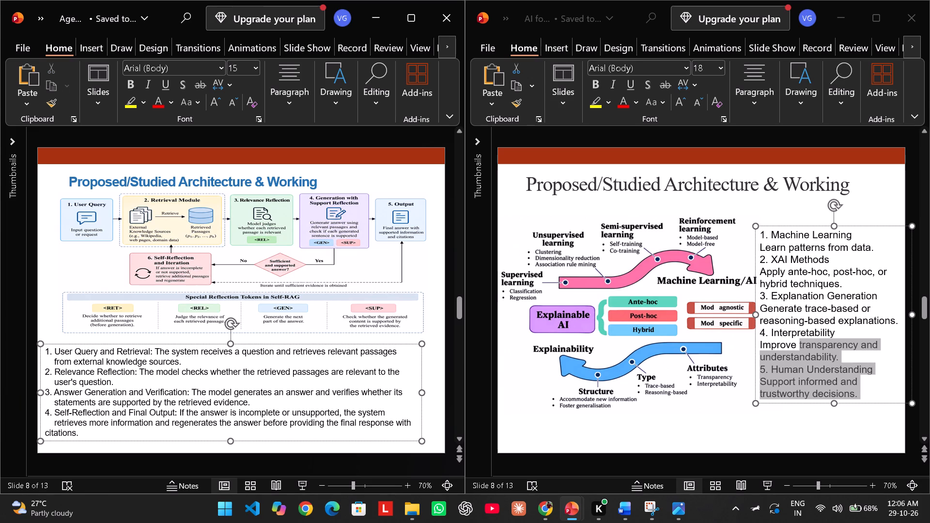
left_click(395, 425)
key("Return")
key("space")
key("space")
key("space")
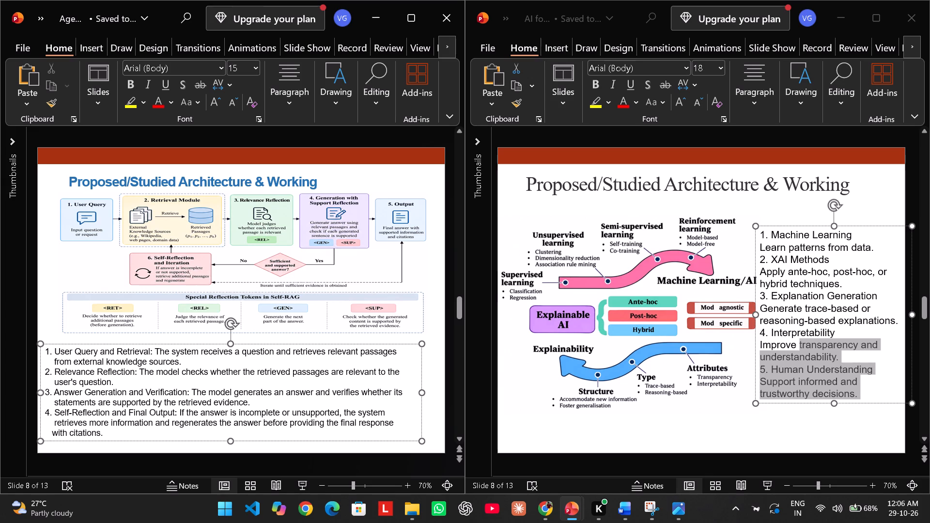
key("space")
Bold the headings of all four working points, from "User Query and Retrieval:" through "Self-Reflection and Final Output:".
triple_click(135, 351)
left_click(135, 351)
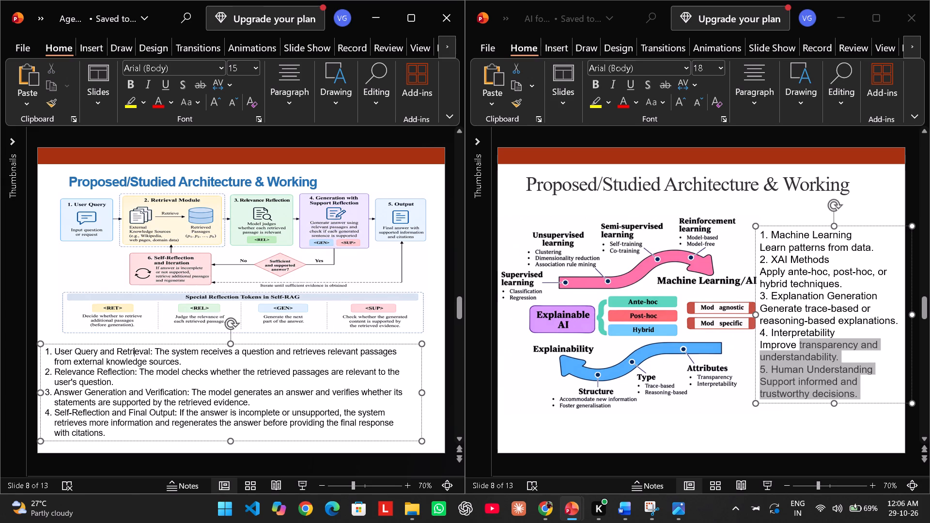
left_click_drag(153, 350, 65, 351)
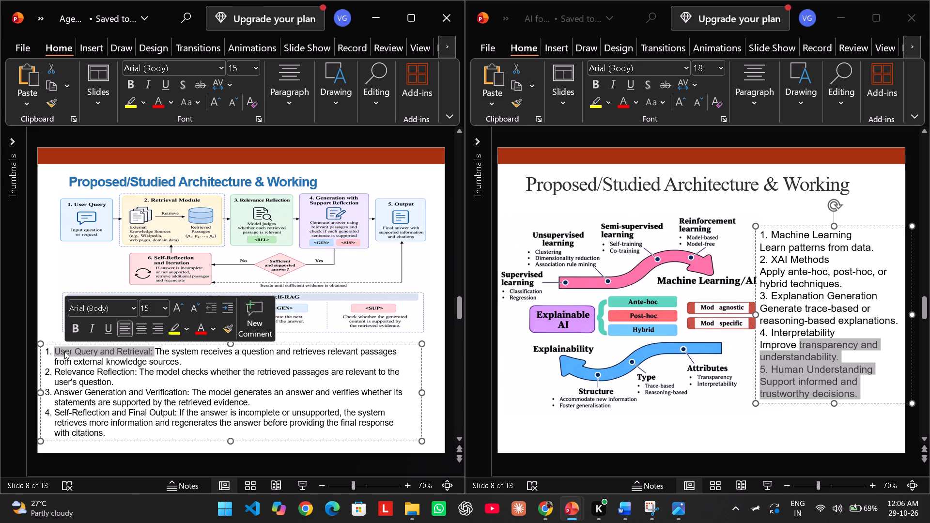
left_click(75, 328)
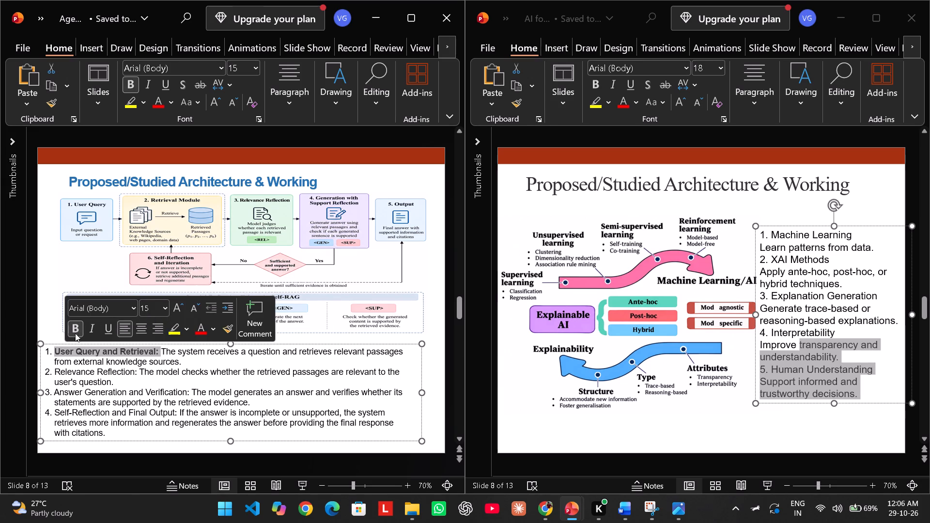
left_click_drag(137, 371, 74, 372)
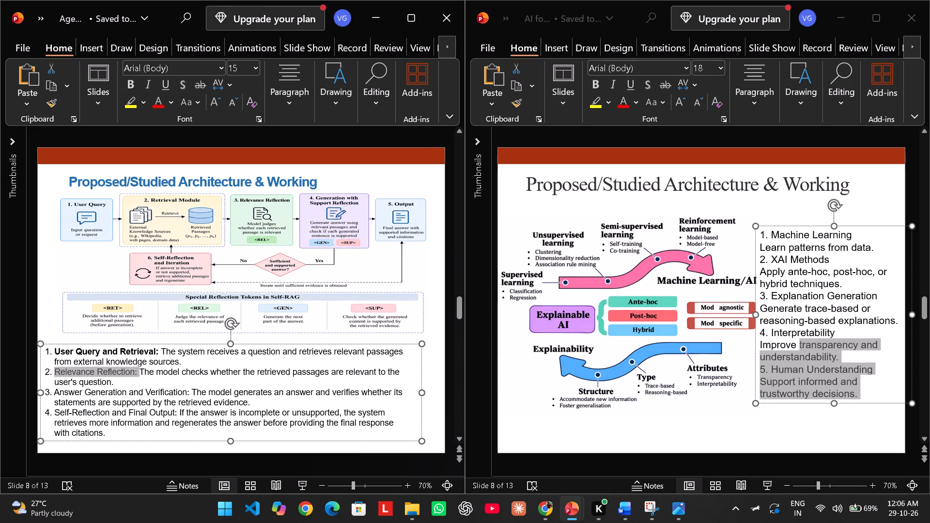
left_click_drag(74, 372, 72, 372)
left_click(86, 356)
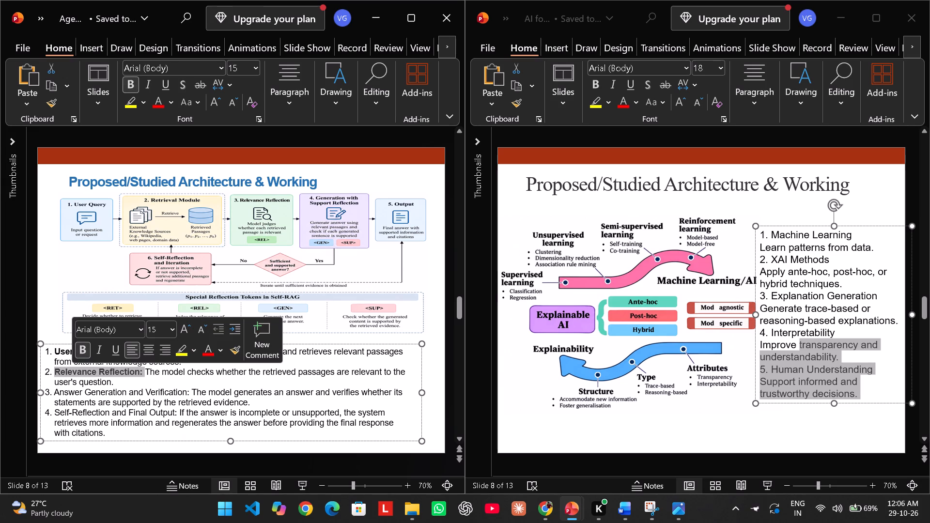
left_click_drag(188, 391, 177, 390)
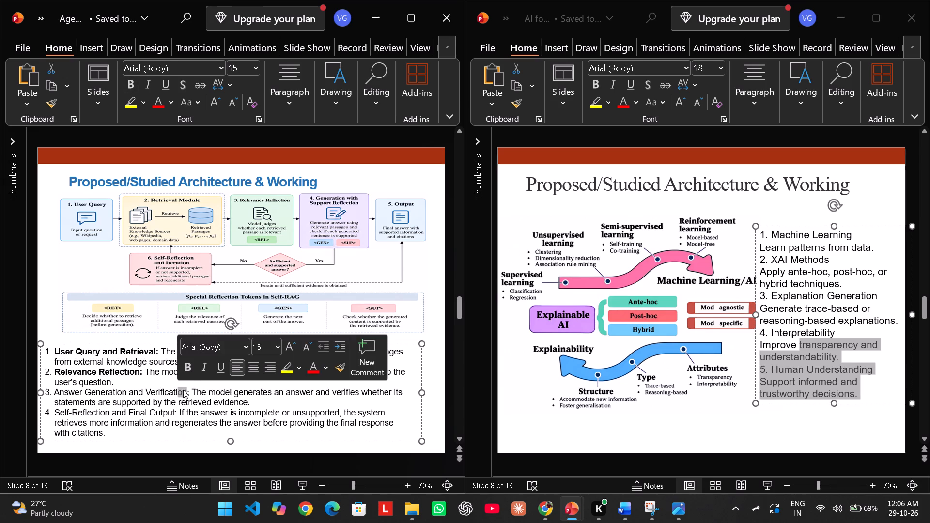
left_click_drag(189, 390, 103, 391)
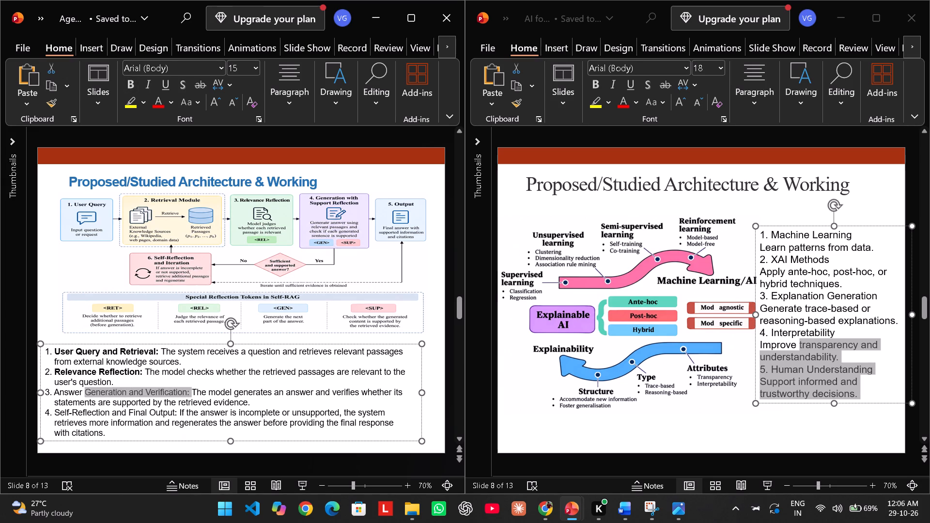
left_click_drag(103, 391, 79, 396)
left_click(95, 379)
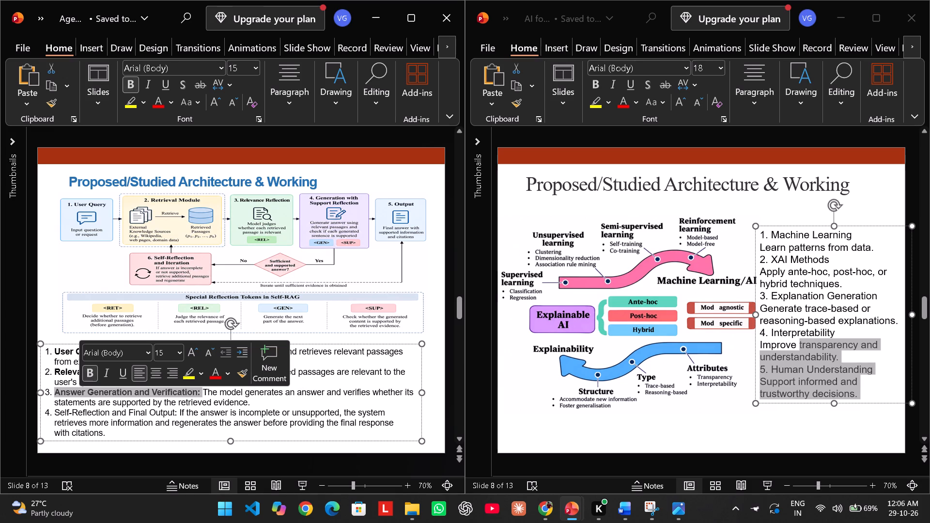
left_click_drag(179, 412, 162, 413)
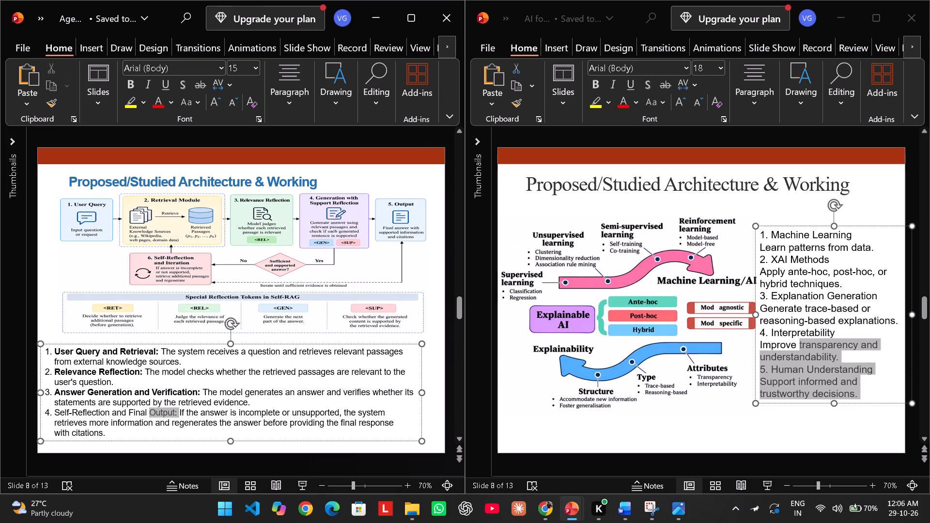
left_click_drag(162, 413, 81, 413)
left_click(95, 395)
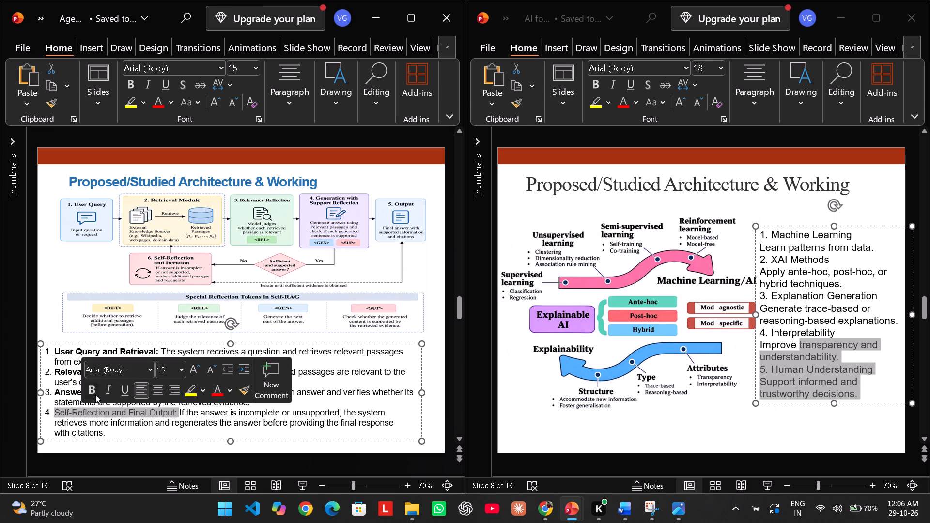
left_click(182, 432)
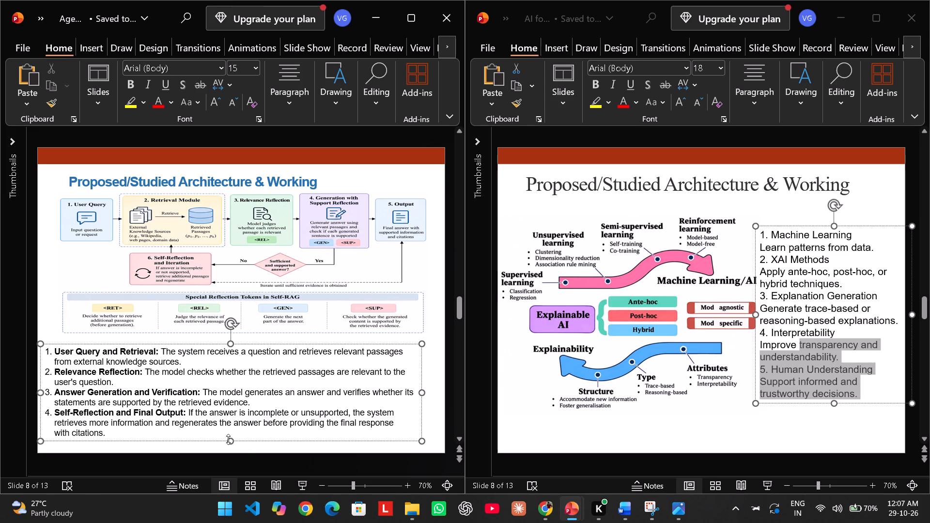
left_click_drag(230, 439, 230, 435)
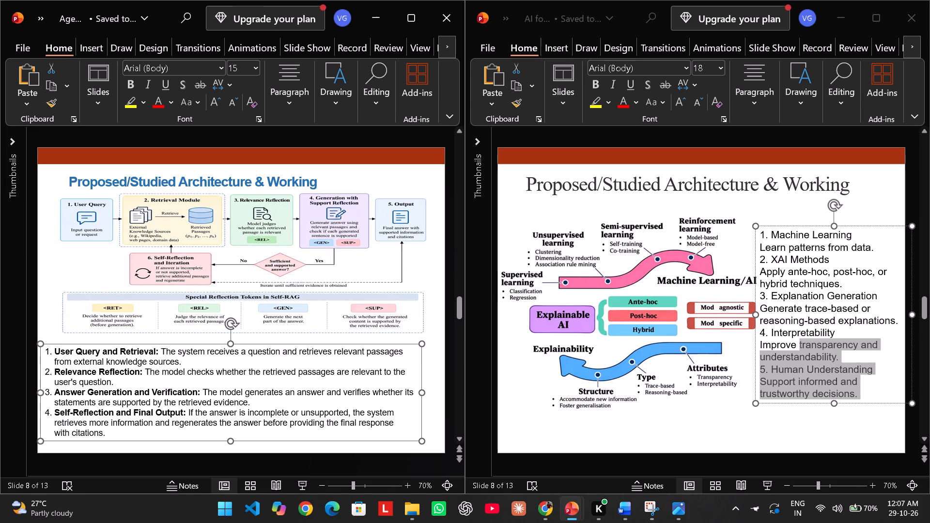
Bold the numbers 1. to 4. in front of the four working point headings, then deselect the text box.
left_click_drag(51, 351, 45, 354)
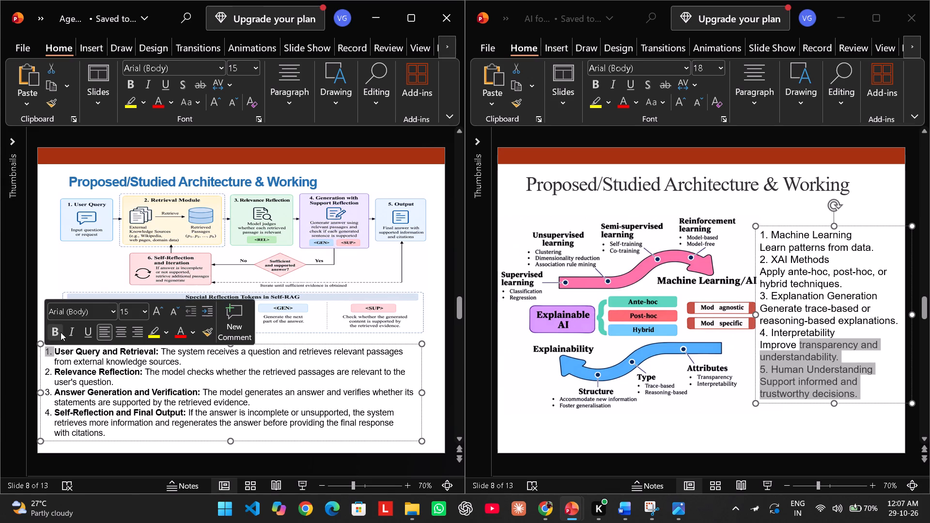
left_click(61, 332)
left_click_drag(52, 372, 46, 373)
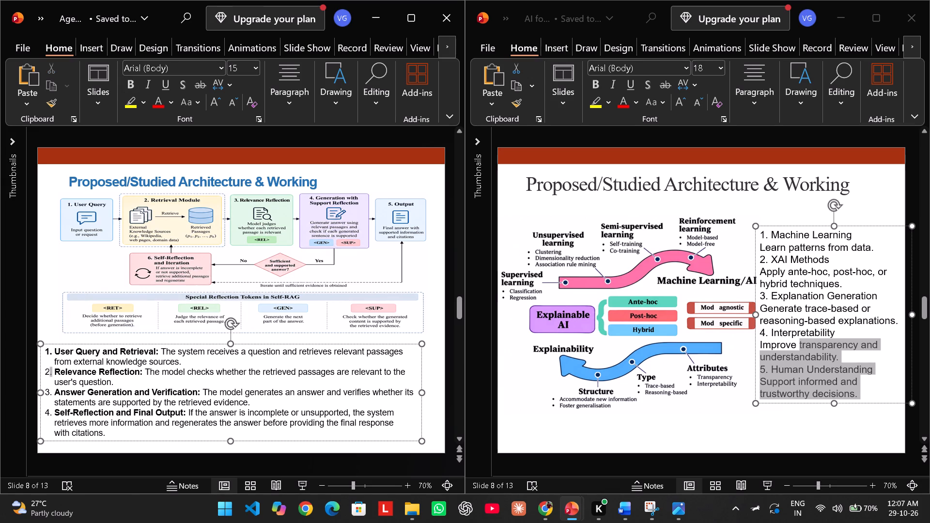
left_click_drag(46, 373, 45, 373)
left_click(53, 353)
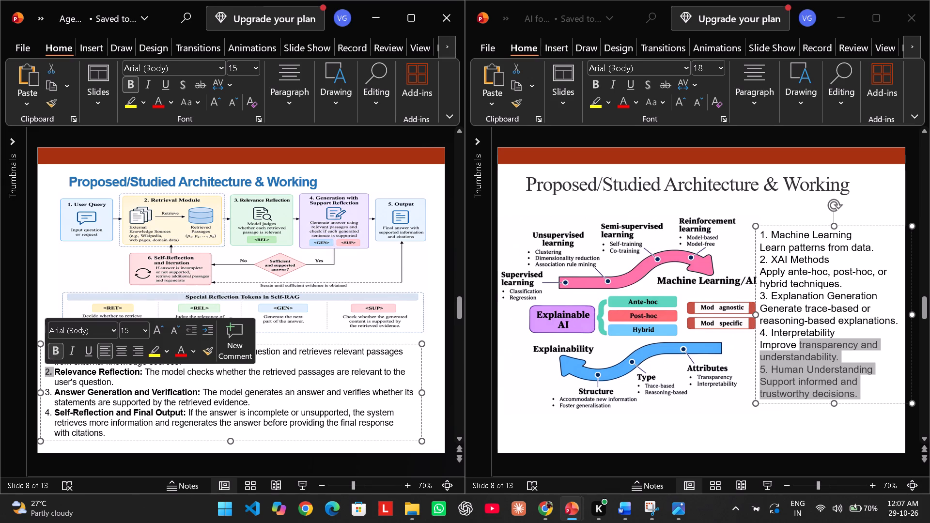
left_click_drag(53, 390, 45, 390)
left_click(55, 369)
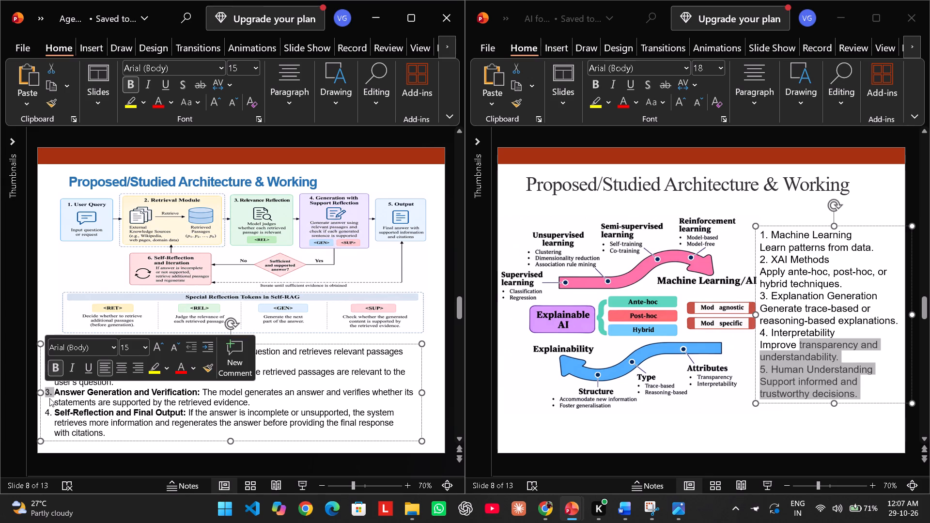
left_click_drag(50, 414, 42, 413)
left_click_drag(53, 413, 46, 412)
left_click(58, 391)
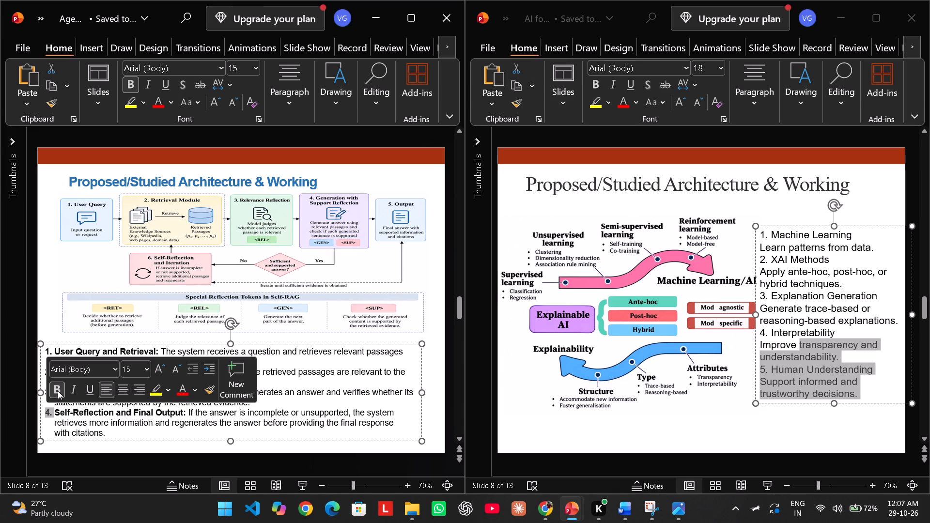
left_click(428, 269)
left_click(441, 266)
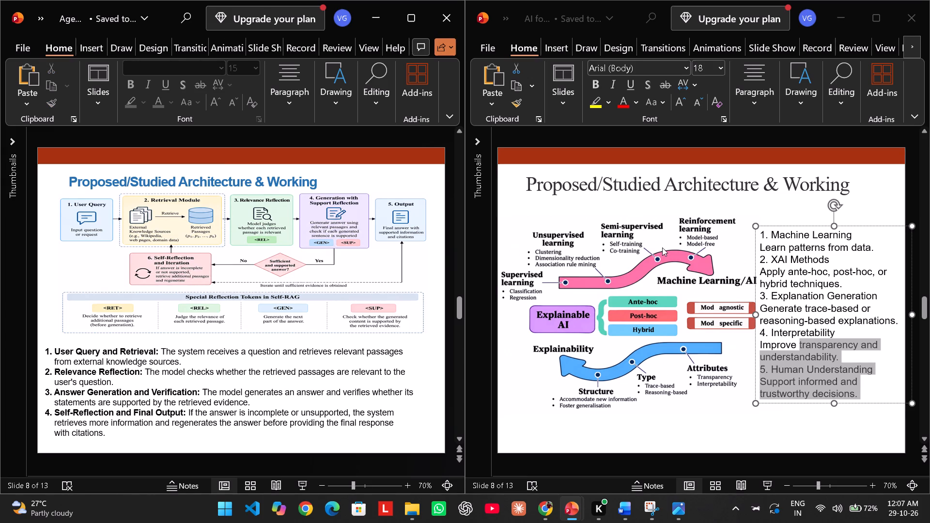
Widen the Self-RAG flowchart picture on both sides so it spans almost the full slide width above the working points.
scroll(662, 247, "down", 1)
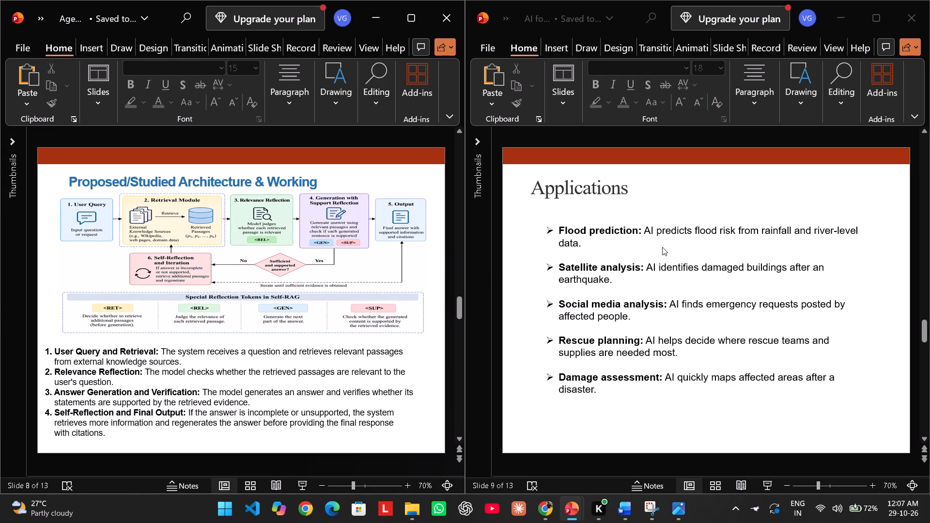
scroll(662, 246, "up", 1)
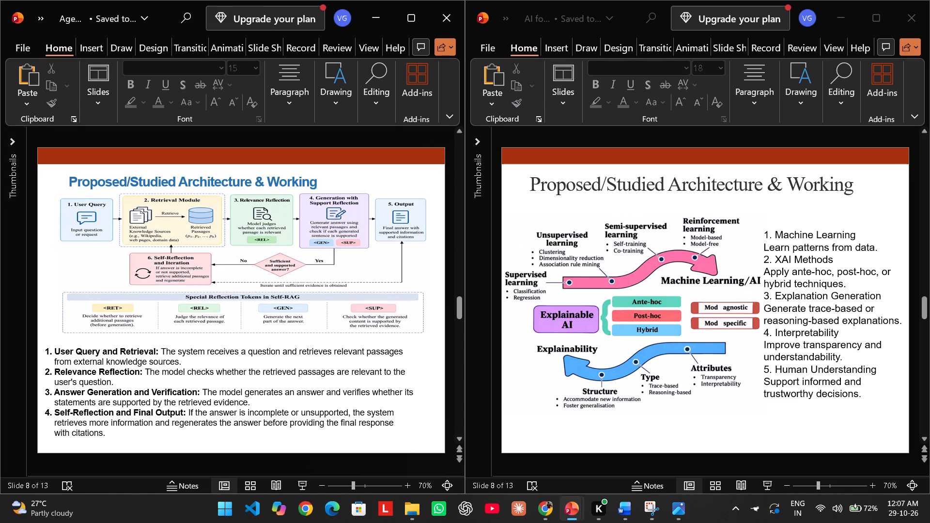
left_click(415, 262)
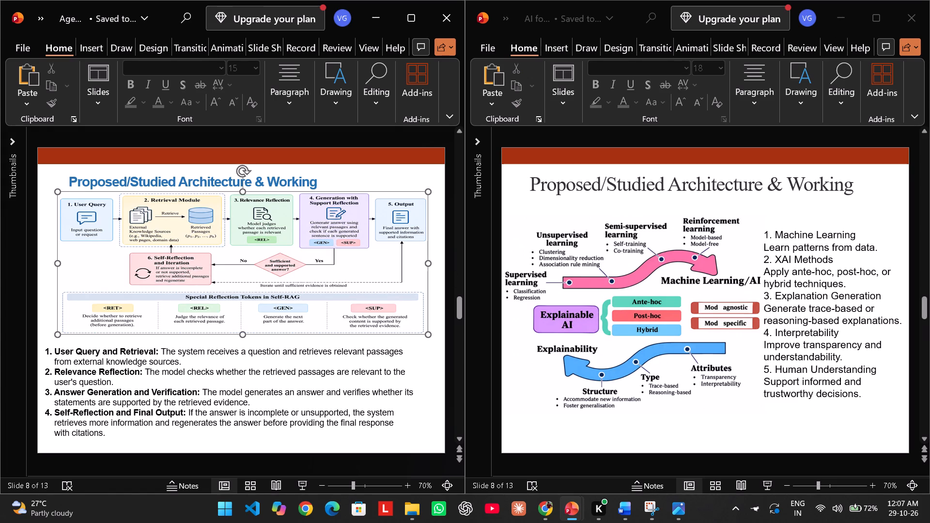
left_click_drag(426, 262, 433, 262)
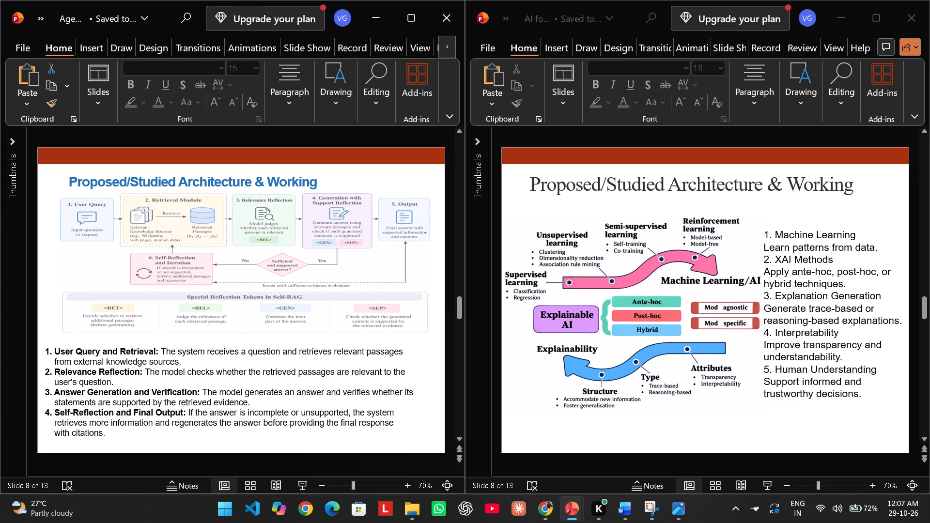
left_click_drag(433, 262, 441, 261)
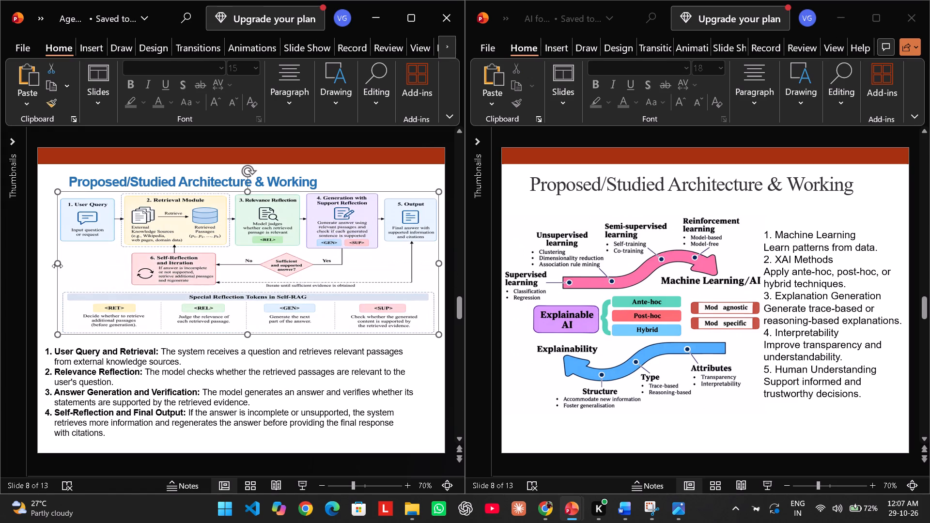
left_click_drag(57, 261, 45, 261)
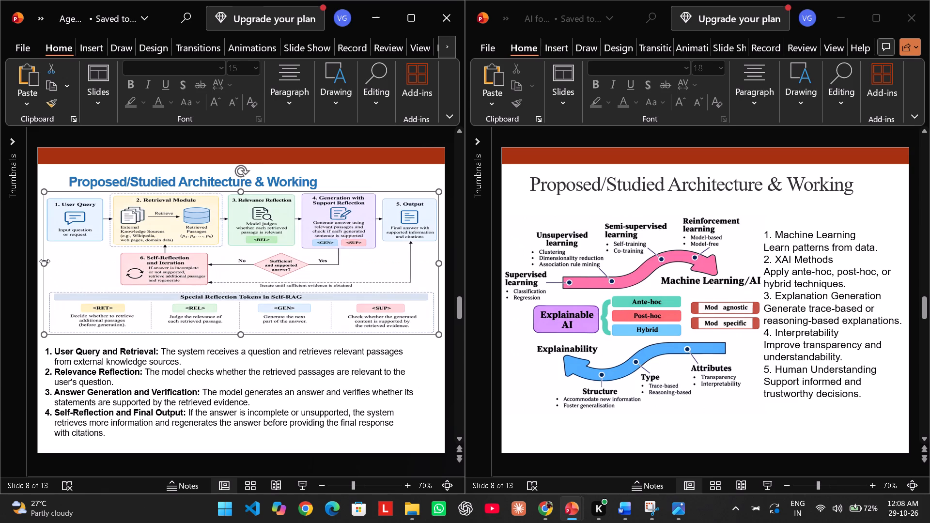
left_click(415, 357)
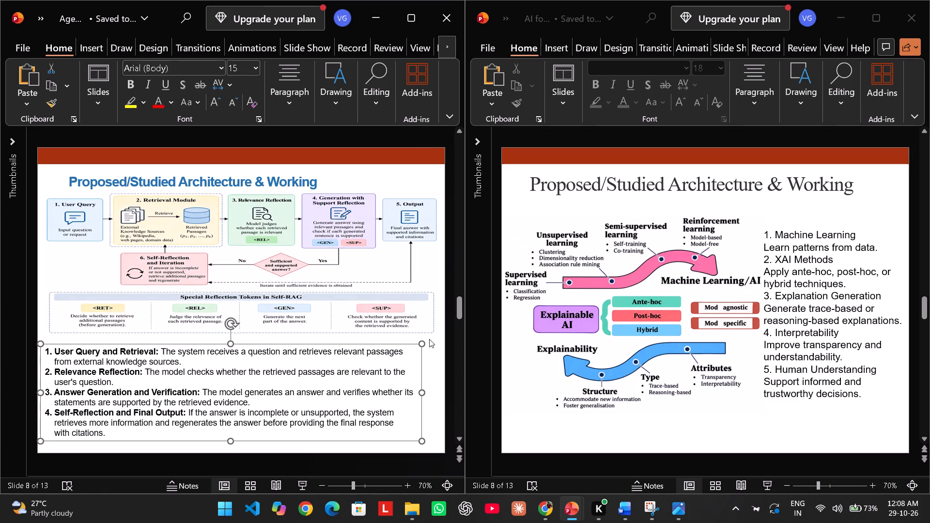
Compare the remaining slides, from Applications through the closing THANK YOU slide, with their counterparts in the reference deck.
scroll(335, 334, "down", 1)
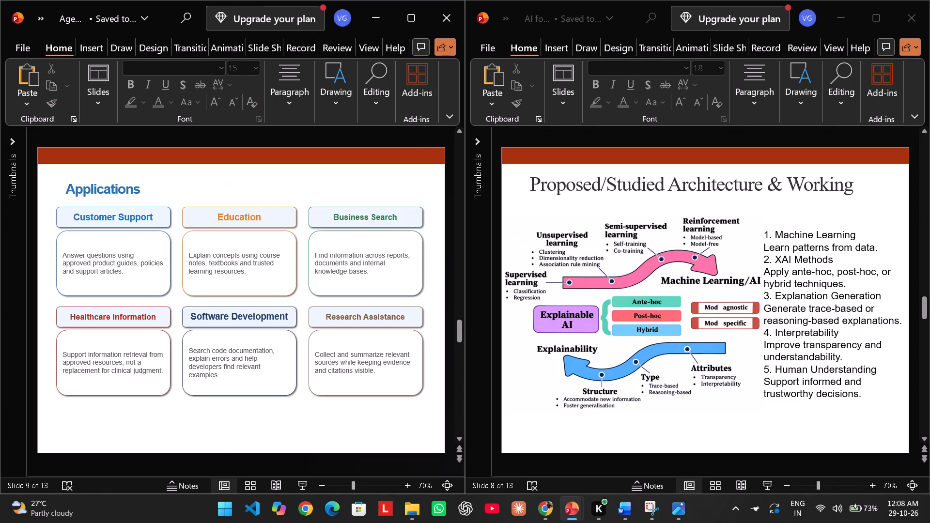
scroll(688, 314, "down", 2)
scroll(692, 314, "up", 1)
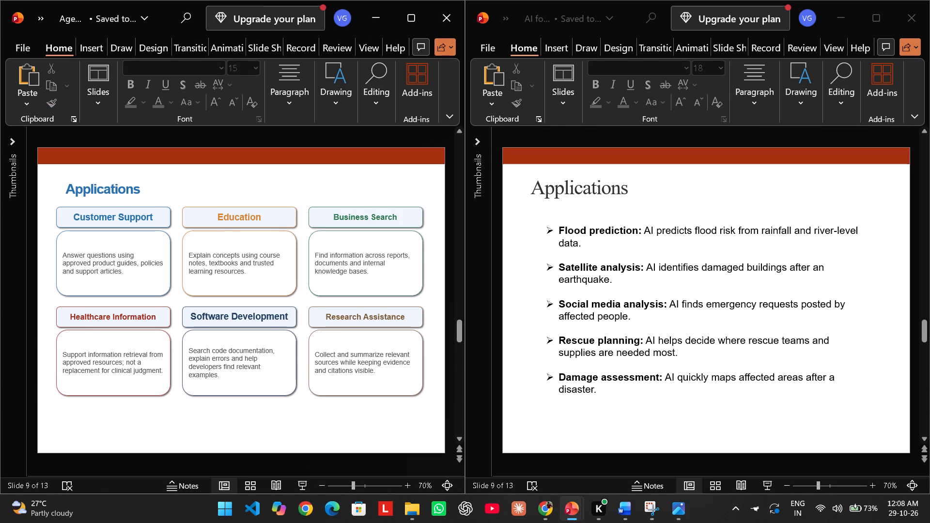
scroll(351, 325, "down", 1)
scroll(697, 307, "down", 1)
scroll(294, 314, "down", 1)
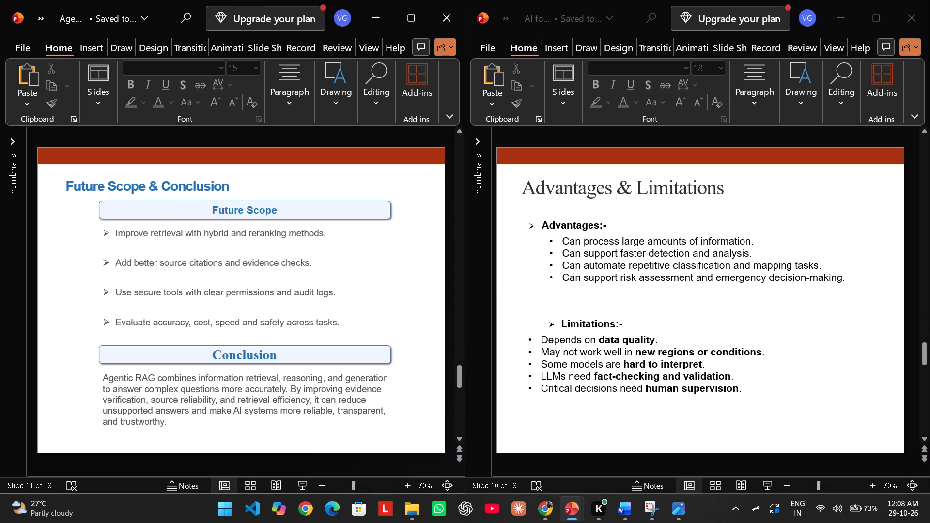
scroll(709, 292, "down", 1)
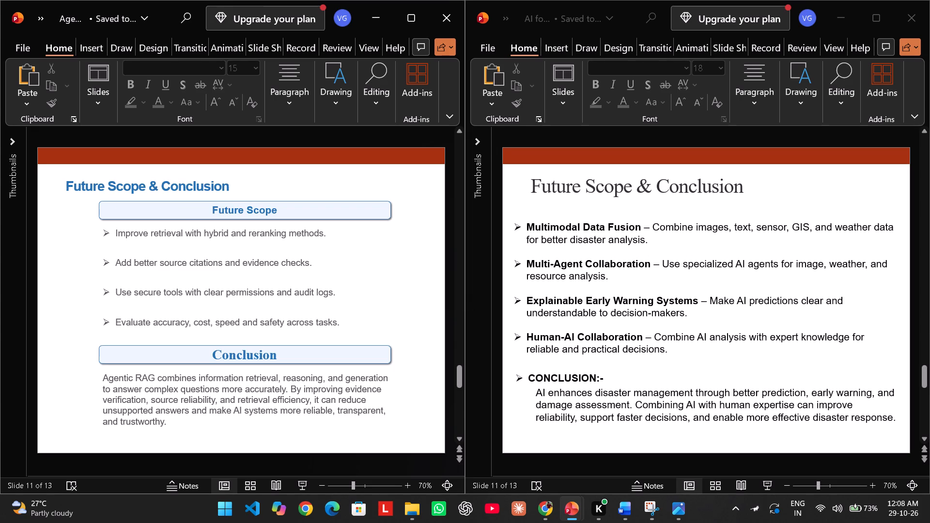
scroll(391, 306, "down", 1)
scroll(703, 305, "down", 1)
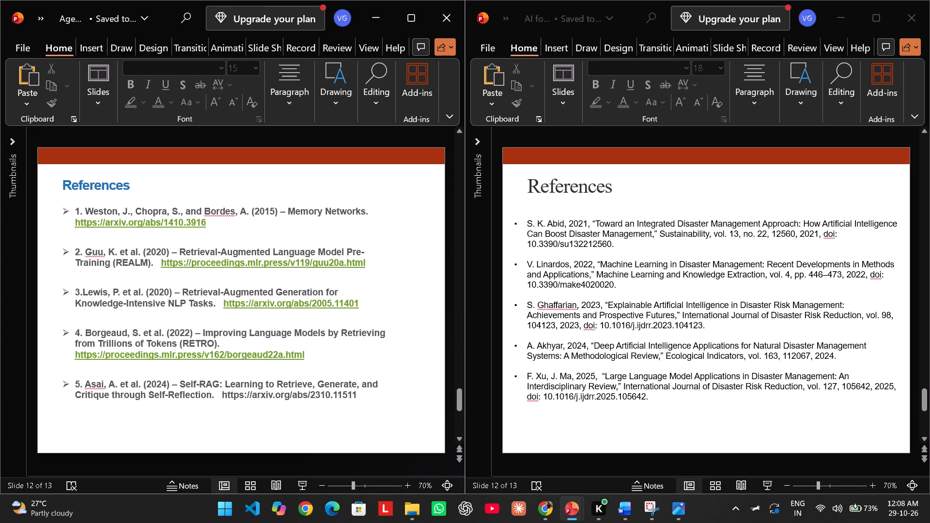
scroll(703, 305, "down", 1)
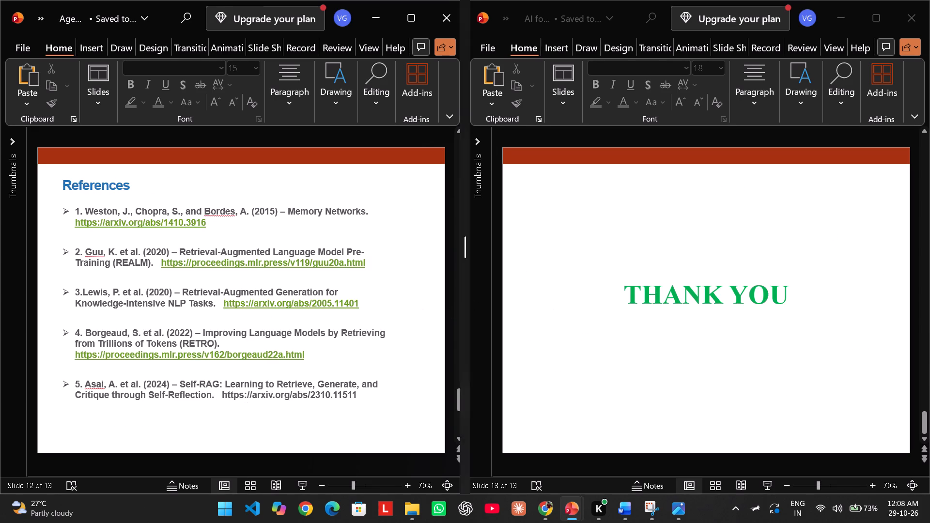
scroll(374, 312, "down", 1)
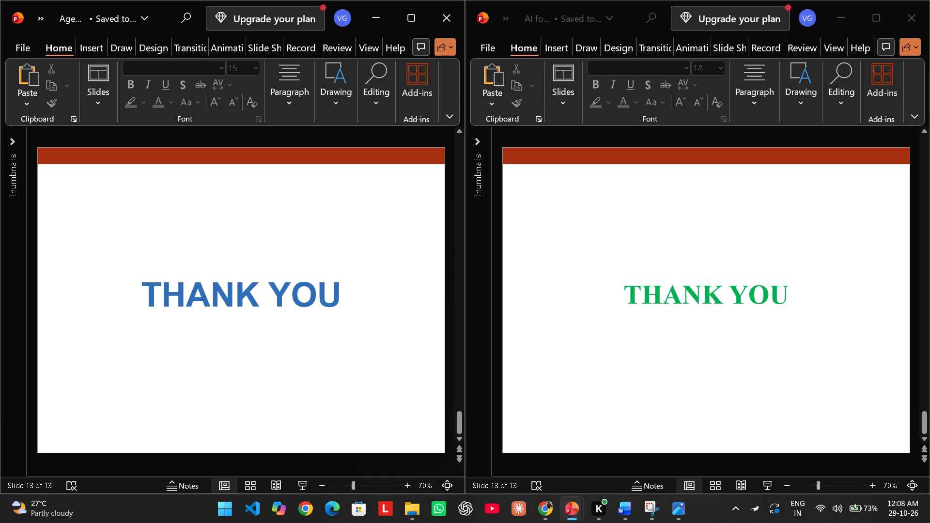
scroll(355, 311, "up", 1)
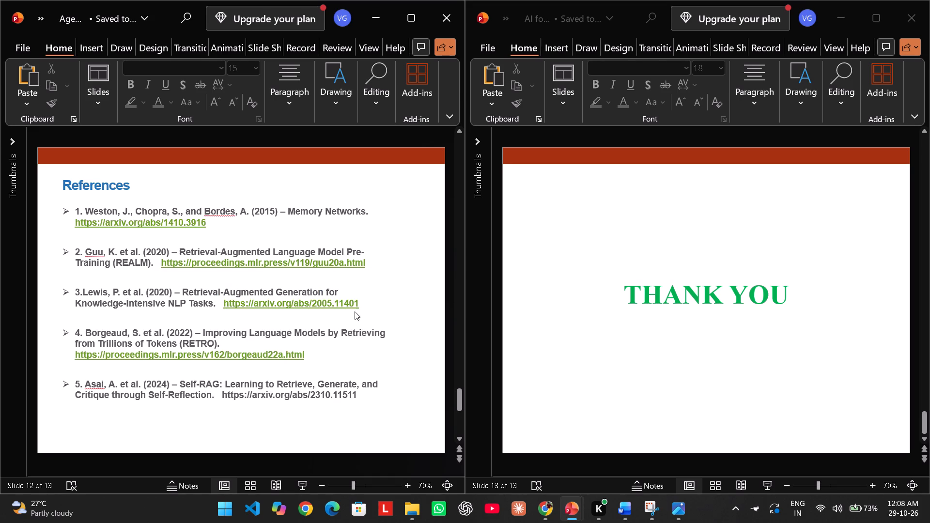
scroll(544, 293, "up", 2)
scroll(390, 315, "up", 1)
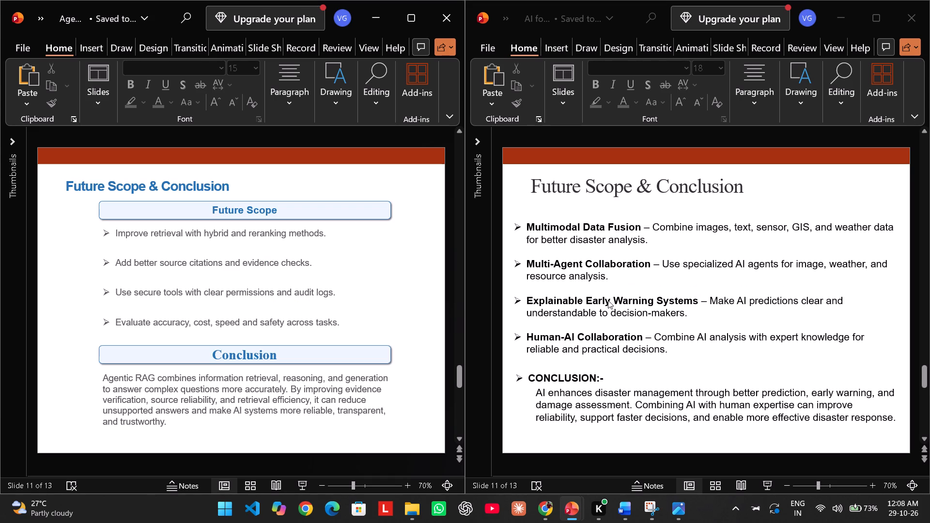
scroll(336, 310, "up", 1)
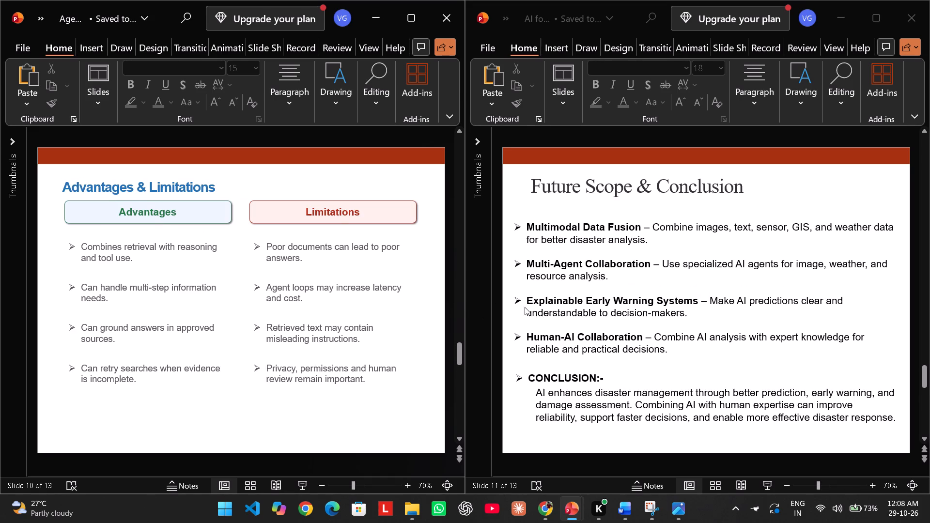
Compare the slides from Advantages & Limitations back to Literature Survey with their counterparts in the reference deck.
scroll(582, 305, "up", 1)
scroll(350, 330, "up", 1)
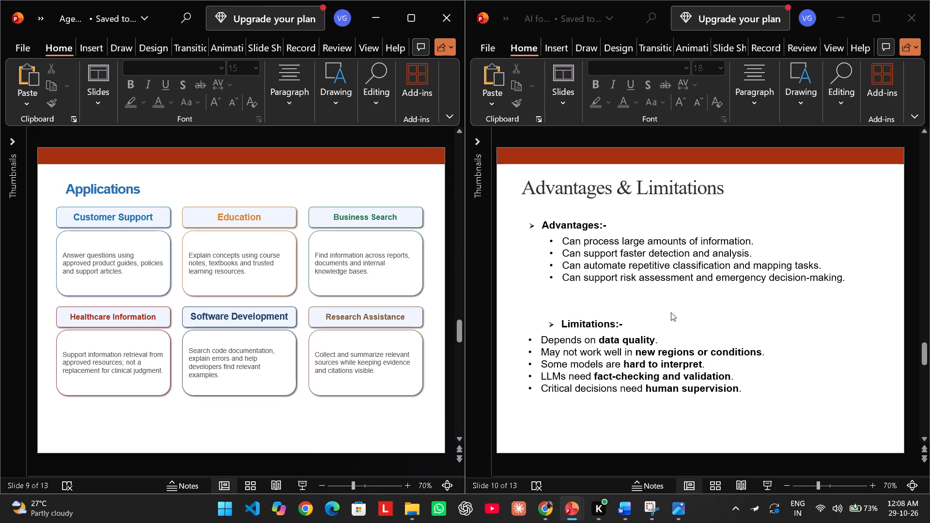
scroll(679, 312, "up", 1)
scroll(414, 328, "up", 1)
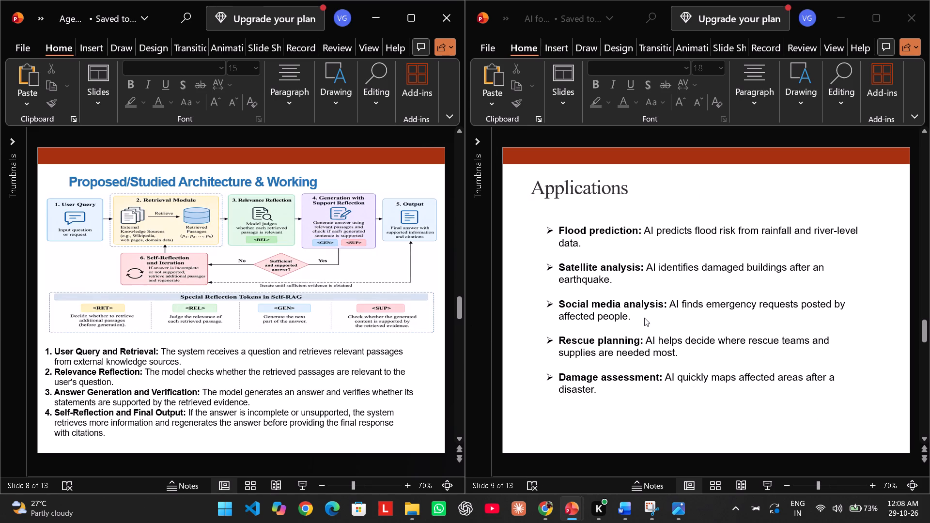
scroll(644, 318, "up", 2)
scroll(655, 320, "down", 1)
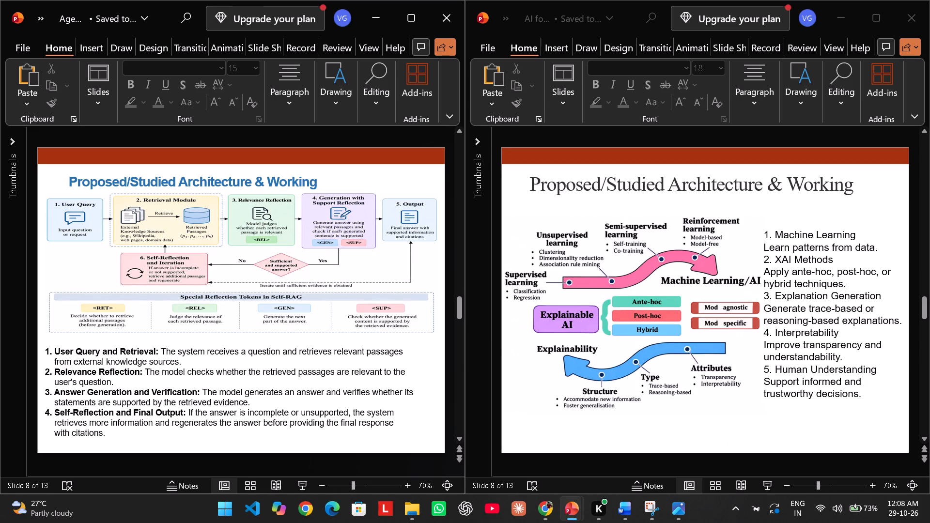
scroll(353, 325, "up", 1)
scroll(653, 308, "up", 2)
scroll(653, 308, "down", 1)
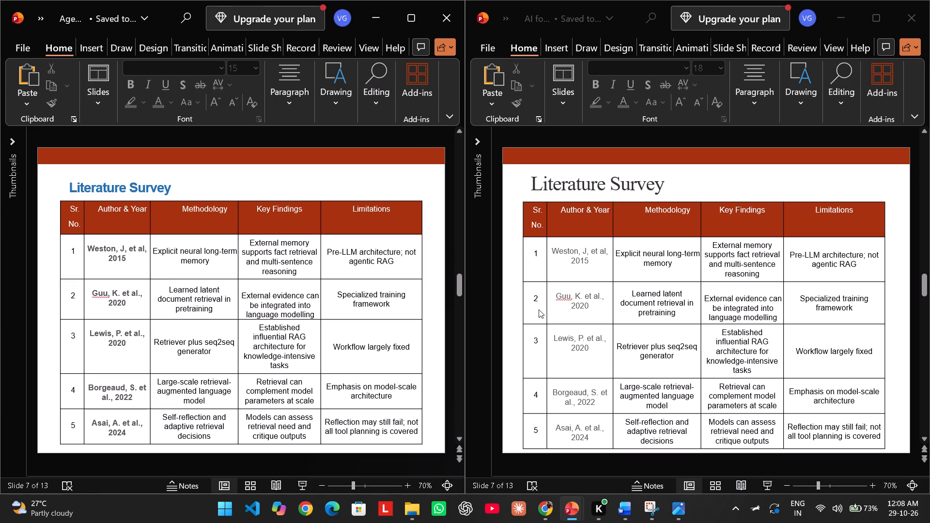
In the reference deck, undo the earlier text and formatting edits to the Literature Survey table as far back as possible.
left_click(627, 333)
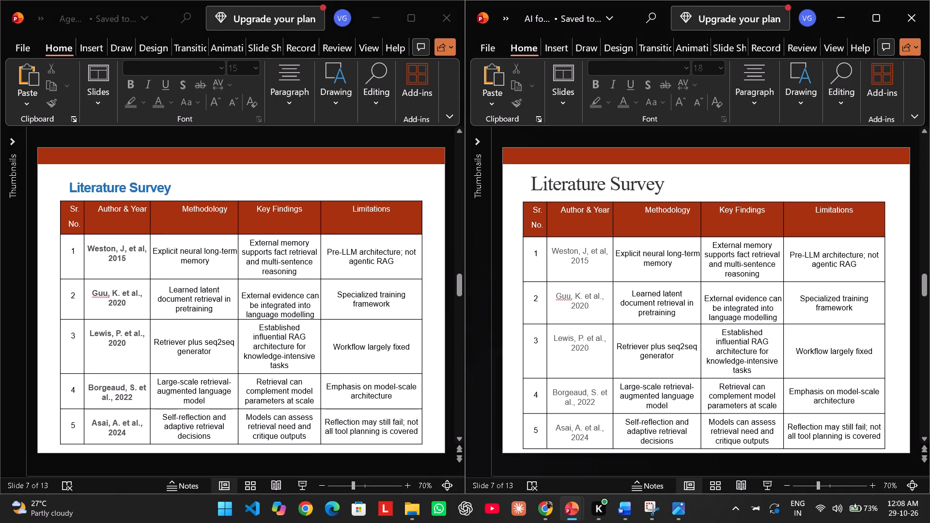
left_click(627, 333)
key("ctrl+z")
key("ctrl+z")
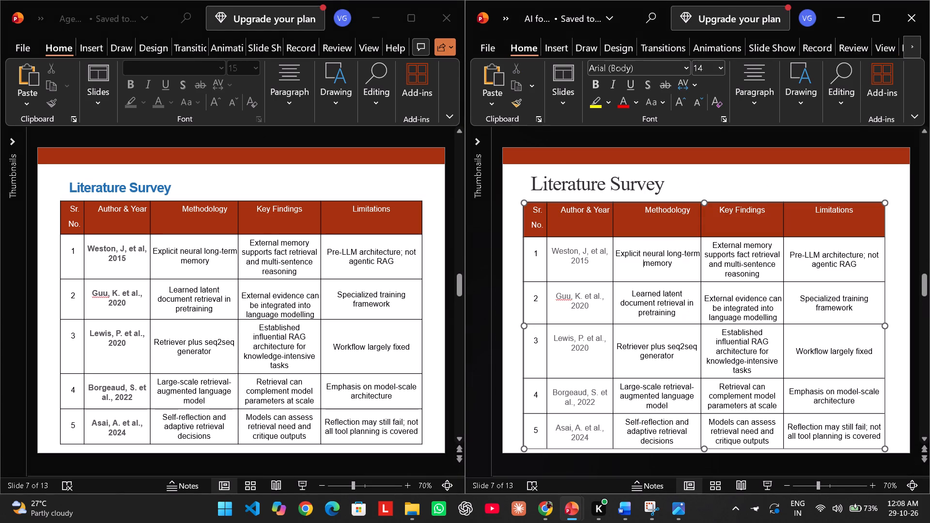
key("ctrl+z")
key("ctrl+z")
key("ctrl+z")
key("ctrl+z")
key("ctrl+z")
key("ctrl+z")
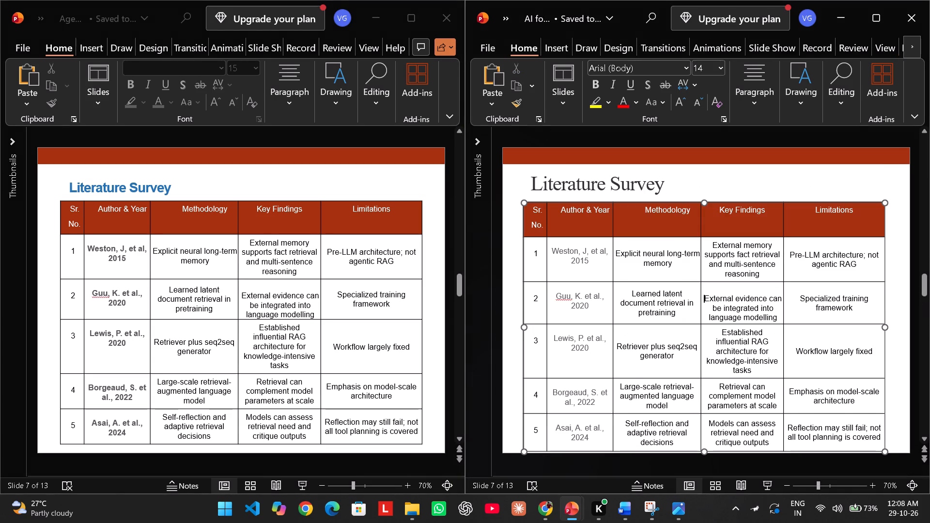
key("ctrl+z")
key("ctrl+z")
key("ctrl+z")
key("ctrl+z")
key("ctrl+z")
key("ctrl+z")
key("ctrl+z")
key("ctrl+z")
key("ctrl+z")
key("ctrl+z")
key("ctrl+z")
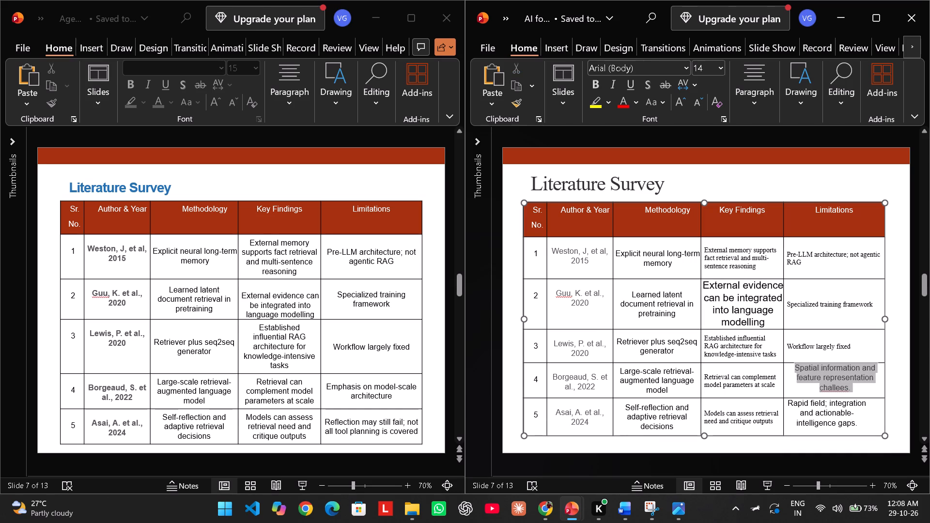
key("ctrl+z")
key("ctrl+z")
key("ctrl+z")
key("ctrl+z")
key("ctrl+z")
key("ctrl+z")
key("ctrl+z")
key("ctrl+z")
key("ctrl+z")
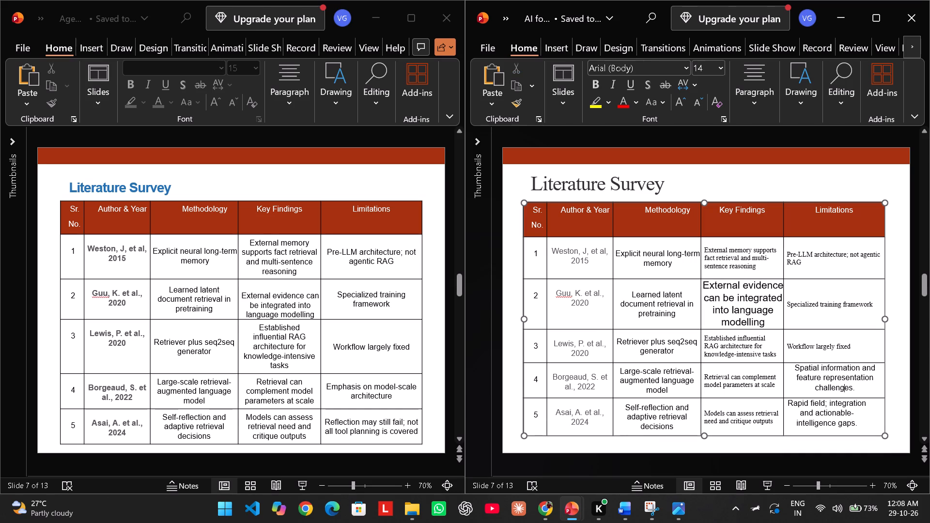
key("ctrl+z")
key("ctrl+z")
key("ctrl+z")
key("ctrl+z")
key("ctrl+z")
key("ctrl+z")
key("ctrl+z")
key("ctrl+z")
key("ctrl+z")
key("ctrl+z")
key("ctrl+z")
key("ctrl+z")
key("ctrl+z")
key("ctrl+z")
key("ctrl+z")
key("ctrl+z")
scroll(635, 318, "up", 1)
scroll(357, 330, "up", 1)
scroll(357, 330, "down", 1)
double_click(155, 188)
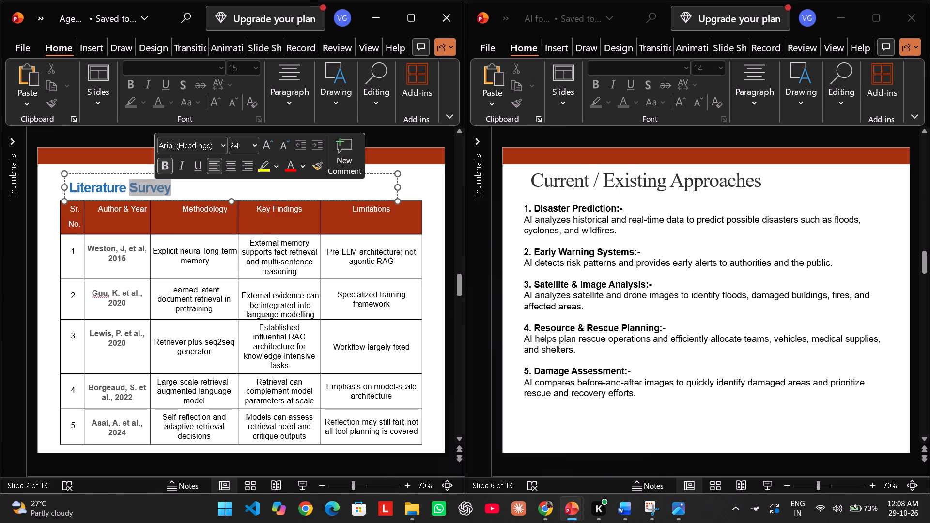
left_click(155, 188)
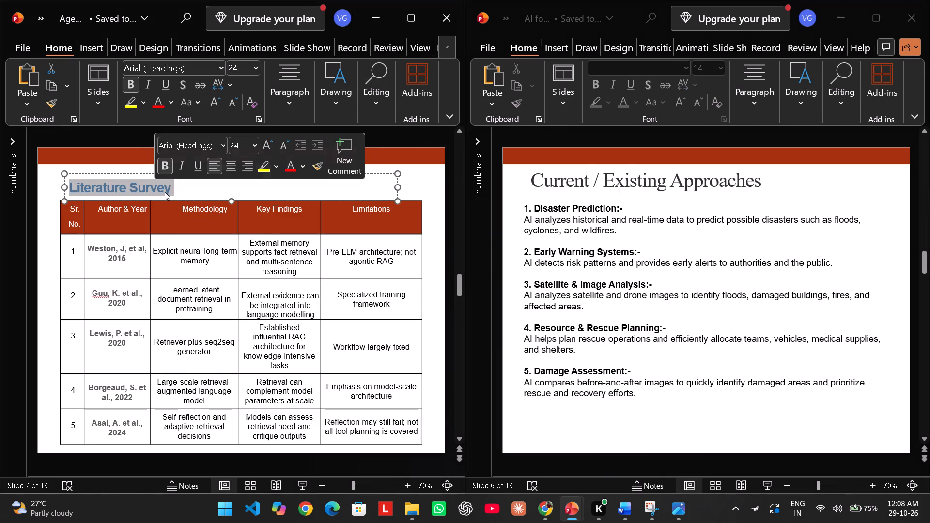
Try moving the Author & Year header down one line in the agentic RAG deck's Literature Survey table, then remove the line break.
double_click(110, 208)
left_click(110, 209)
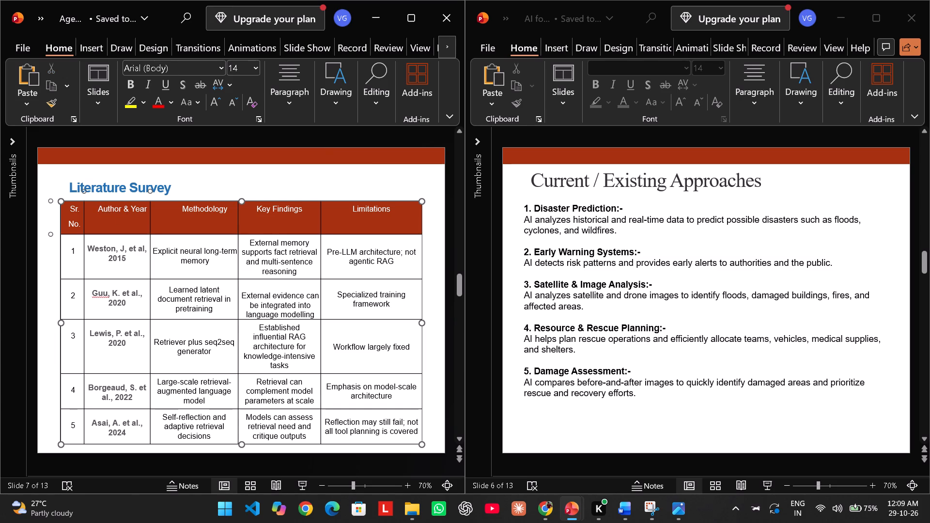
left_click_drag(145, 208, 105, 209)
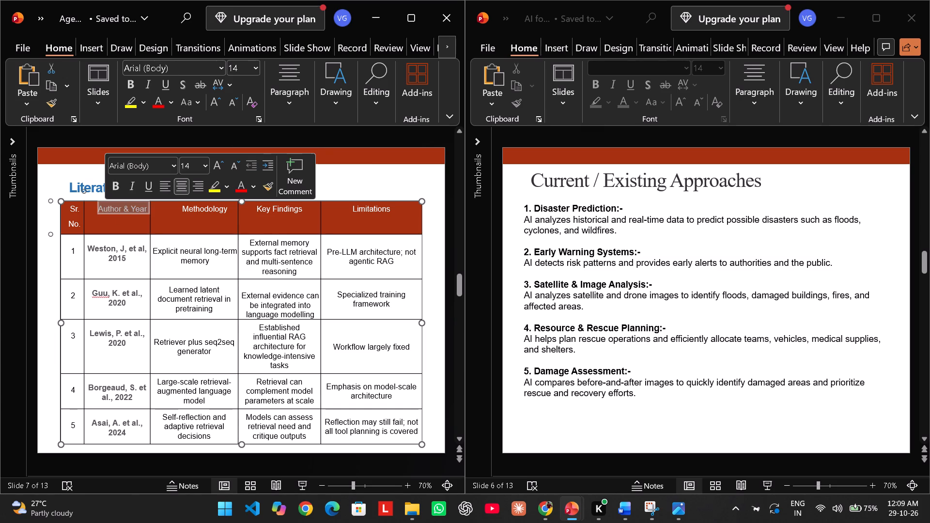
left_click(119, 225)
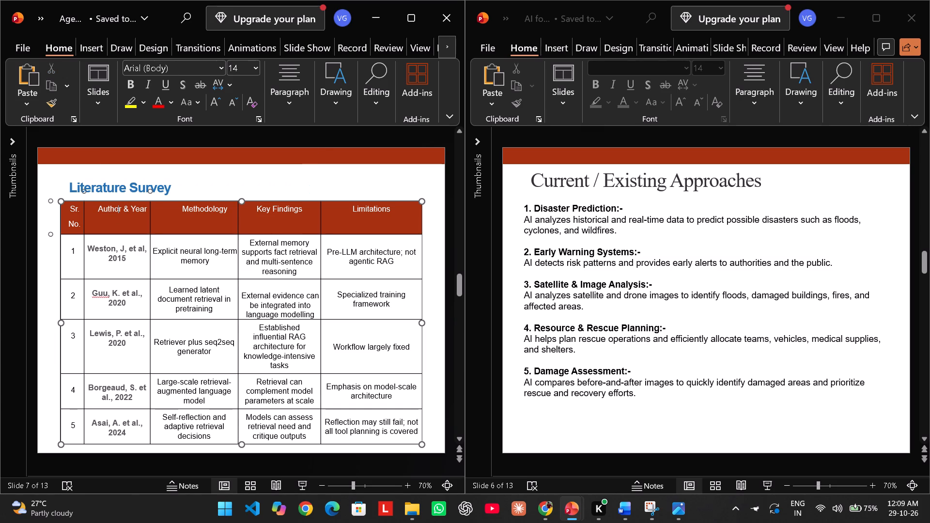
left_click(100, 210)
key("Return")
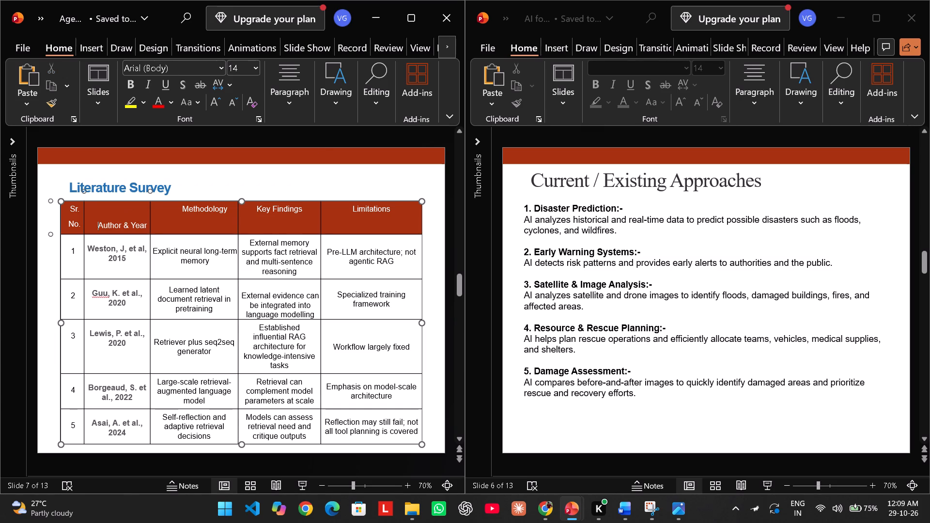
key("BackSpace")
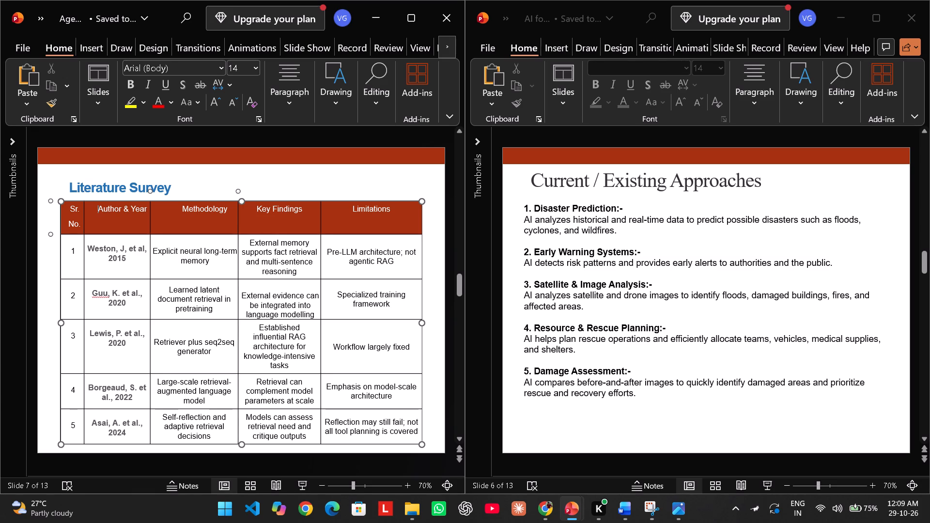
Left-align the Methodology and Author & Year headers in the agentic RAG deck's Literature Survey table.
triple_click(206, 212)
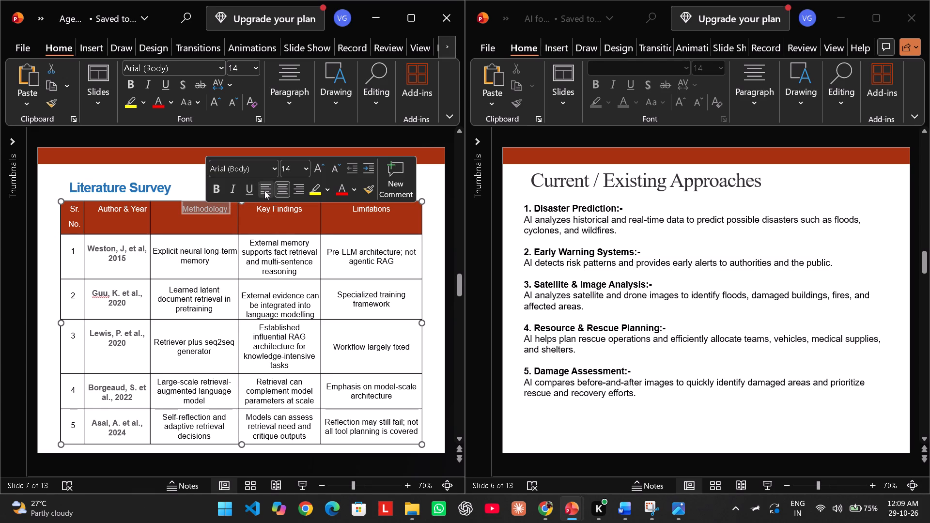
left_click(264, 191)
triple_click(132, 209)
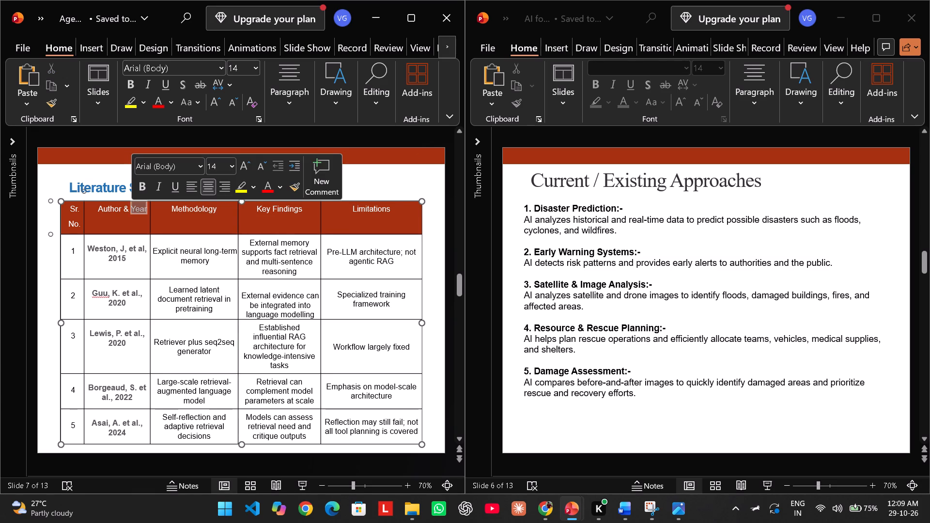
left_click(192, 186)
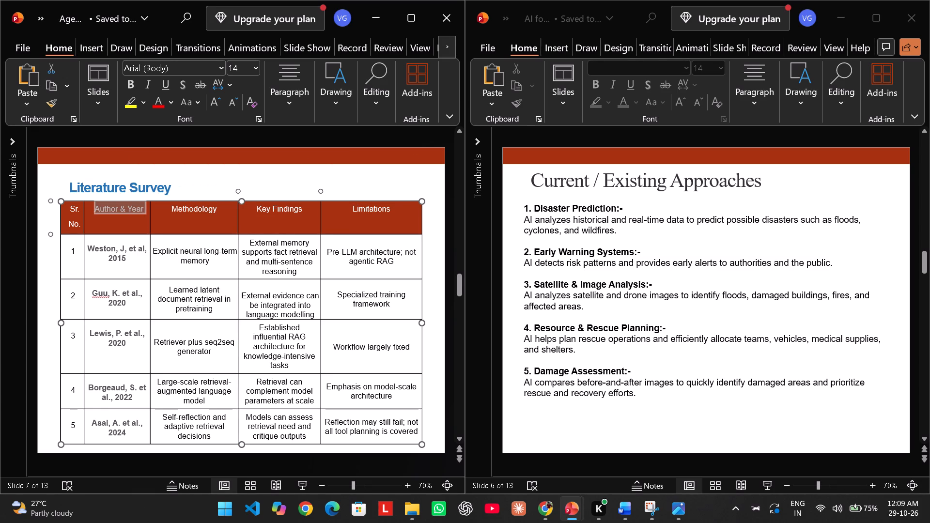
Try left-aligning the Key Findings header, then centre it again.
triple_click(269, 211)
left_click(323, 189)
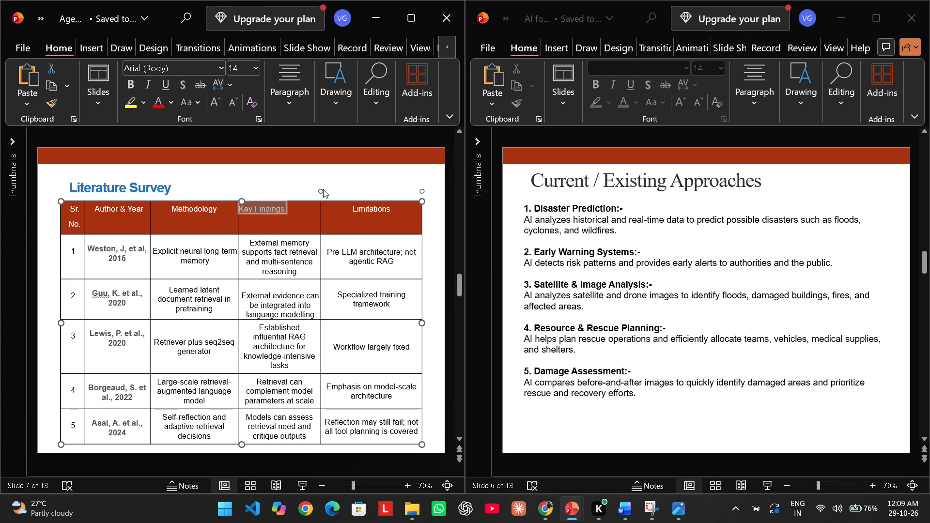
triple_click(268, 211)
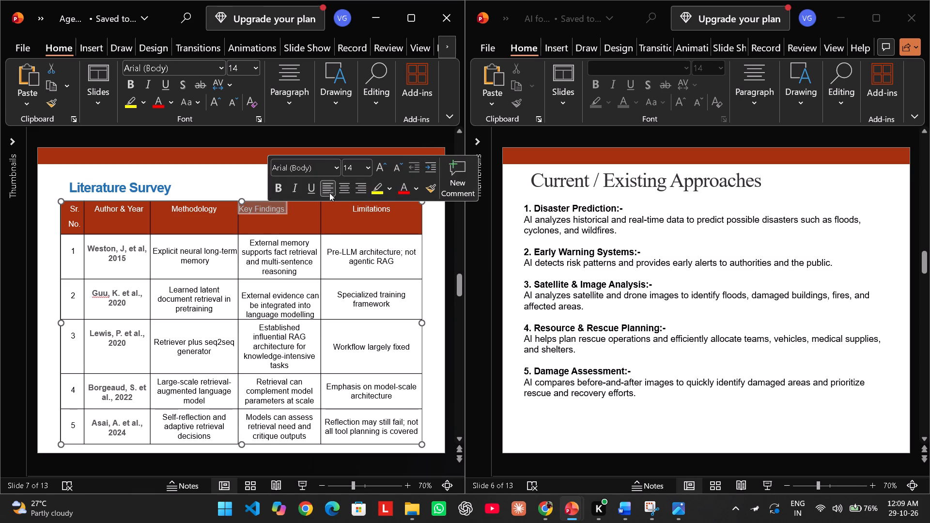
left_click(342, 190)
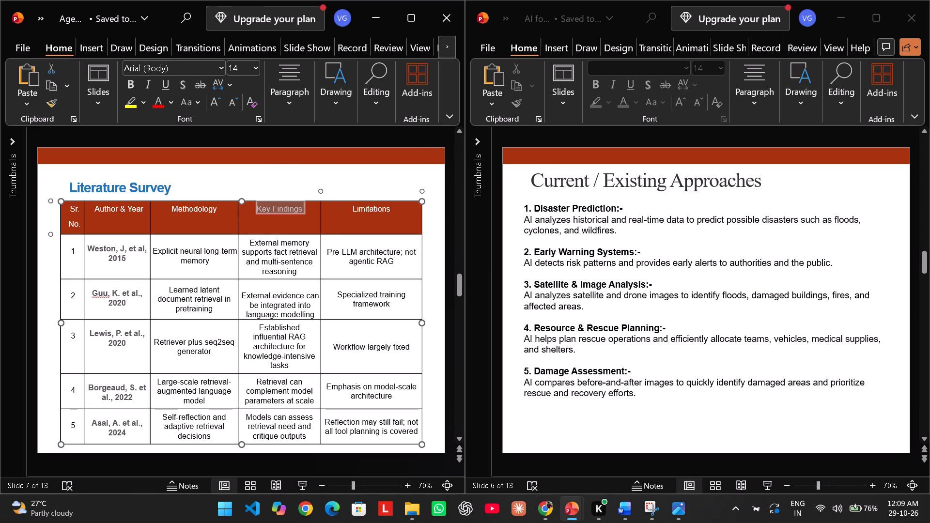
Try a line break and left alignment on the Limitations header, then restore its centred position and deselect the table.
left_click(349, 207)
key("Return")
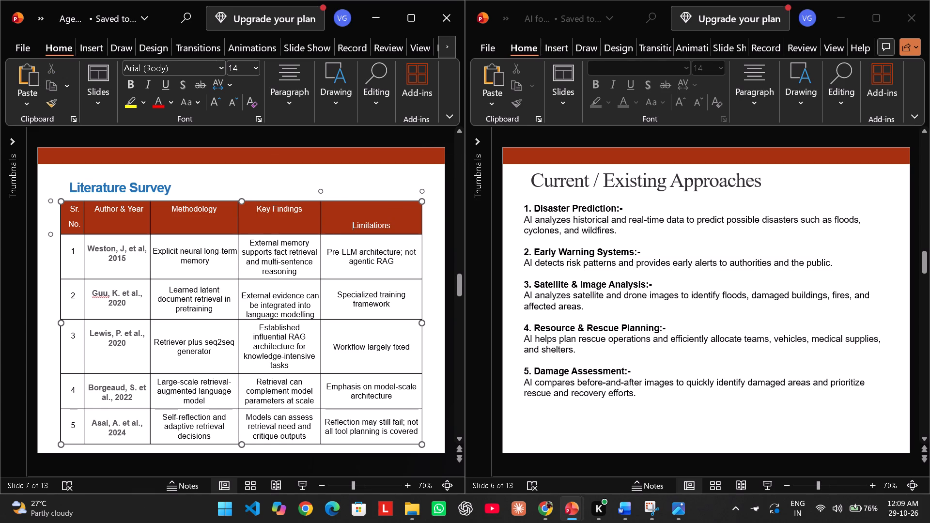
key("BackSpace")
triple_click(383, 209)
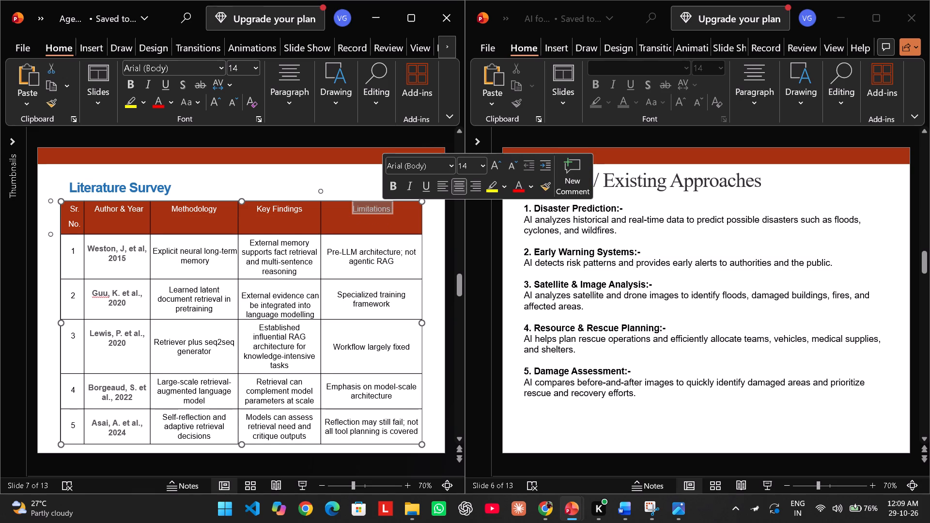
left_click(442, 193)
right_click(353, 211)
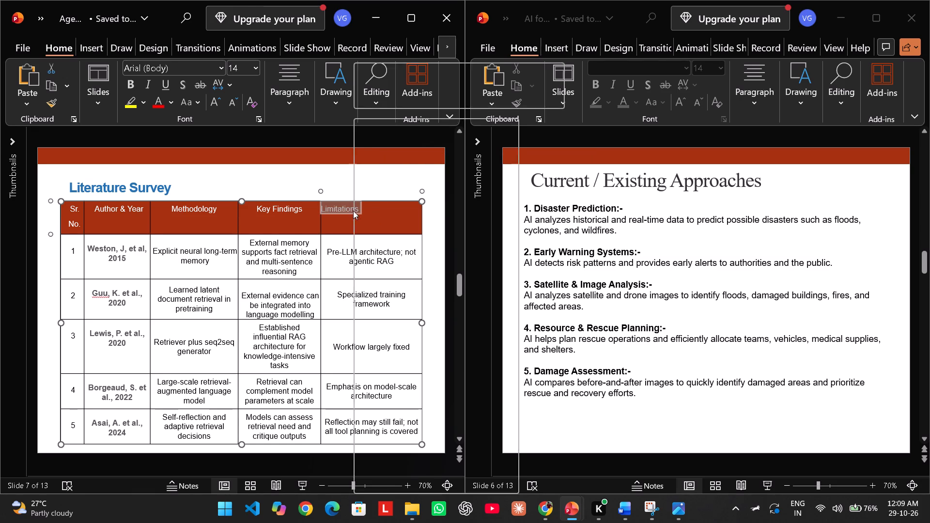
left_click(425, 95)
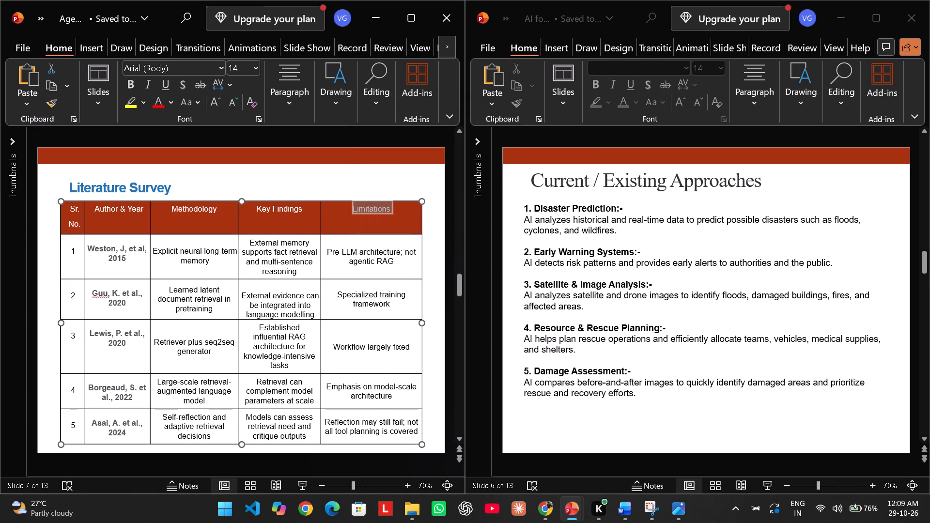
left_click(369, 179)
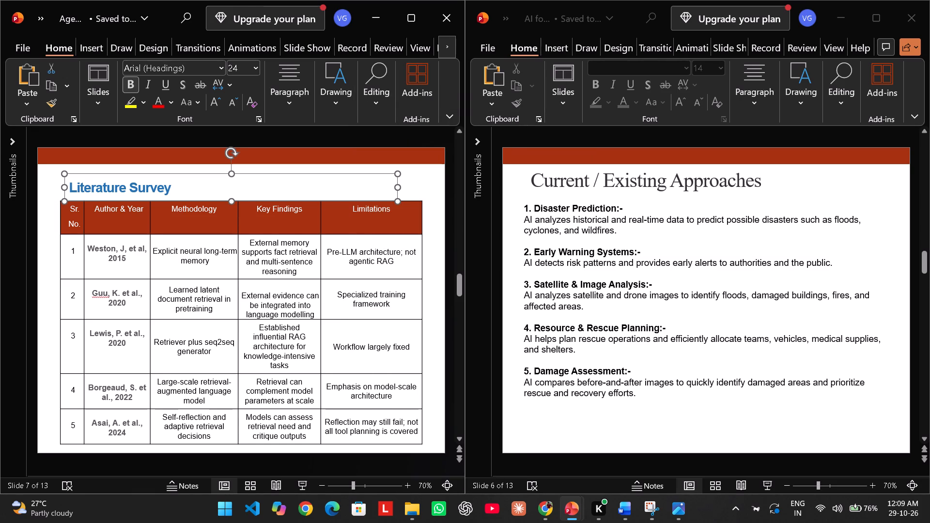
Reduce the height of the Literature Survey table's header row to fit its two-line Sr. No. heading.
left_click_drag(292, 234, 293, 220)
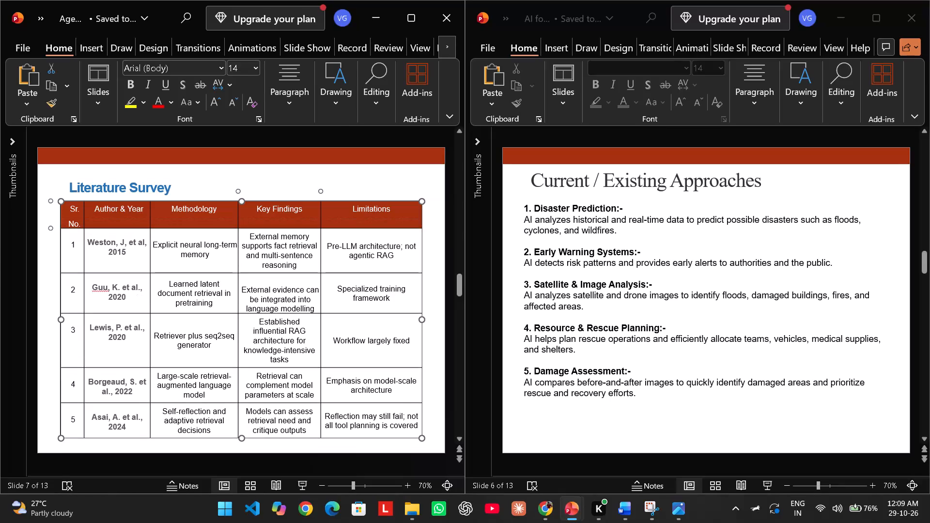
Adjust the column borders to widen Sr. No., Author & Year and Key Findings, narrowing Methodology and Limitations.
left_click(84, 220)
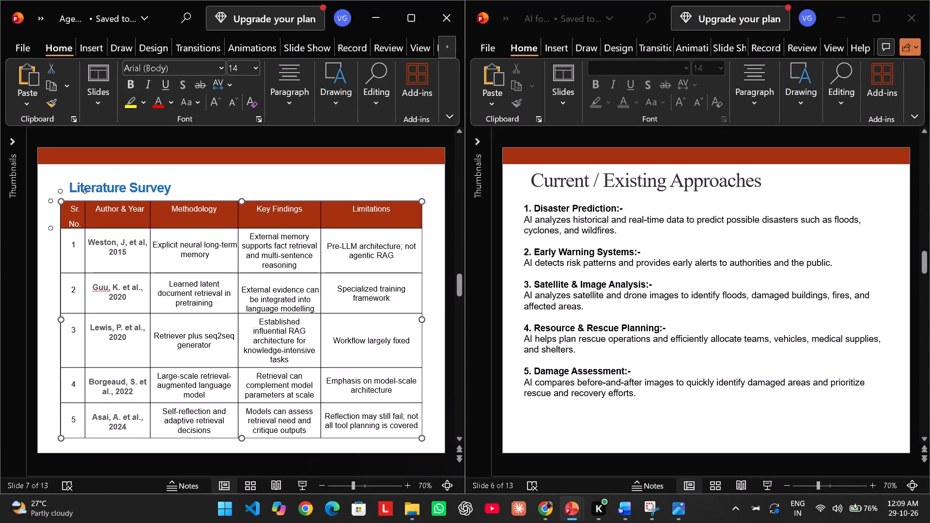
left_click_drag(82, 219, 90, 217)
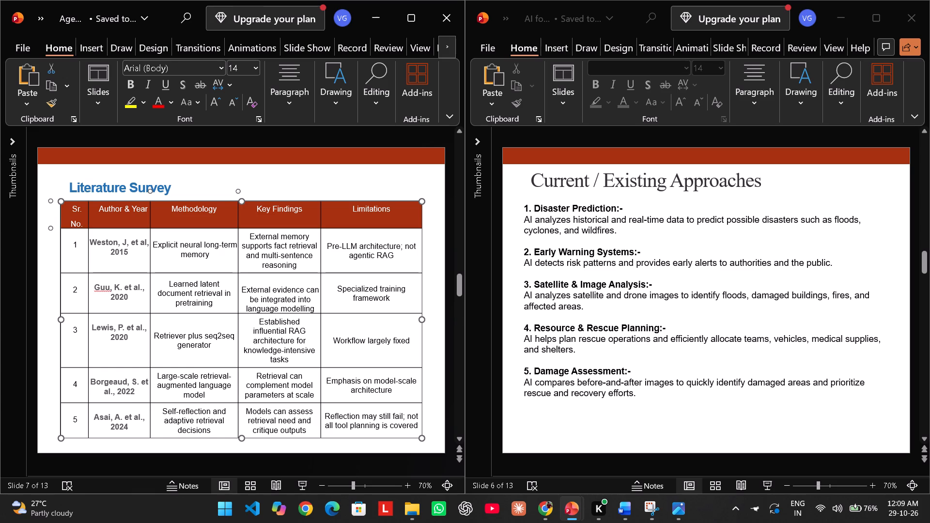
left_click_drag(149, 219, 156, 218)
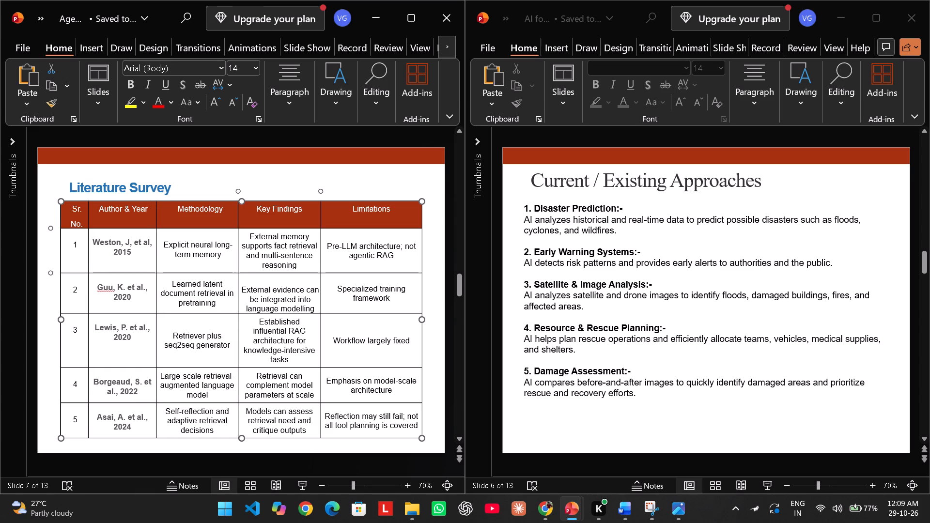
left_click_drag(320, 221, 327, 221)
left_click_drag(326, 221, 331, 218)
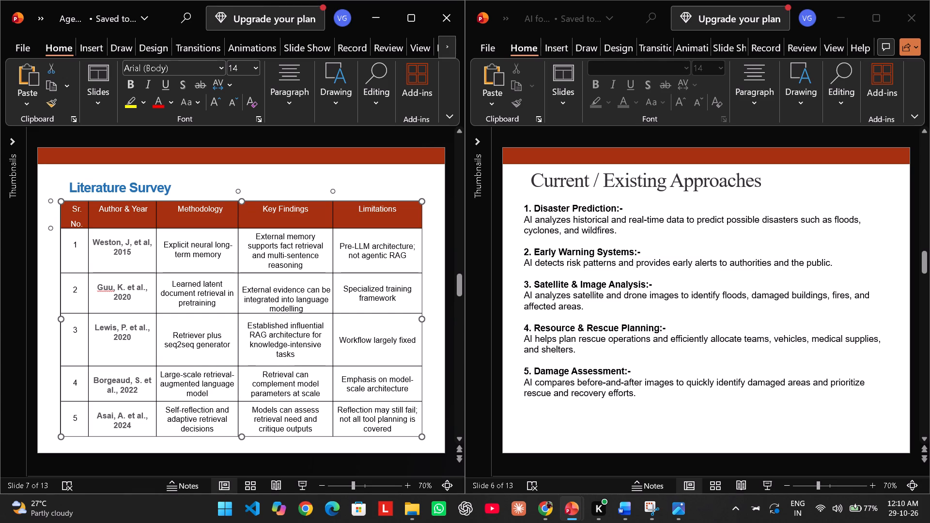
Bring up the reference deck's Literature Survey slide for comparison with the adjusted table.
scroll(668, 204, "down", 1)
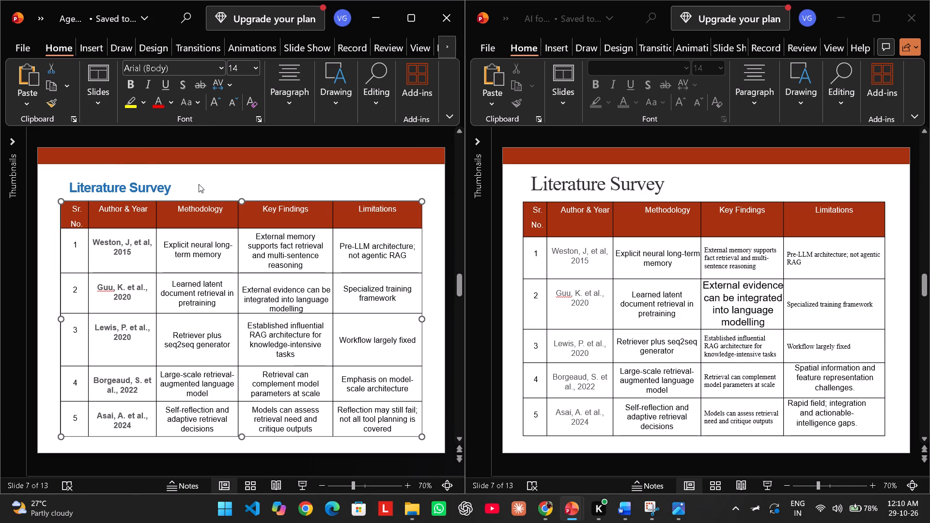
Bring both decks to their title slides and arrange the Agentic RAG deck side by side with the reference deck.
left_click(419, 18)
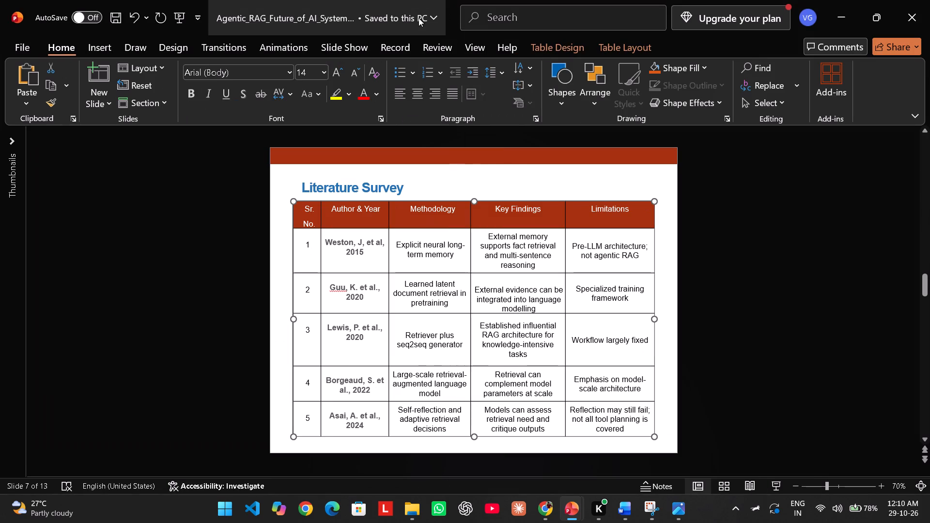
scroll(559, 294, "up", 2)
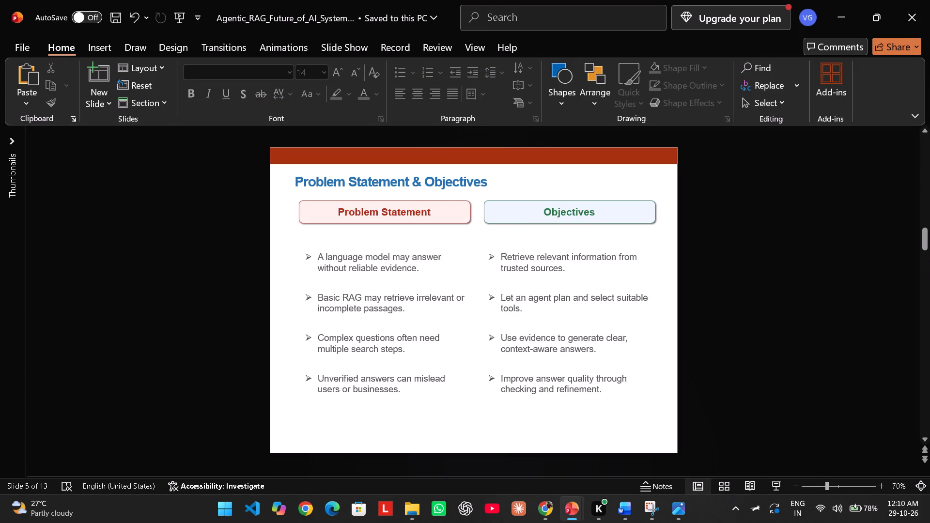
scroll(559, 294, "up", 4)
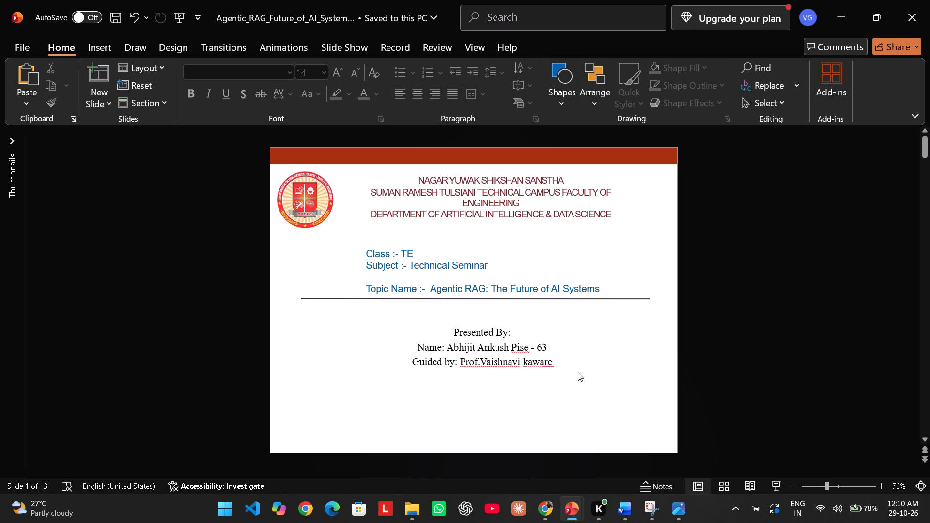
left_click(571, 504)
left_click(695, 441)
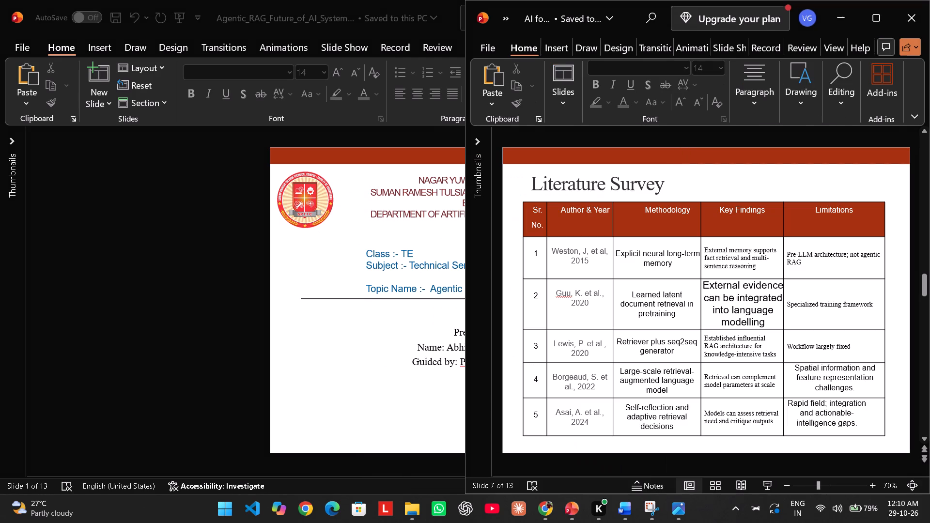
scroll(736, 335, "up", 6)
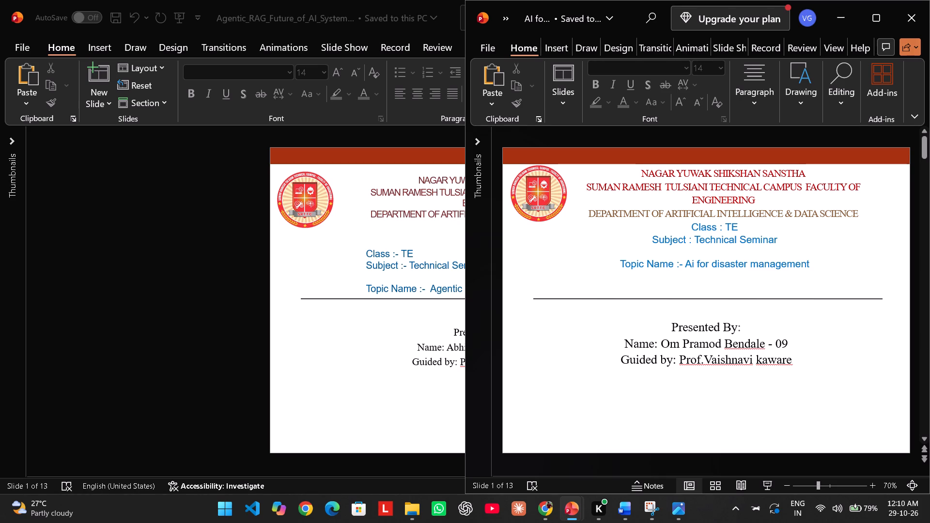
left_click_drag(411, 3, 408, 6)
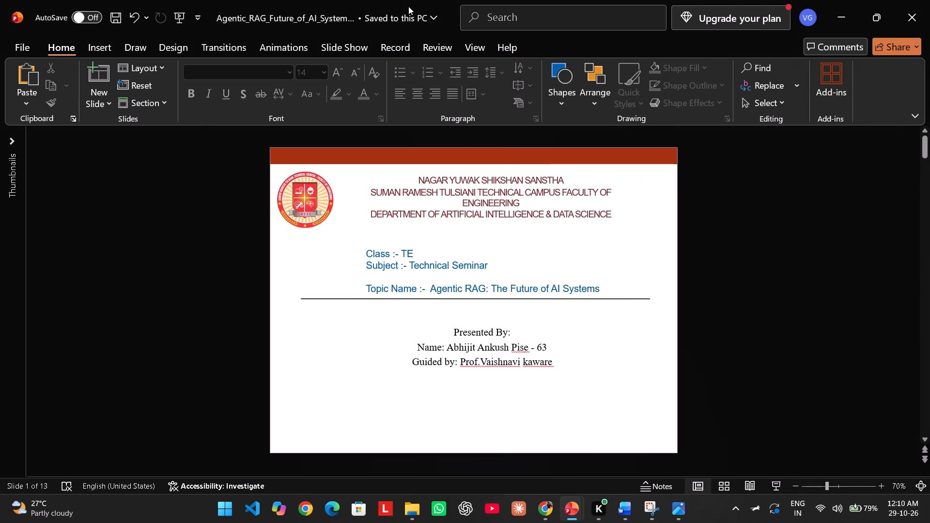
left_click_drag(408, 6, 18, 14)
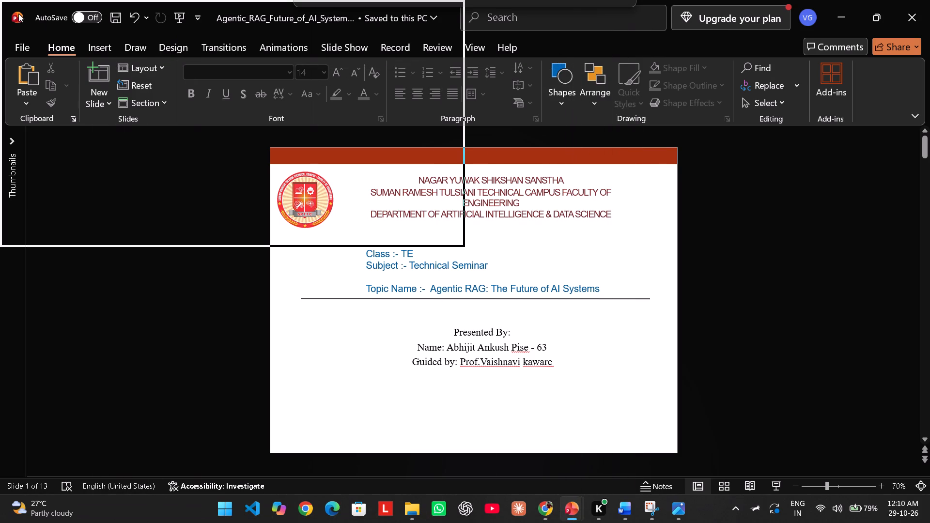
left_click_drag(18, 14, 125, 75)
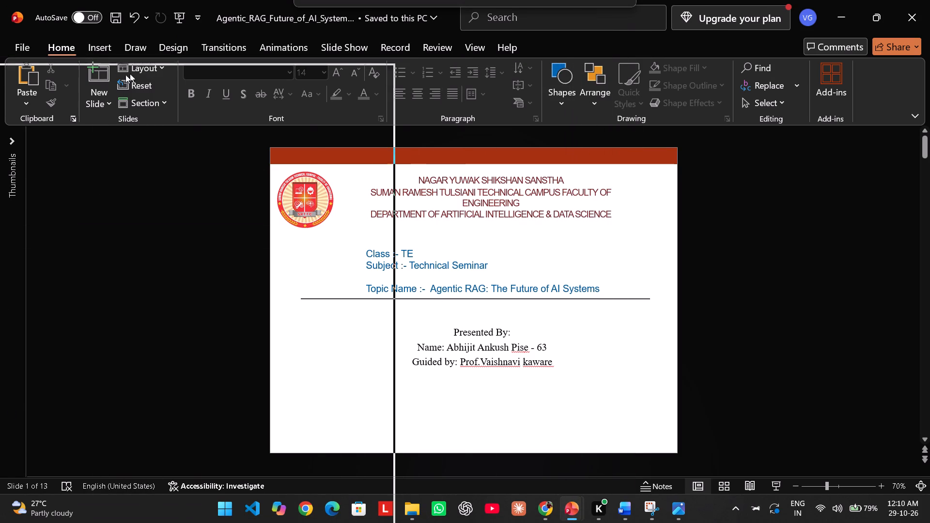
left_click_drag(125, 75, 0, 77)
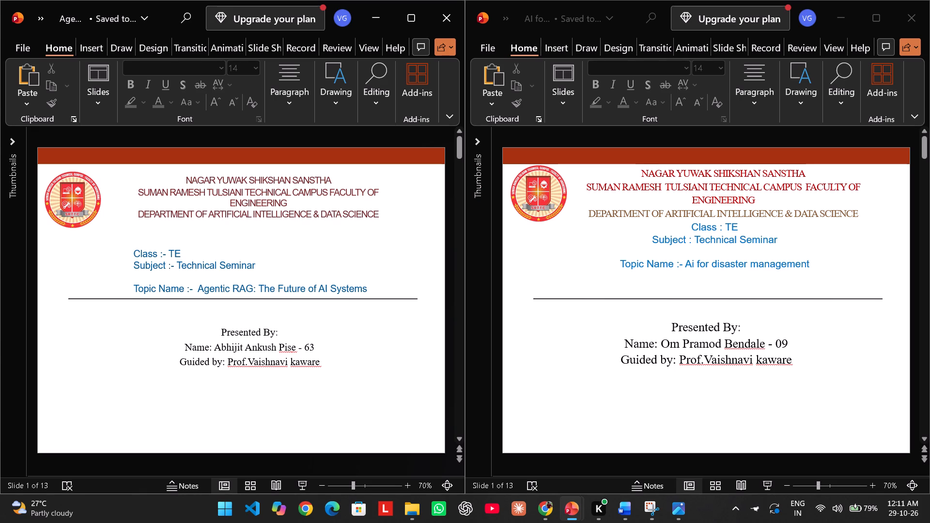
Move the Class, Subject and Topic Name text box up and slightly right, just beneath the department heading.
left_click(372, 288)
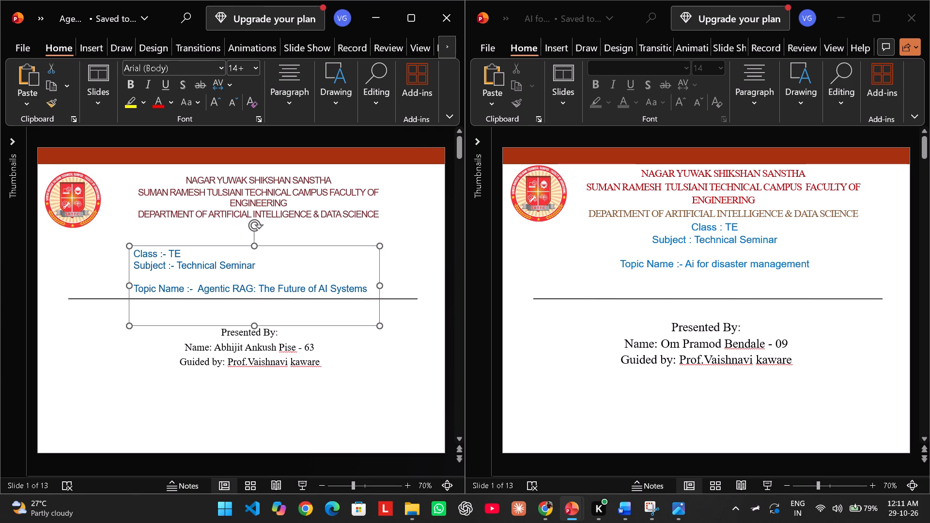
left_click_drag(369, 290, 376, 286)
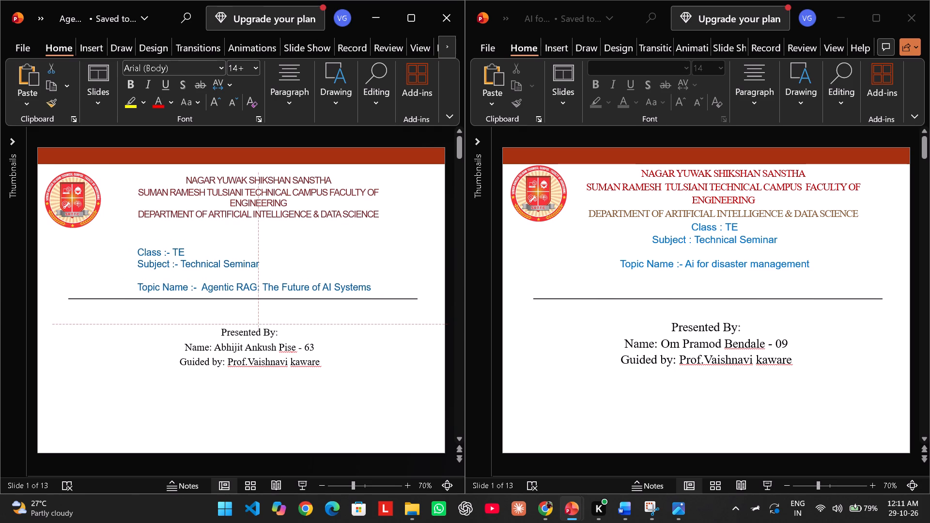
left_click_drag(376, 286, 378, 270)
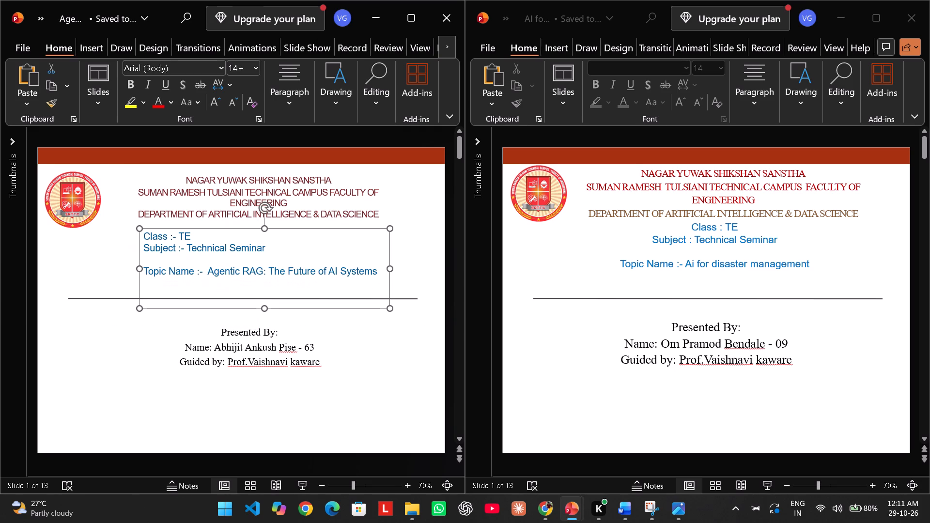
Centre-align the Class, Subject and Topic Name lines on the Agentic RAG title slide.
left_click(376, 274)
left_click_drag(376, 274, 176, 235)
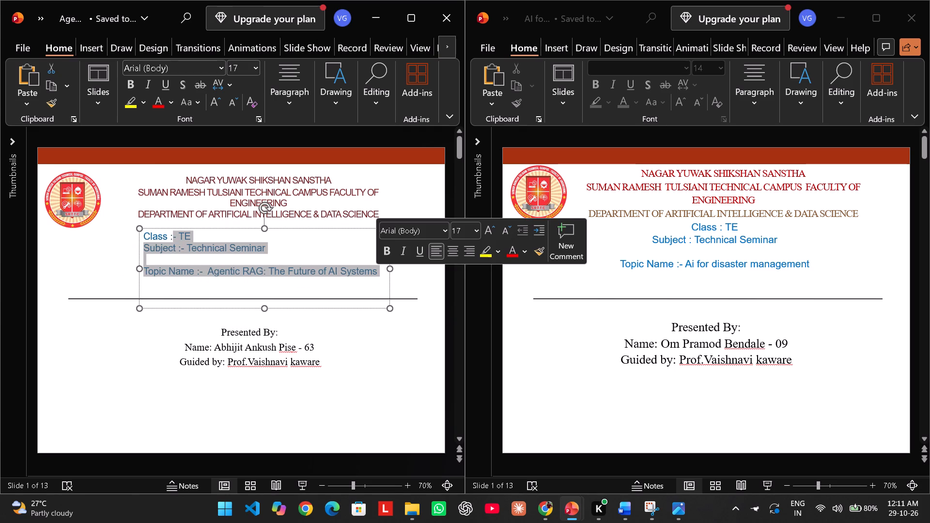
left_click_drag(176, 235, 125, 234)
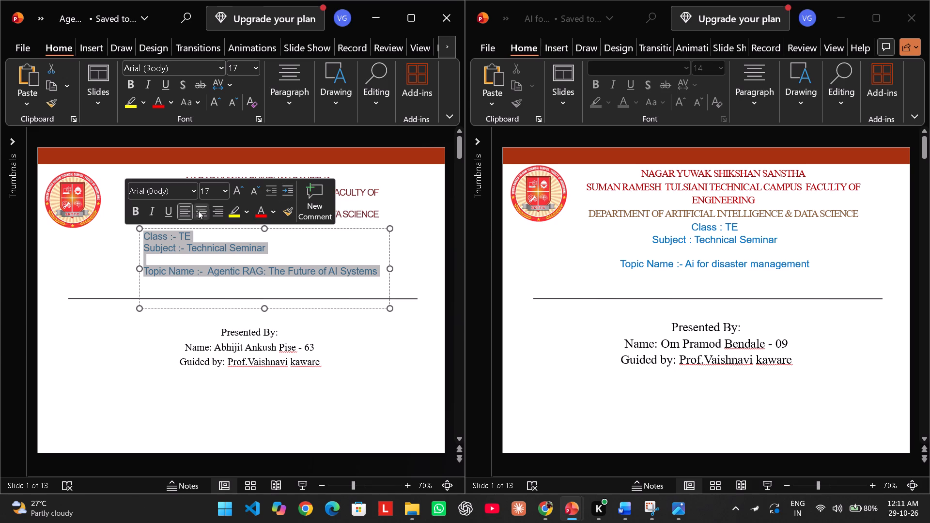
left_click(198, 211)
left_click(356, 243)
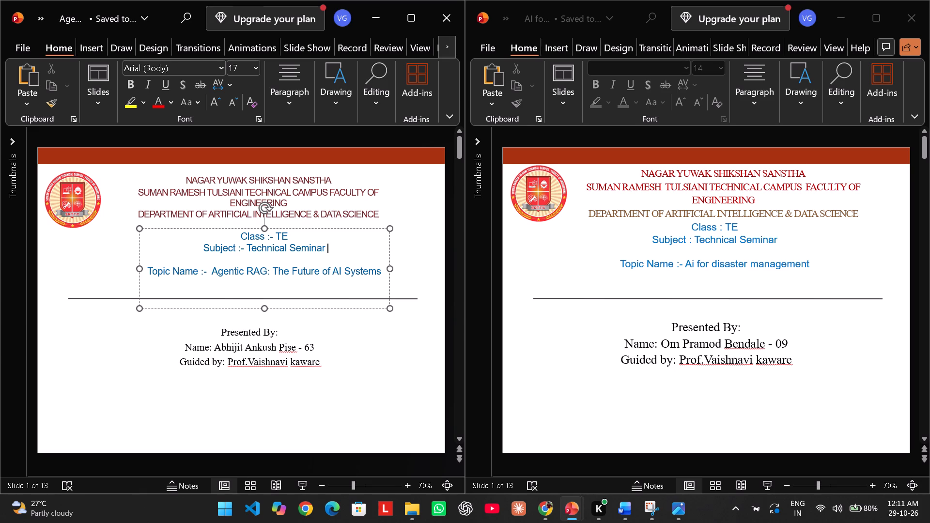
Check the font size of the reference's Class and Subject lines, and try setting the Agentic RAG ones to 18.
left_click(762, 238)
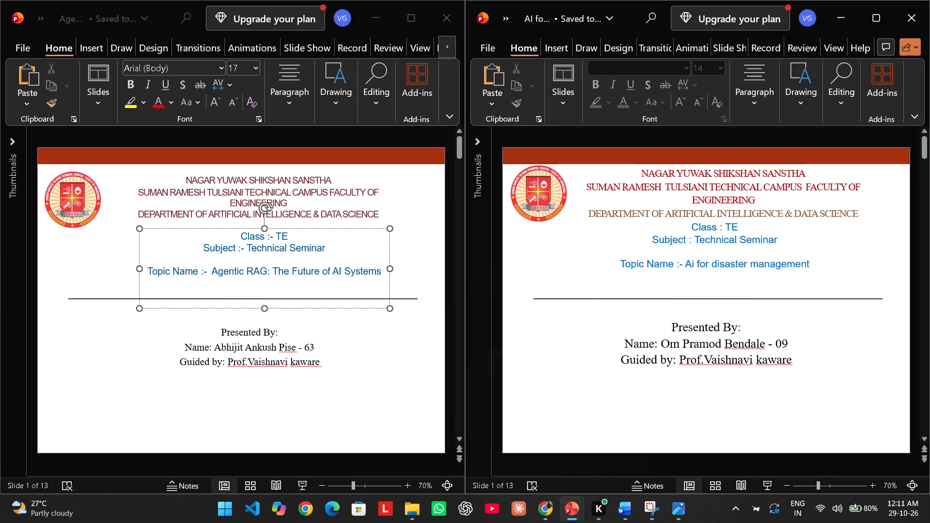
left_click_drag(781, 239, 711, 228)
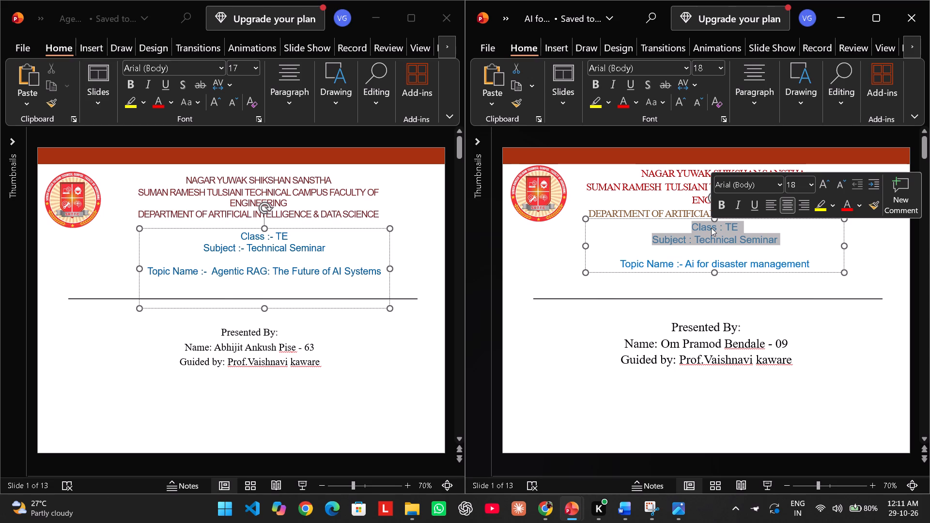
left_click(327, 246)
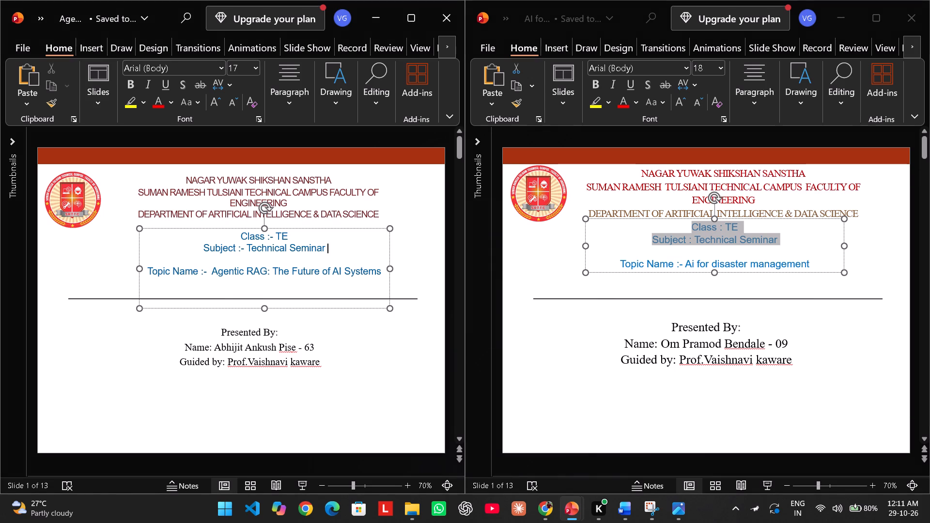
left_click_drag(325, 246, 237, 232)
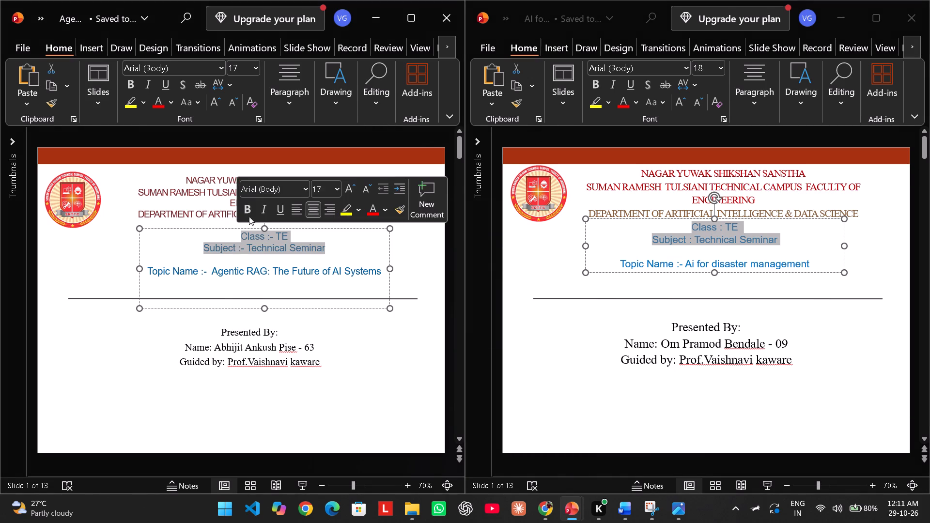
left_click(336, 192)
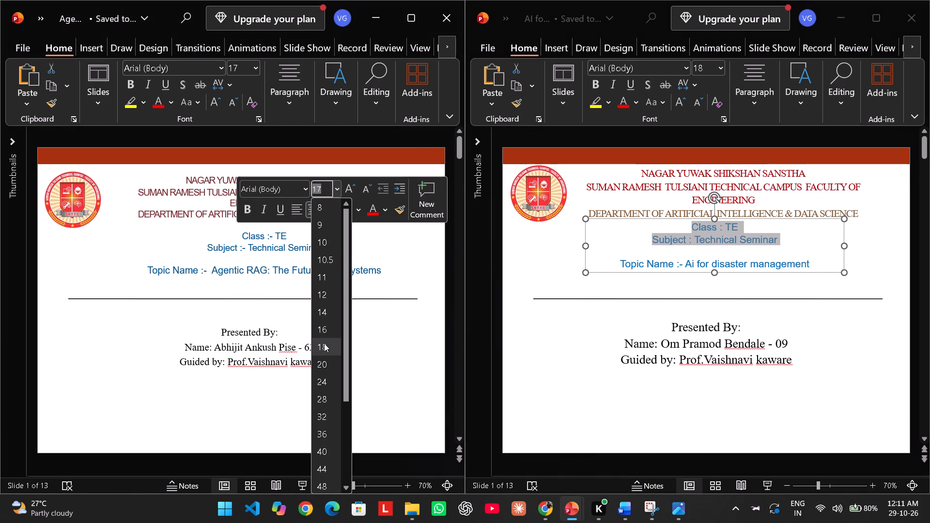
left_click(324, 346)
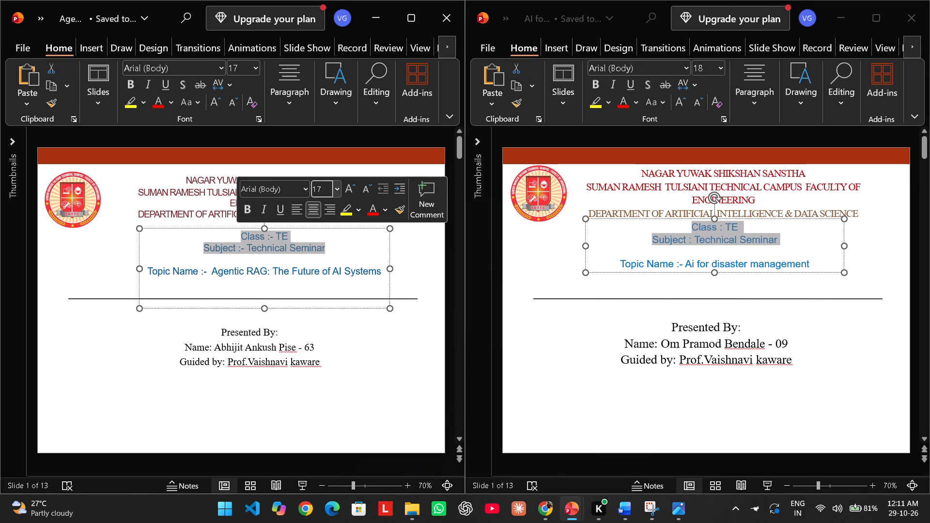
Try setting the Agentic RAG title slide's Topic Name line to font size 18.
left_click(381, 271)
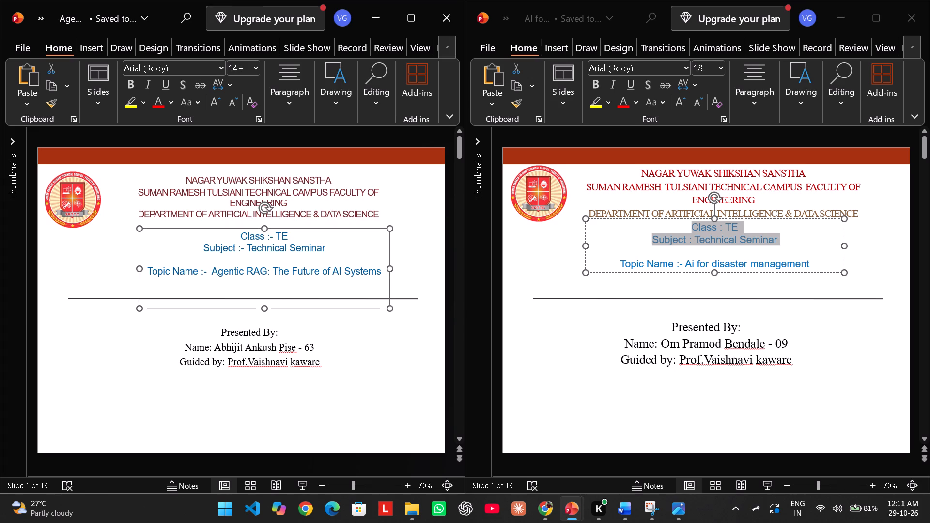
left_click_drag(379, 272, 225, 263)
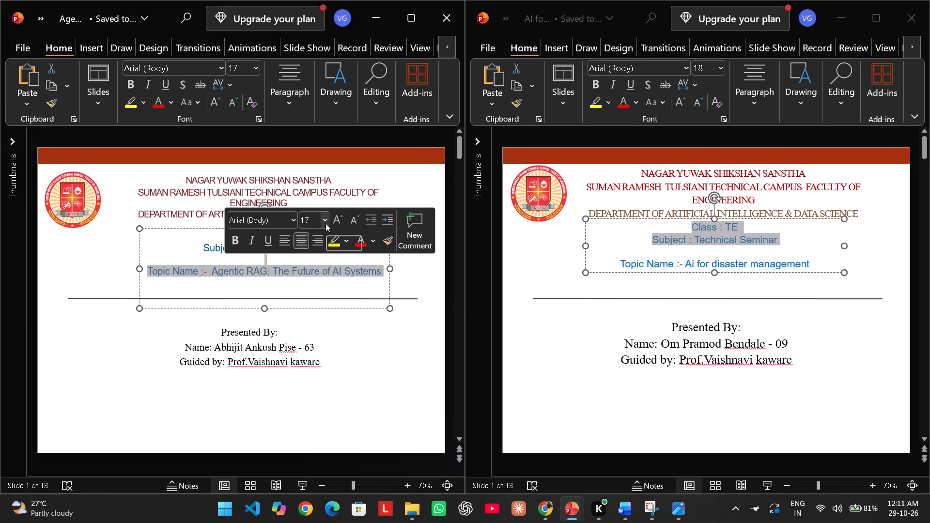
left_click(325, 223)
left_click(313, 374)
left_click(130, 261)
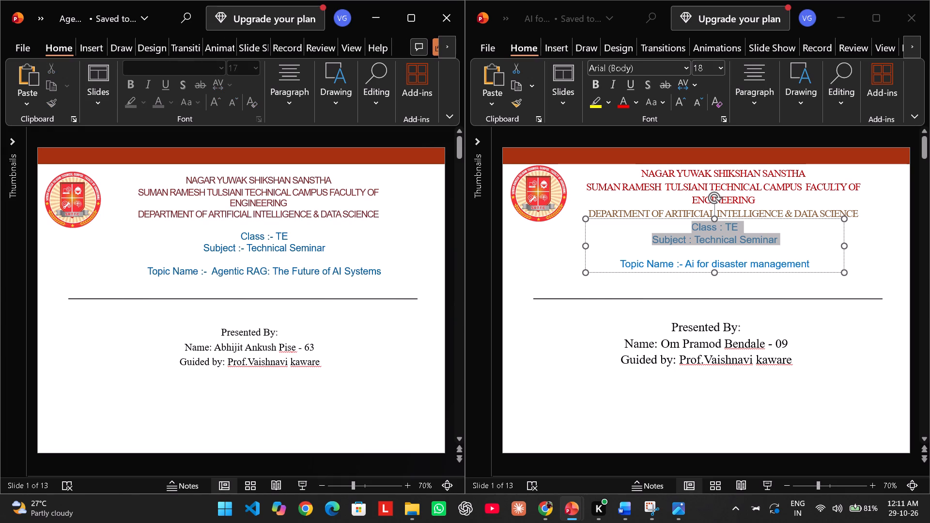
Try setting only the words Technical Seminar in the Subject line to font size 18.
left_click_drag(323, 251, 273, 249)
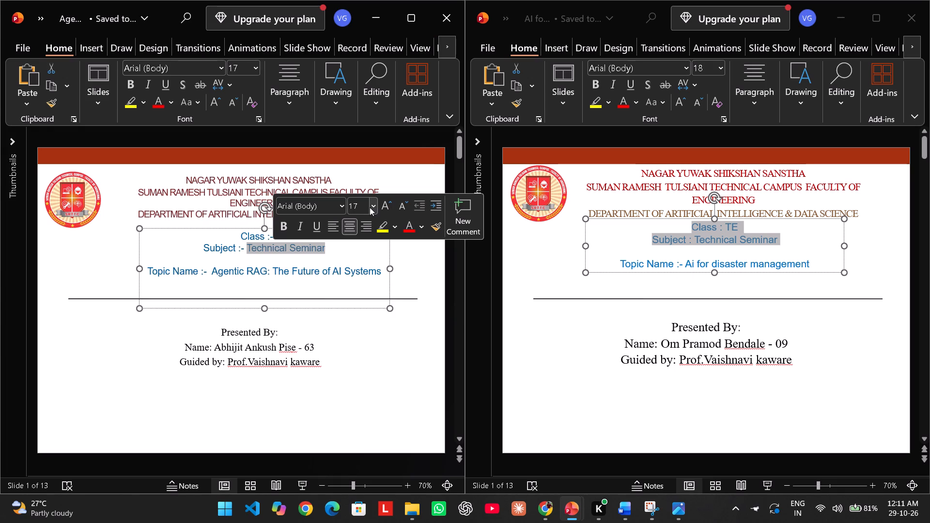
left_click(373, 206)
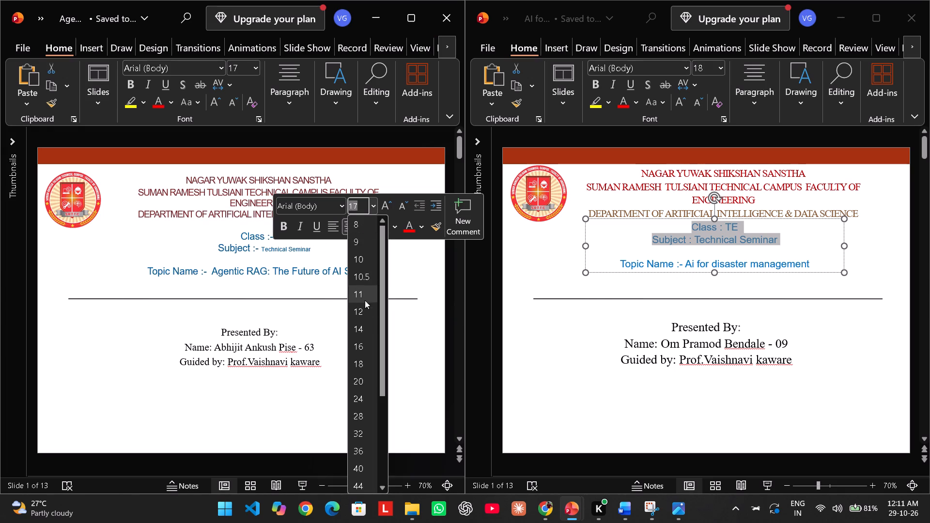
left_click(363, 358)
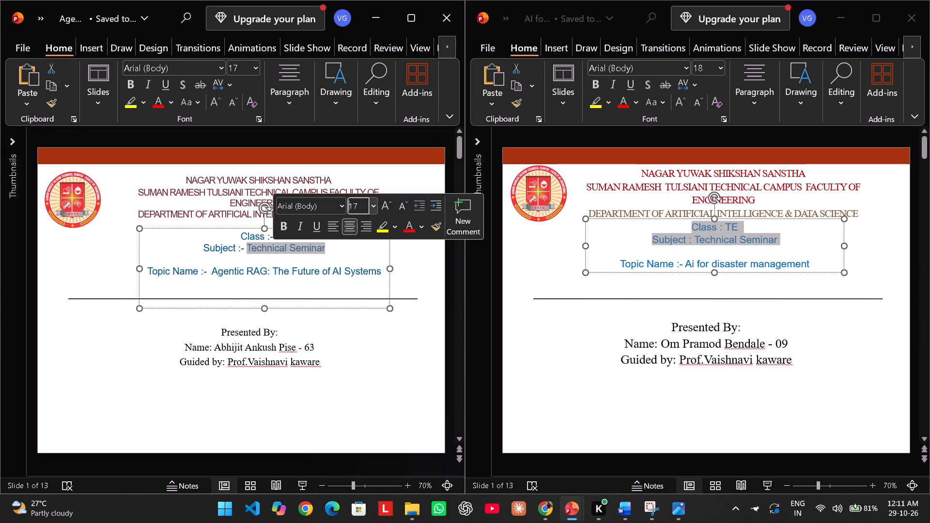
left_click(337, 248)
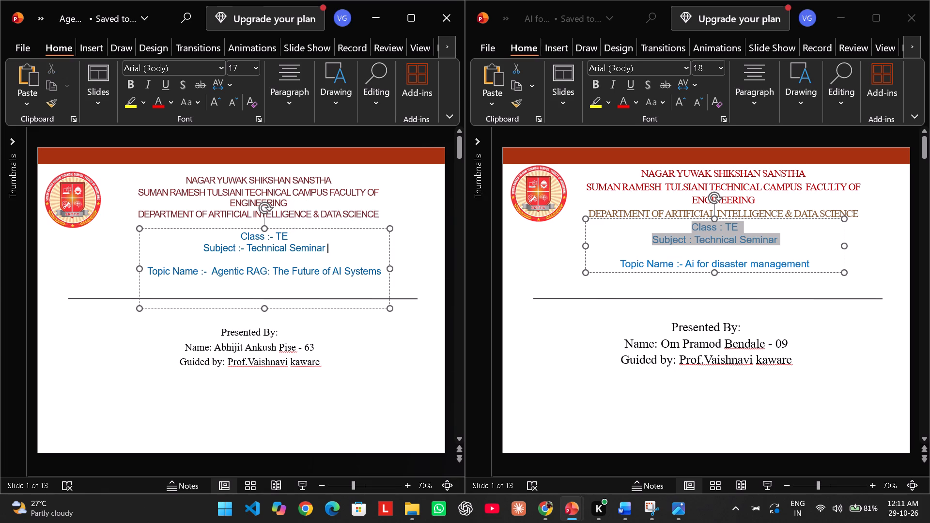
Widen the Class, Subject and Topic Name text box on both sides, extending it further on the logo side.
left_click_drag(266, 309, 265, 315)
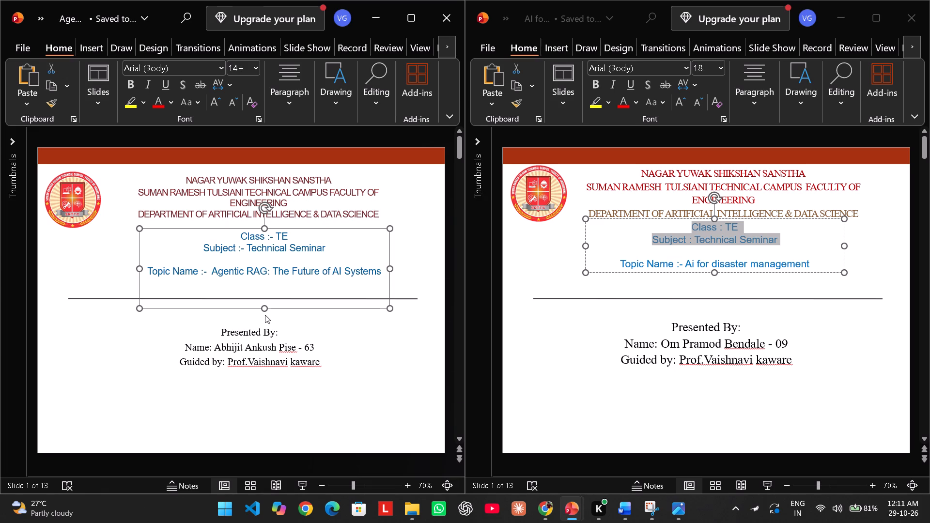
left_click_drag(391, 268, 395, 265)
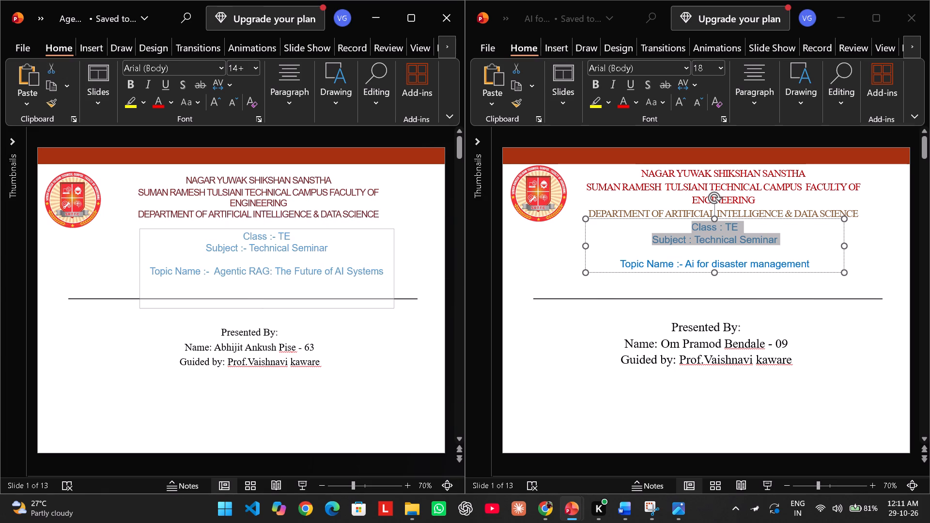
left_click_drag(395, 265, 410, 265)
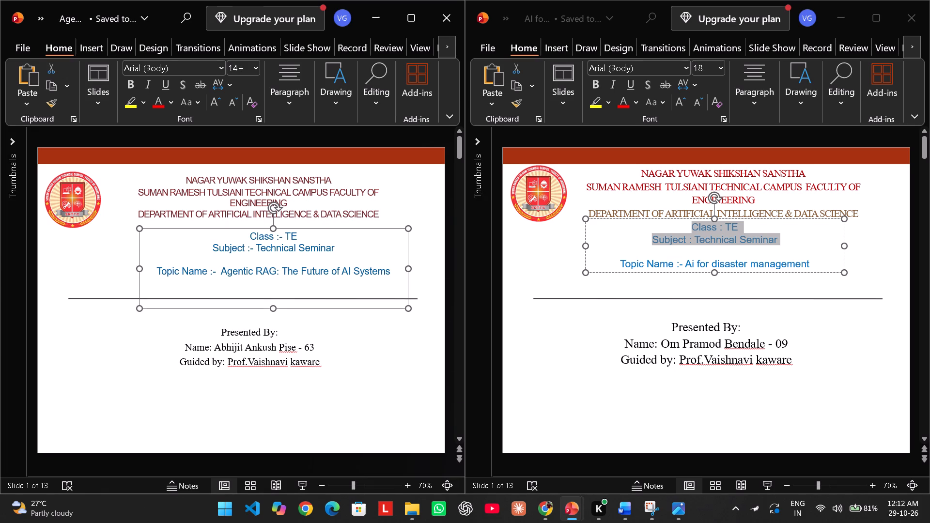
left_click_drag(138, 272, 124, 271)
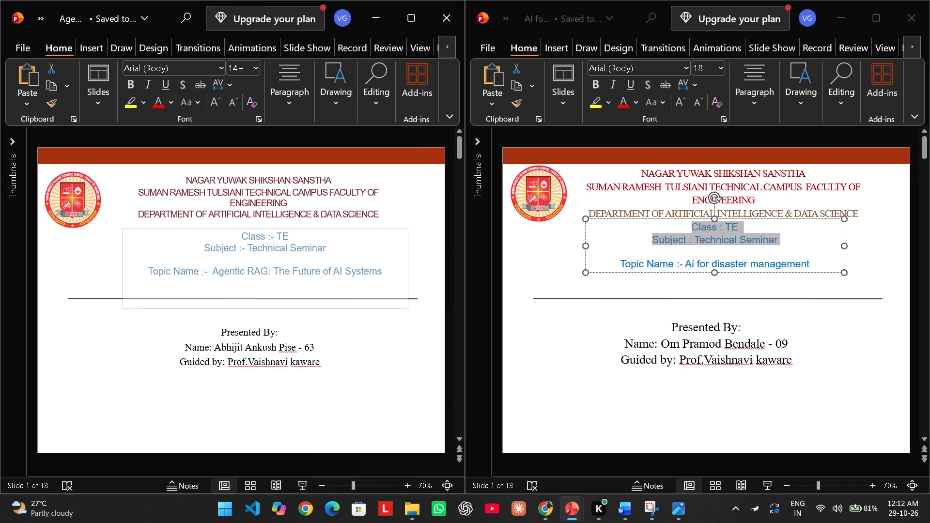
left_click_drag(124, 271, 107, 272)
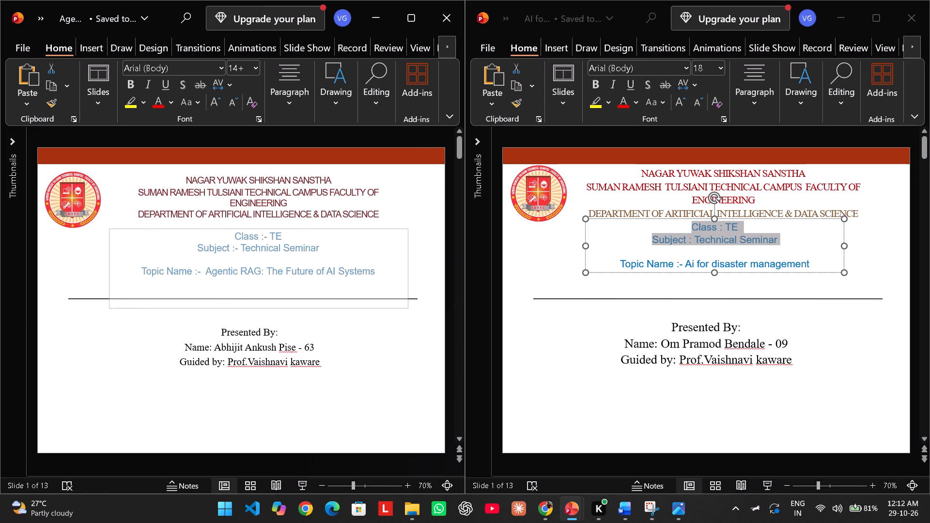
left_click_drag(107, 272, 98, 272)
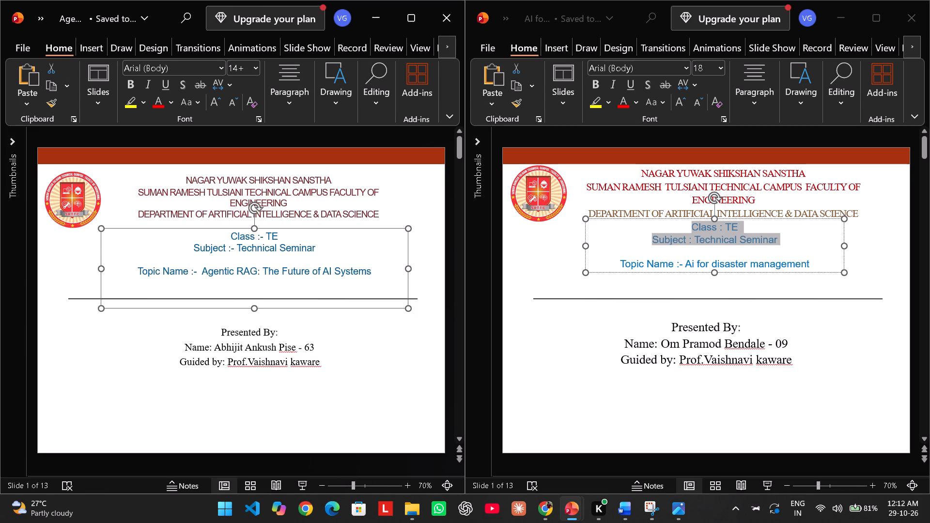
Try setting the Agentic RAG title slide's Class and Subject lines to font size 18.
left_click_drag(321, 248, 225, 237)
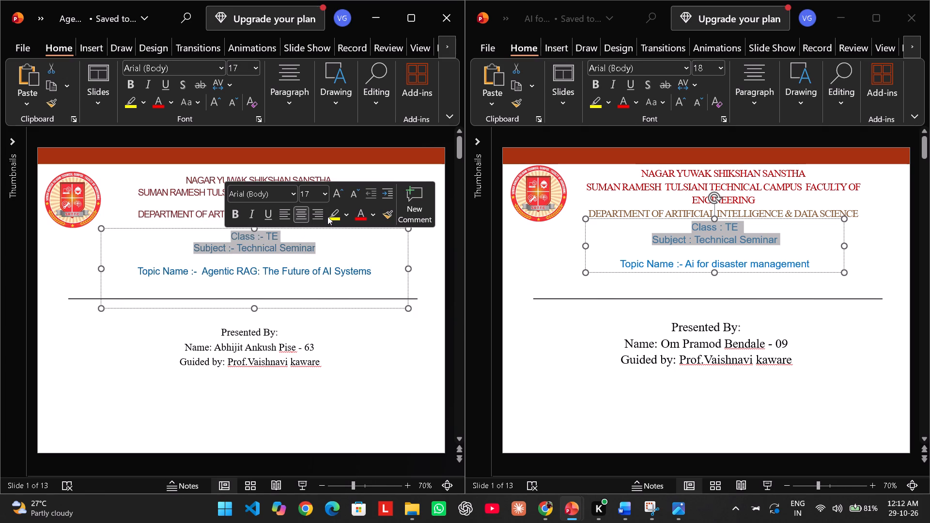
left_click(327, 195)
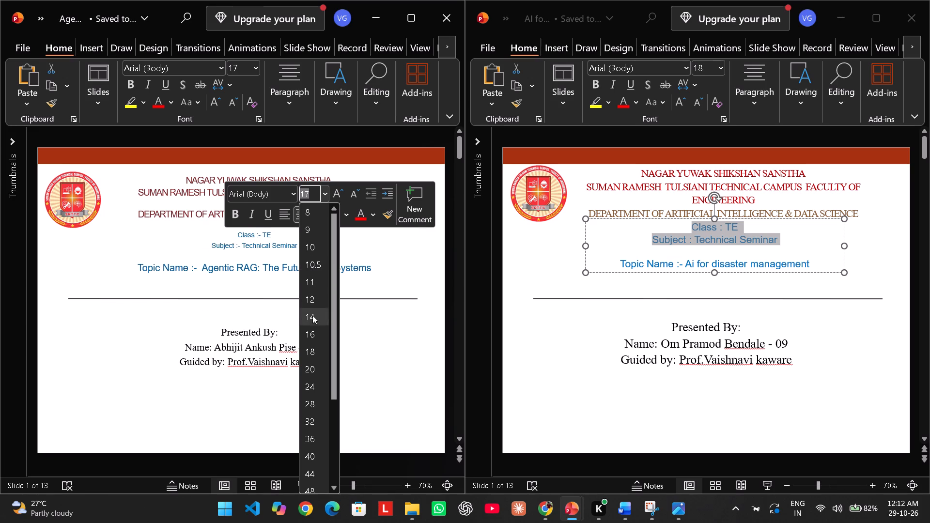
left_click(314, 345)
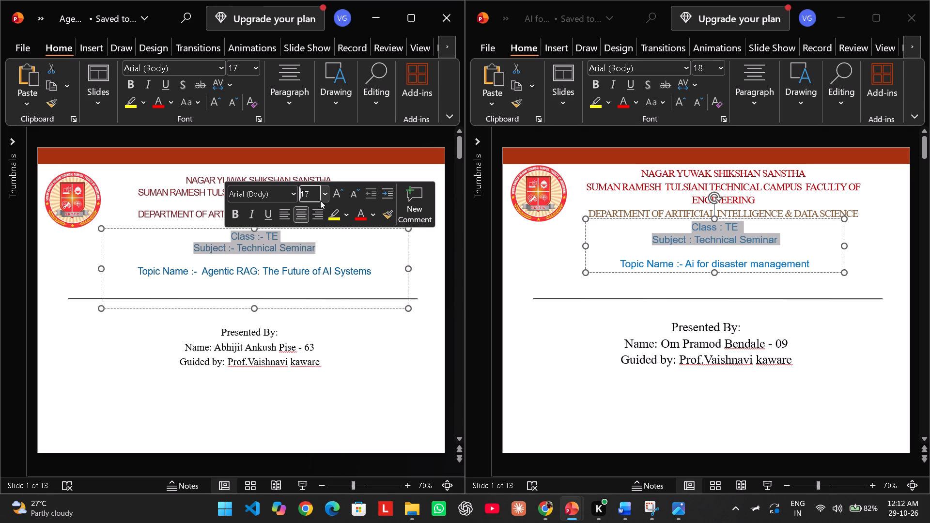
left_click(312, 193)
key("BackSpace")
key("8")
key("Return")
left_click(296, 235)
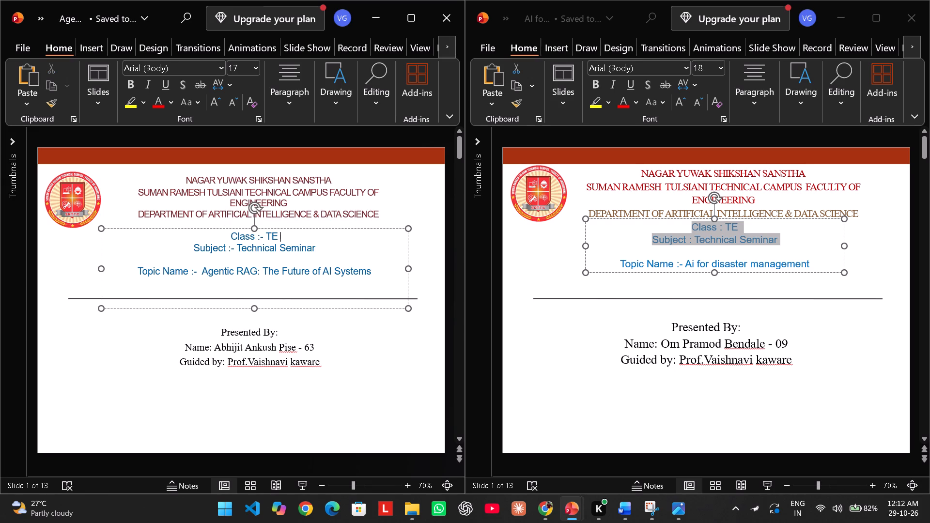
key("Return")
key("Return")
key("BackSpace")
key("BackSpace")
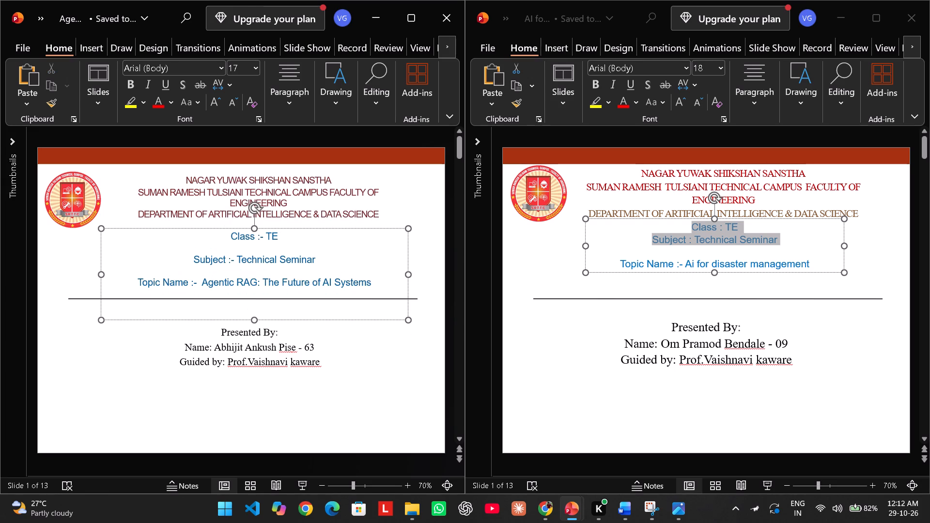
Compare the font size of the whole Class, Subject and Topic Name block in the Agentic RAG deck and the reference deck.
left_click(379, 269)
left_click_drag(370, 269, 317, 255)
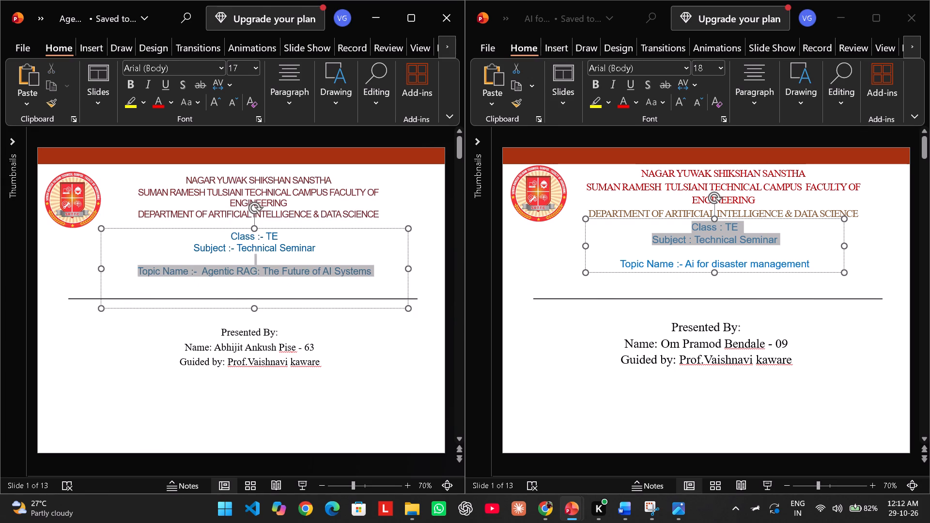
left_click_drag(317, 255, 231, 236)
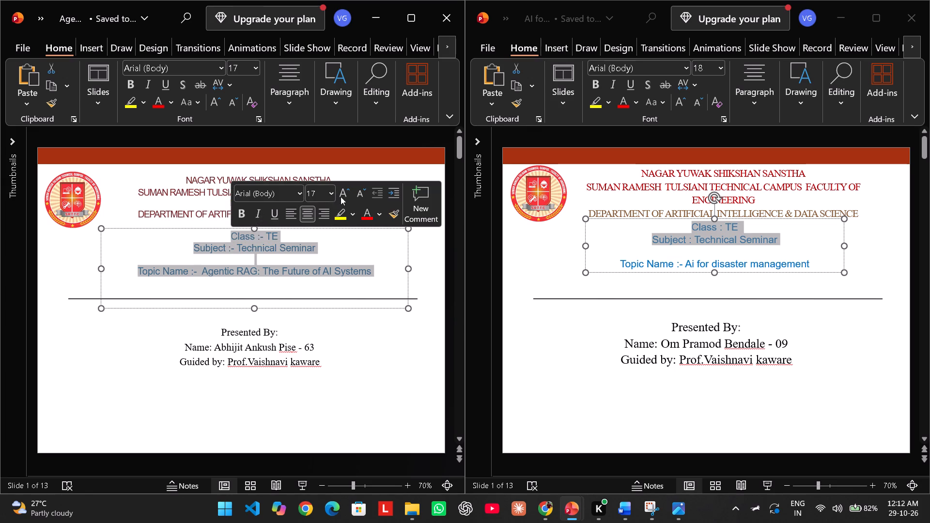
left_click(754, 243)
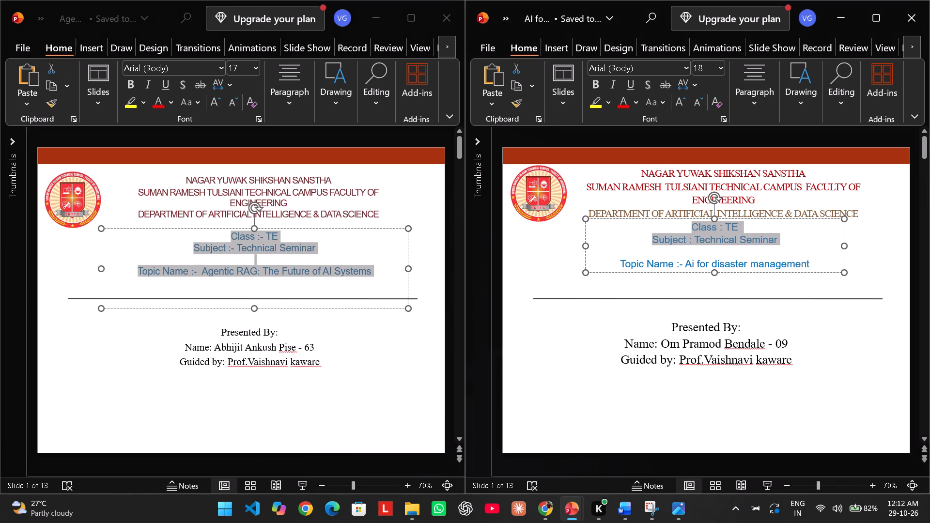
left_click(813, 264)
left_click_drag(809, 262, 698, 234)
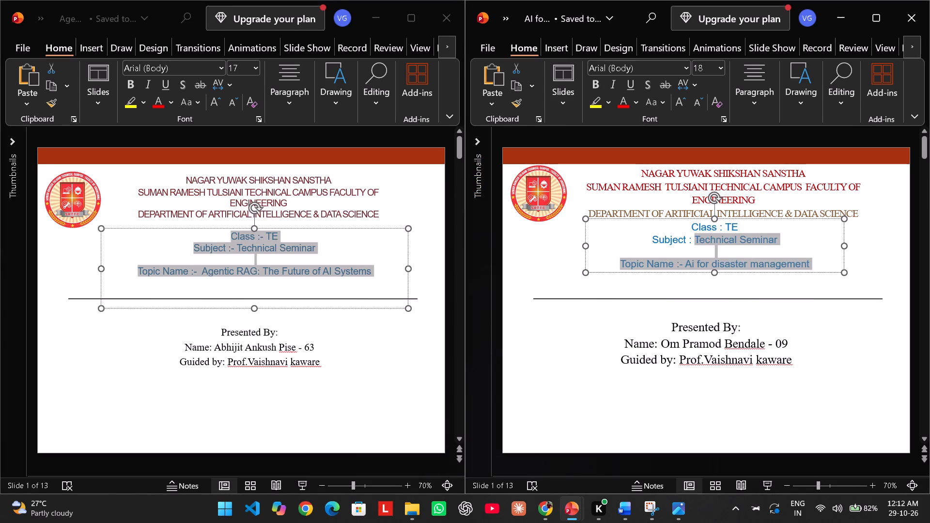
left_click_drag(698, 234, 698, 229)
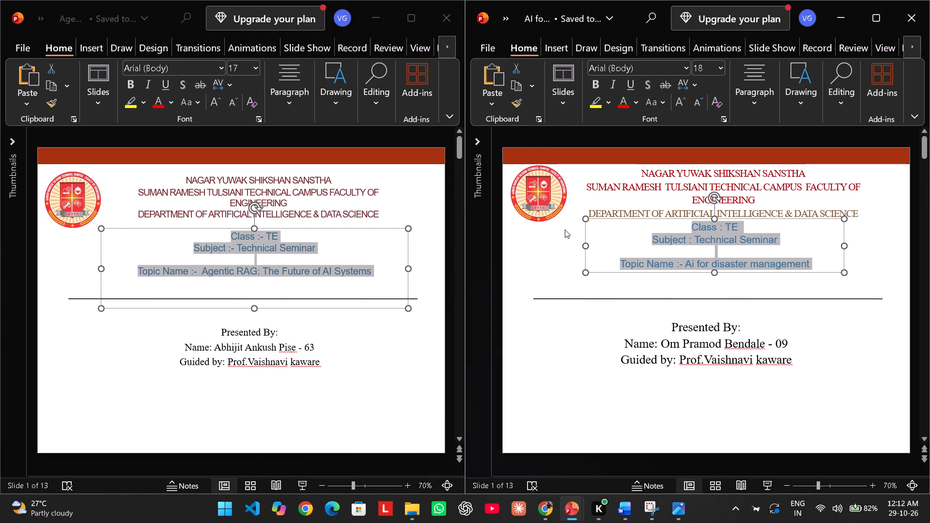
left_click(380, 275)
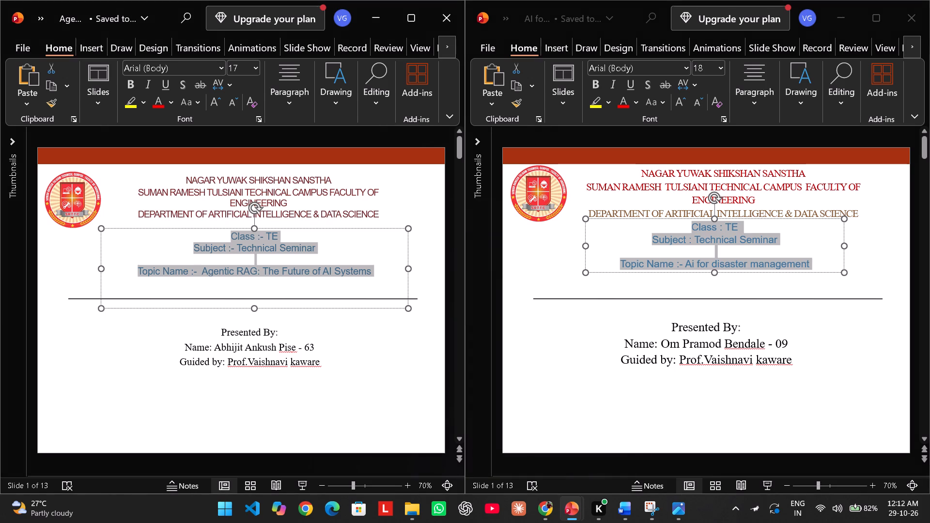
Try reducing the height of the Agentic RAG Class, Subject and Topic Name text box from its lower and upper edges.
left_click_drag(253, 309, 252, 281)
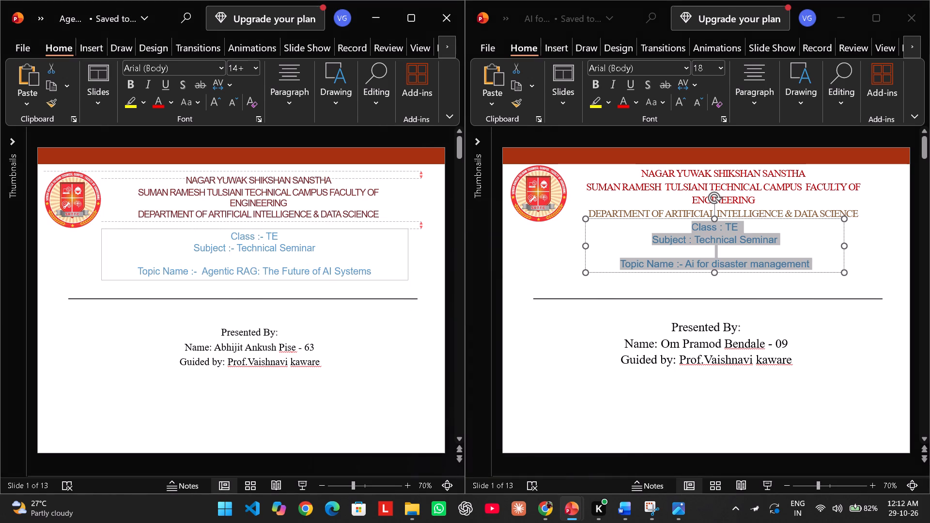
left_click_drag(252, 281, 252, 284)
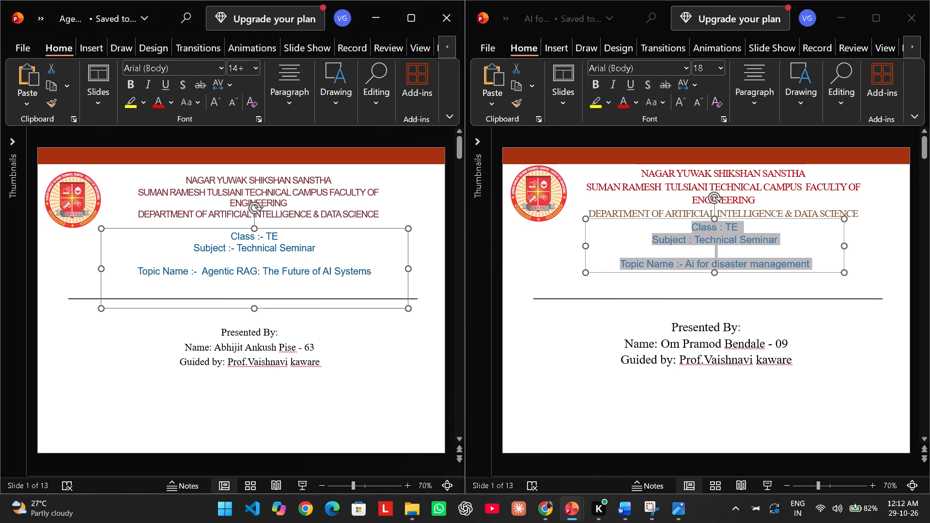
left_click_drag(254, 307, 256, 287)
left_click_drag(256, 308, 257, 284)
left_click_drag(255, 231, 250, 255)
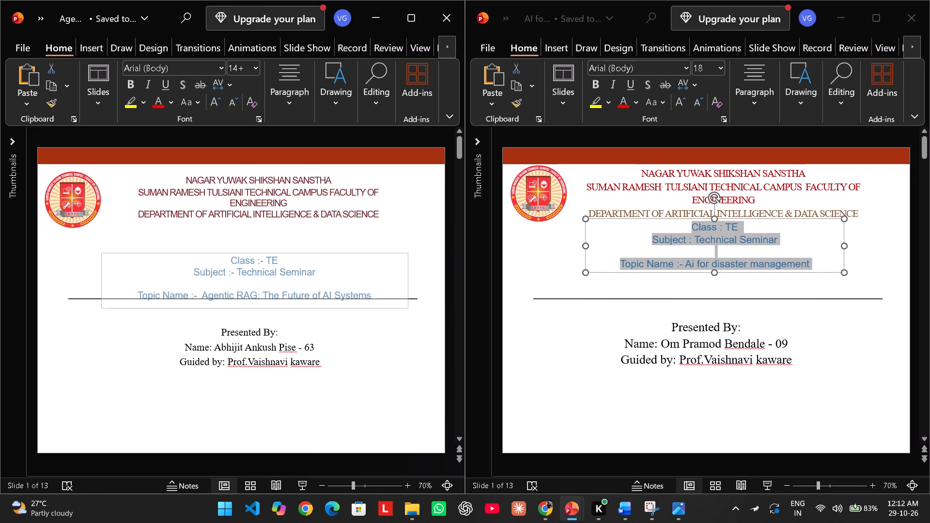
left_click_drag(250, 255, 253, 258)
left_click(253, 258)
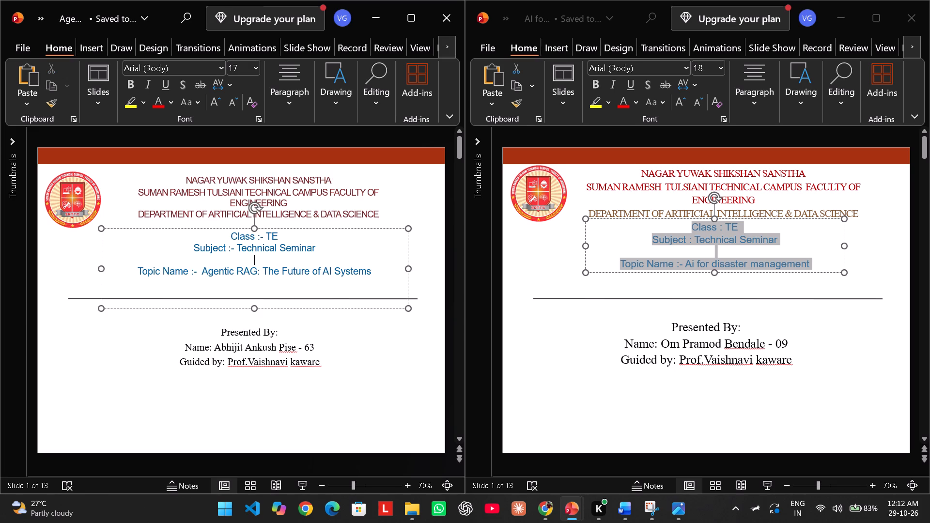
Check the font size of all the Class, Subject and Topic Name lines on the Agentic RAG title slide.
left_click_drag(370, 274, 309, 229)
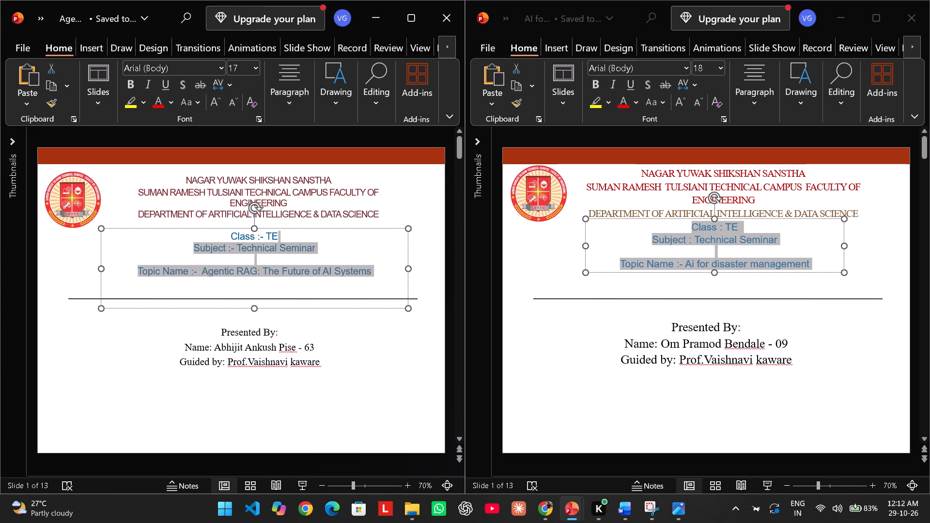
left_click_drag(309, 229, 247, 237)
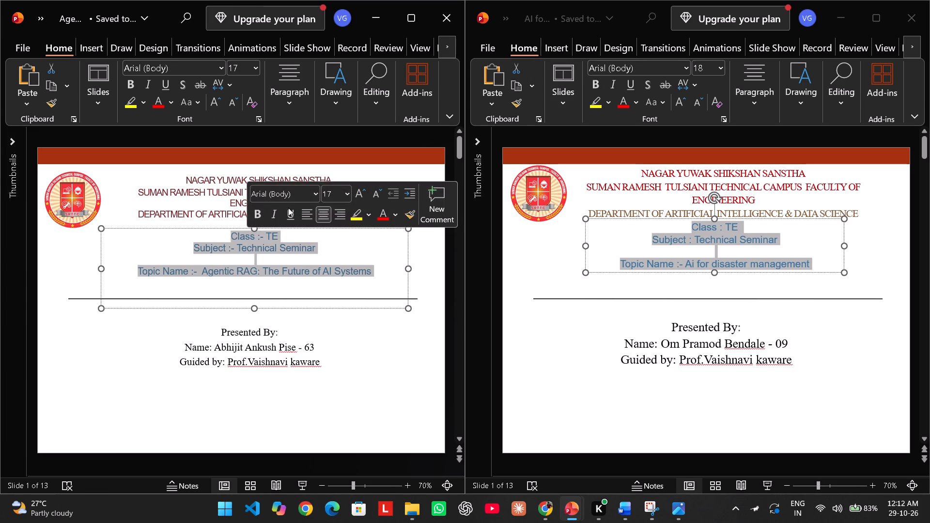
Narrow the Agentic RAG title slide's Presented By text box from the side nearest the slide's right edge, shifting its centred text slightly left.
left_click(363, 335)
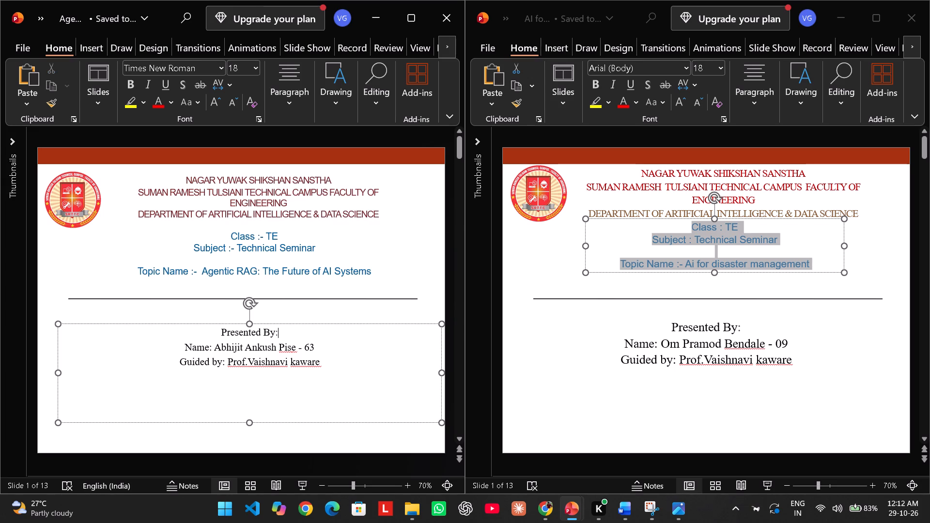
left_click_drag(443, 372, 428, 368)
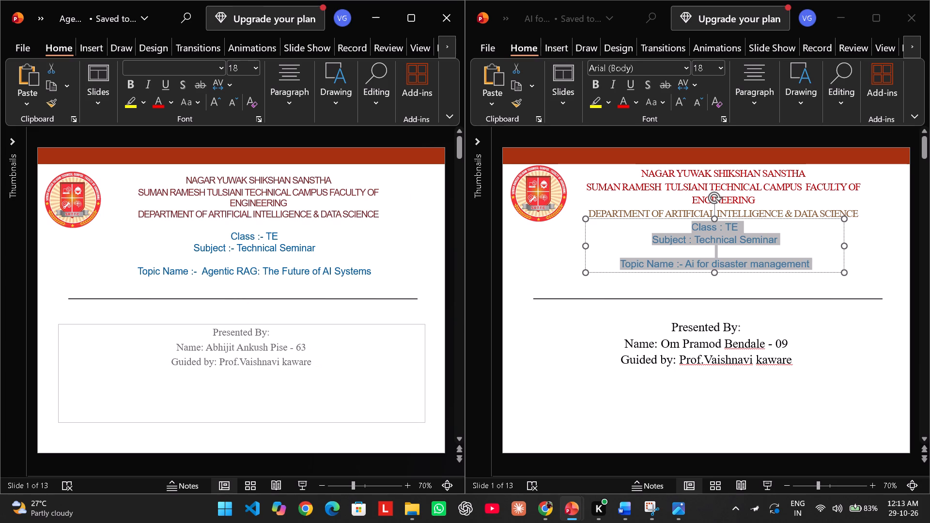
left_click_drag(428, 368, 441, 368)
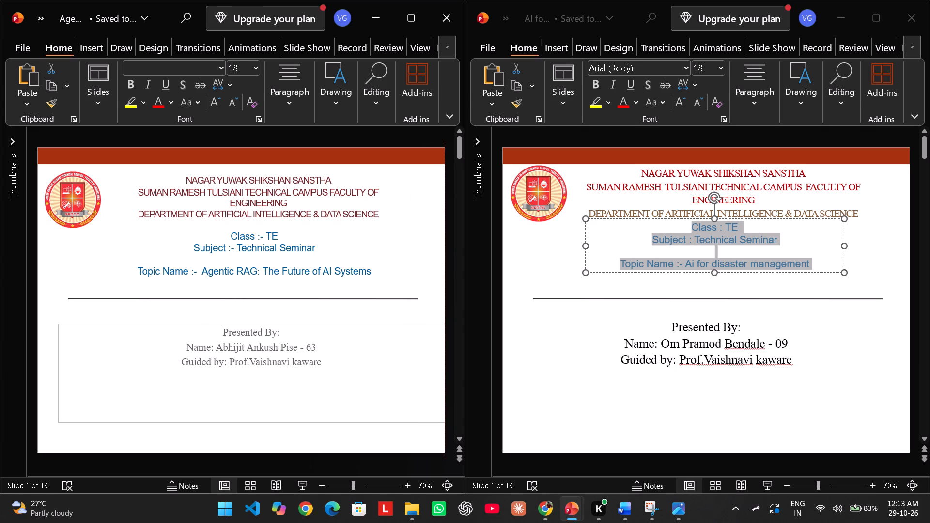
left_click_drag(441, 368, 423, 368)
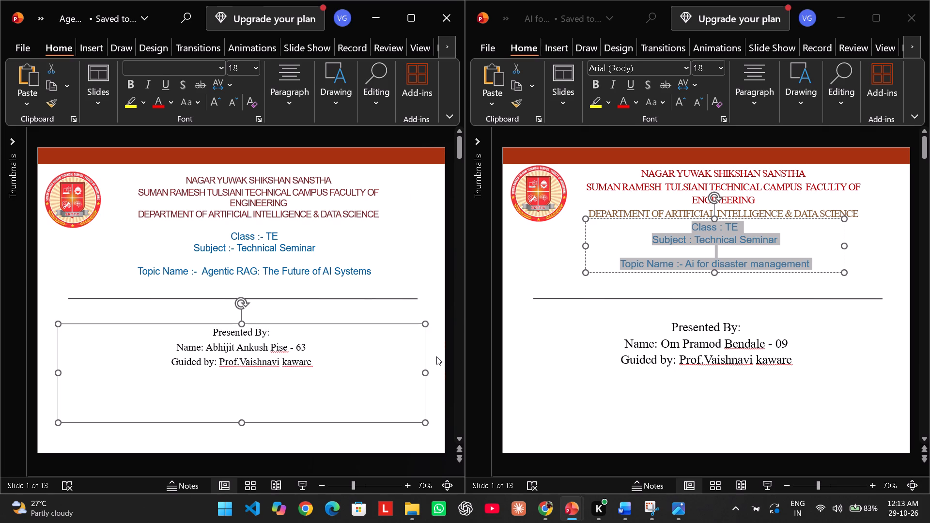
left_click(436, 356)
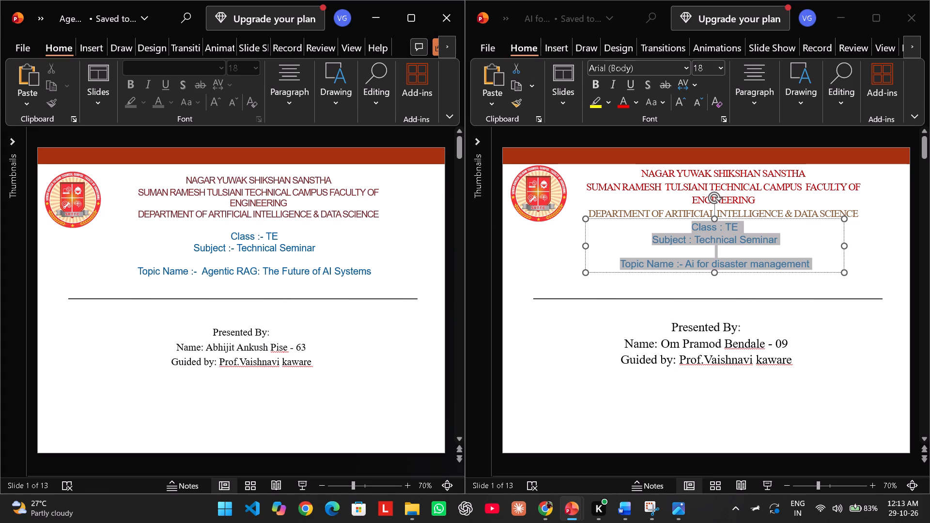
Check the reference heading's font size and set the Agentic RAG heading from NAGAR YUWAK SHIKSHAN SANSTHA through ENGINEERING to size 18.
left_click(770, 199)
left_click_drag(770, 199, 665, 171)
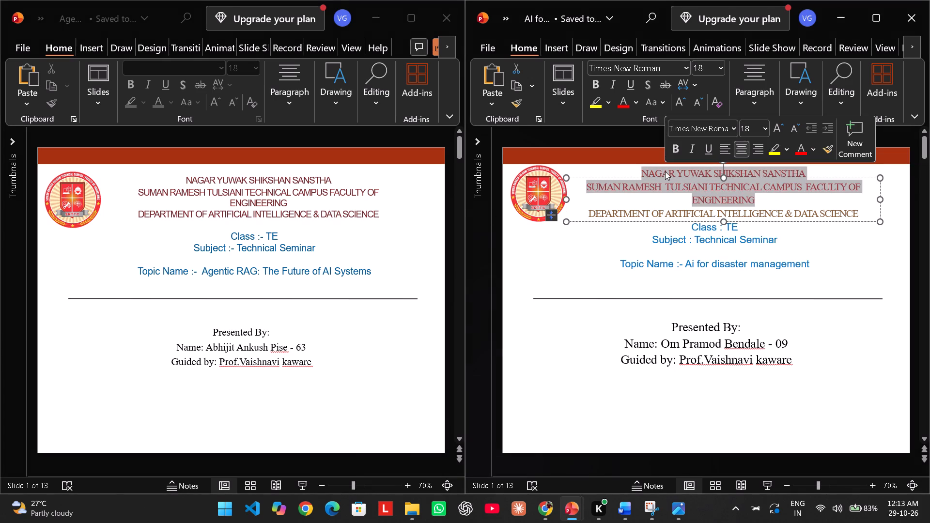
left_click(291, 200)
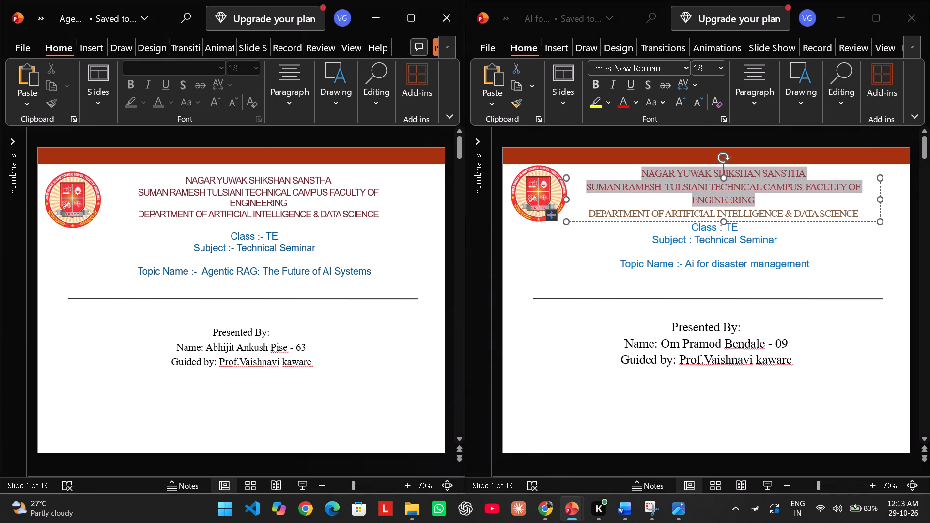
left_click_drag(291, 202, 190, 176)
left_click(290, 137)
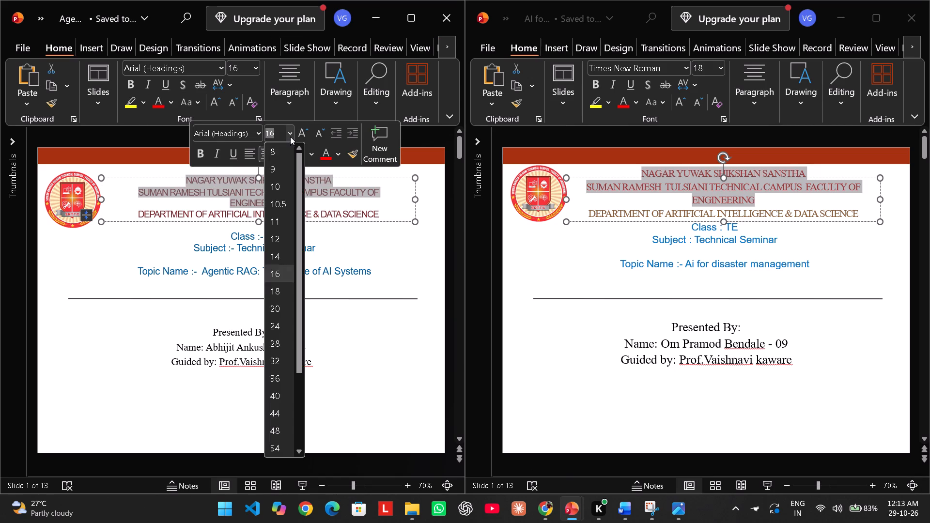
left_click(277, 287)
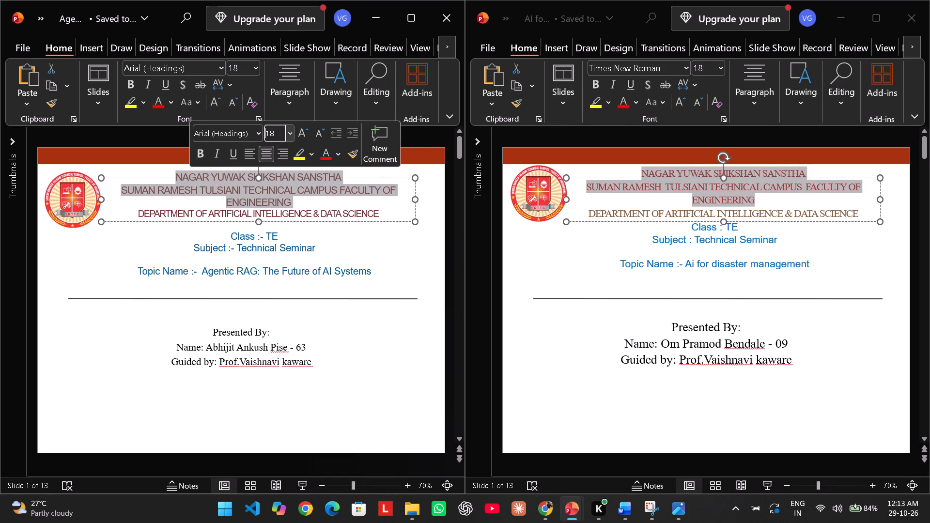
left_click(341, 231)
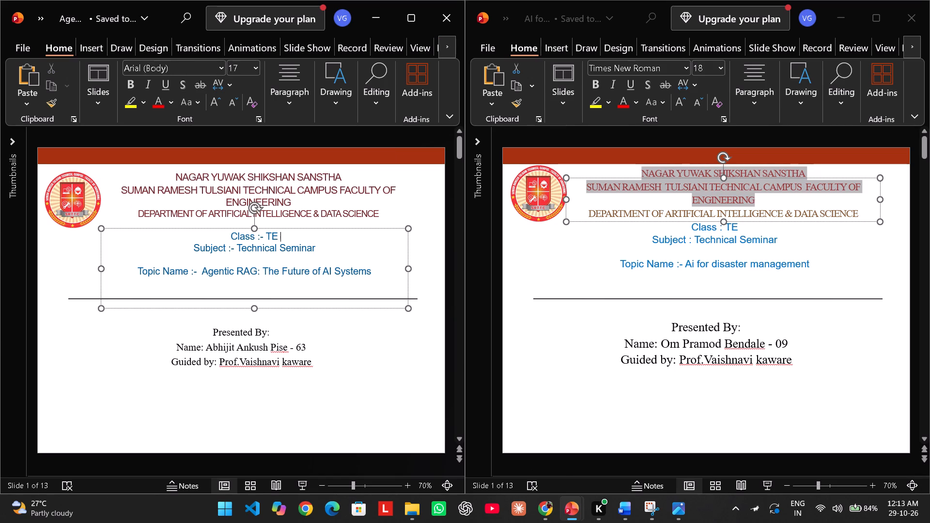
Set the DEPARTMENT OF ARTIFICIAL INTELLIGENCE & DATA SCIENCE line on the Agentic RAG title slide to font size 18.
left_click_drag(385, 214, 168, 214)
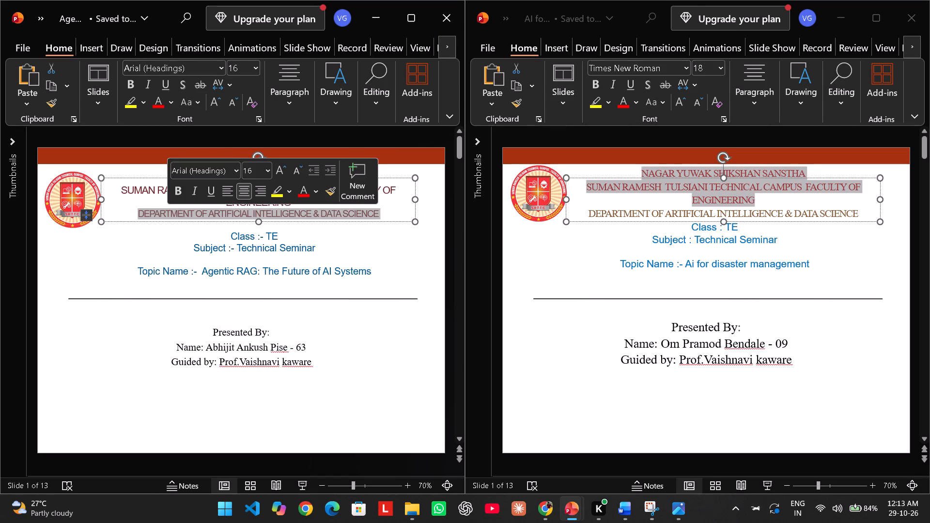
left_click(271, 172)
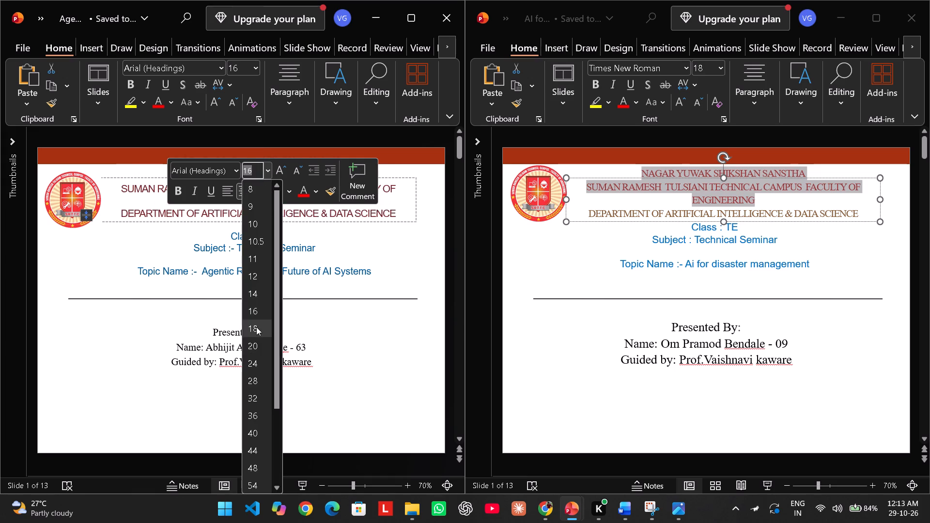
left_click(256, 327)
left_click(386, 241)
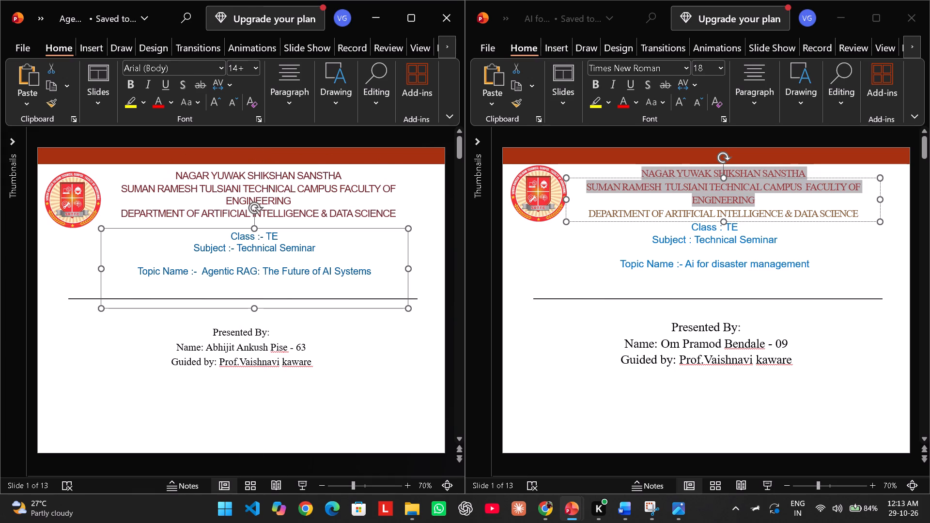
left_click(386, 379)
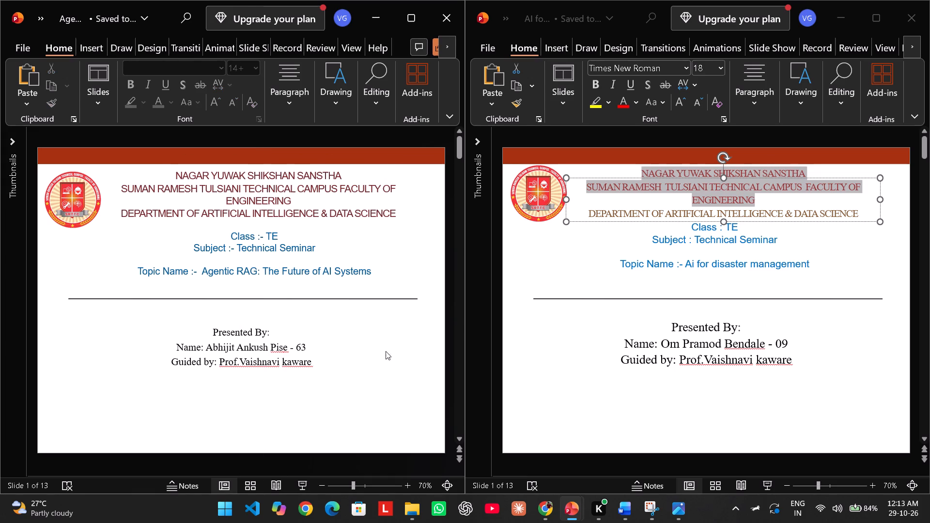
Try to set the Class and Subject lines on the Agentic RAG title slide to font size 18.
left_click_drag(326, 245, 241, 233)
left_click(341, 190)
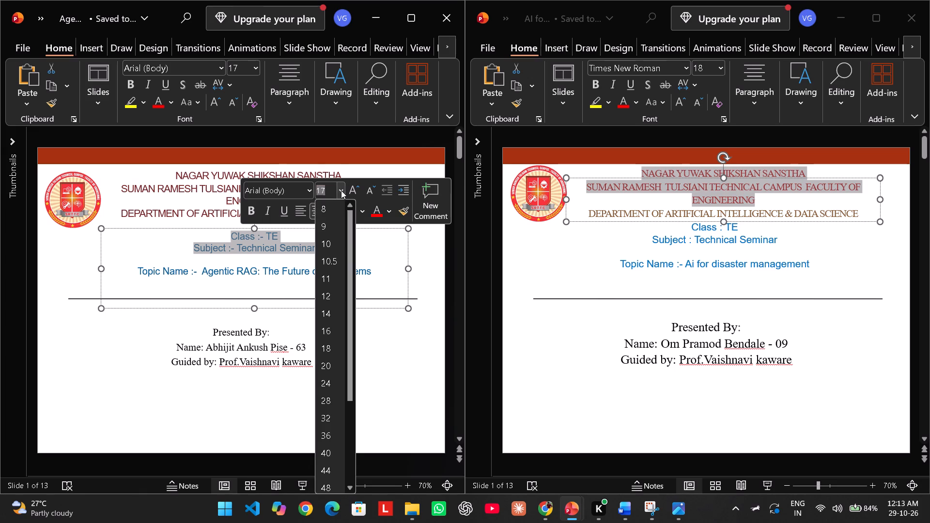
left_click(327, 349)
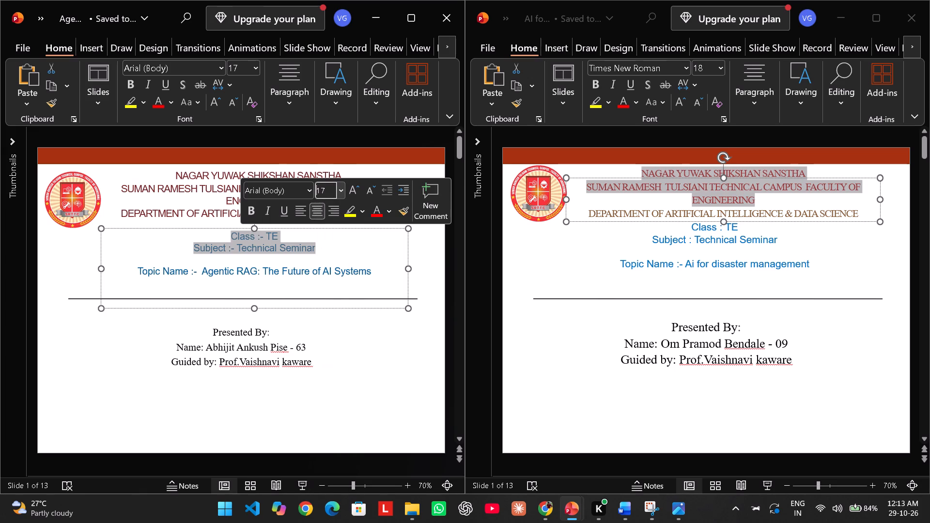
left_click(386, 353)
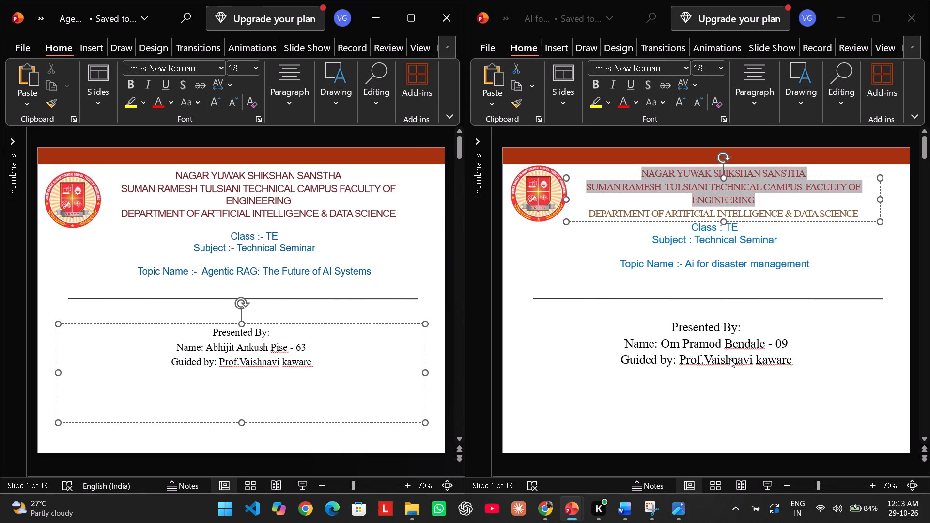
Compare the Index slide's text sizes with the reference deck and set all ten Agentic RAG index entries to font size 22.
scroll(730, 359, "down", 1)
scroll(396, 352, "down", 1)
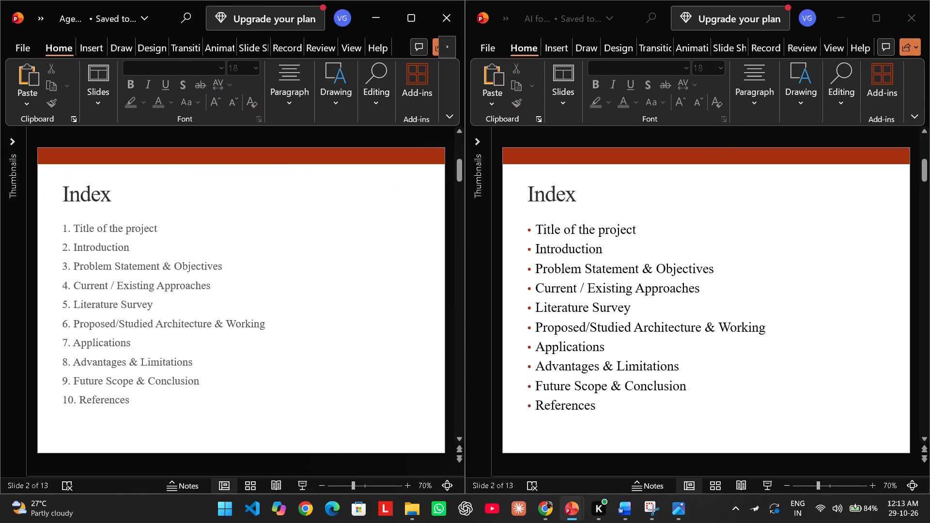
double_click(90, 193)
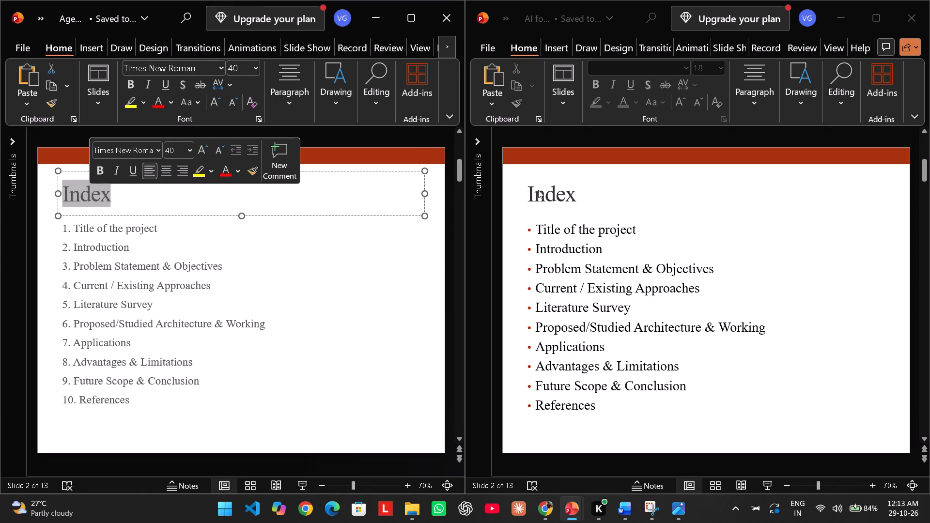
double_click(553, 192)
triple_click(558, 229)
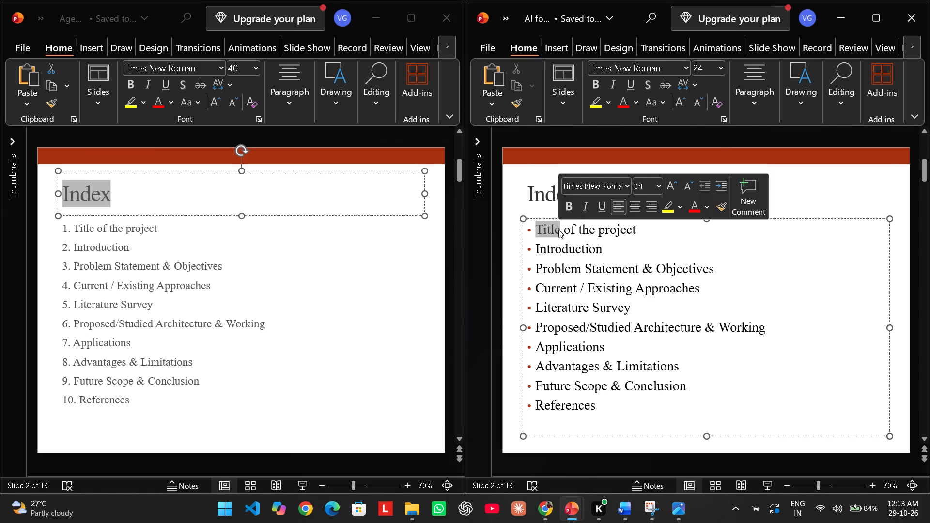
triple_click(132, 231)
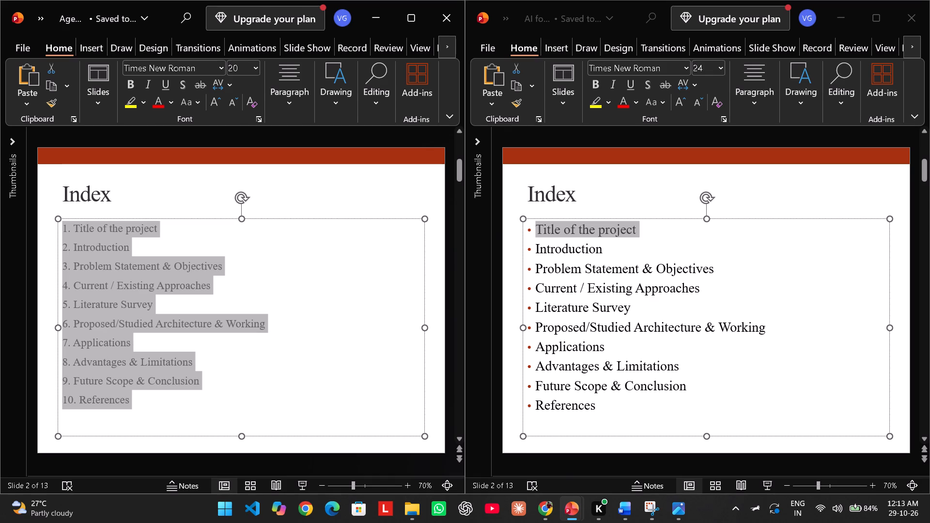
left_click(148, 406)
left_click_drag(148, 405, 59, 230)
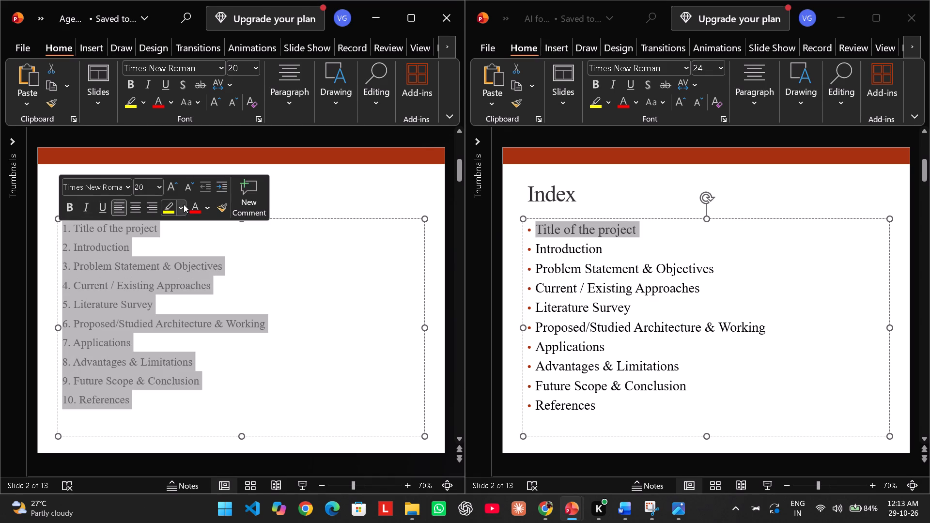
left_click(156, 189)
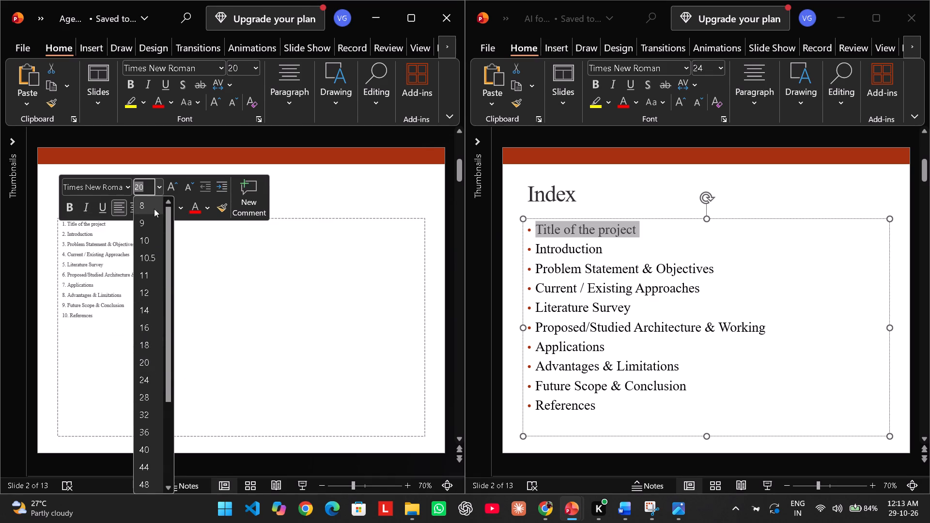
left_click(147, 184)
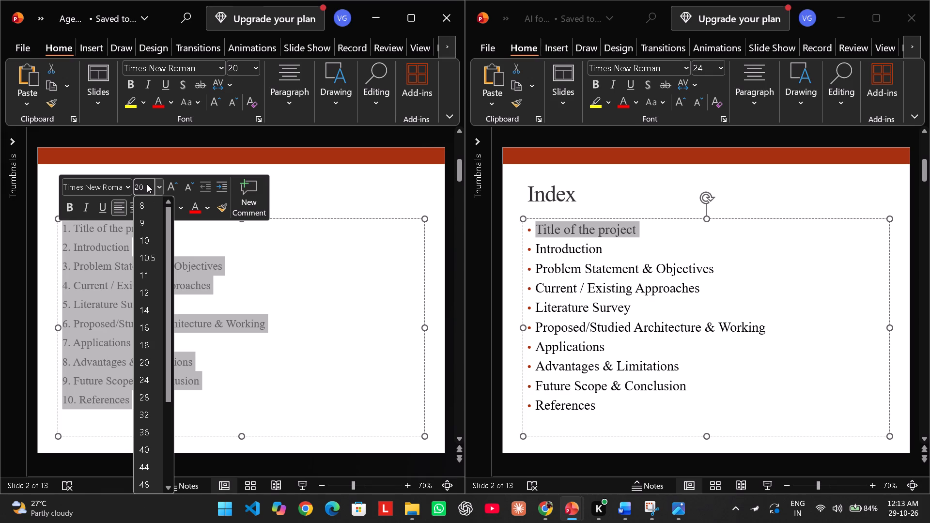
key("BackSpace")
key("2")
key("Return")
left_click(316, 261)
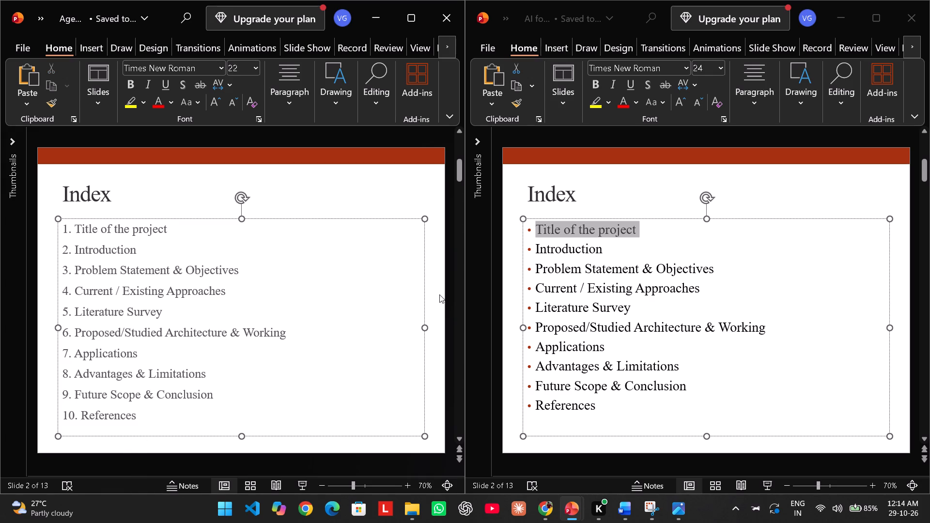
Set the "Title of the project" line on slide 3 of the Agentic RAG deck to font size 28.
scroll(647, 303, "down", 1)
scroll(626, 303, "up", 1)
scroll(626, 303, "down", 1)
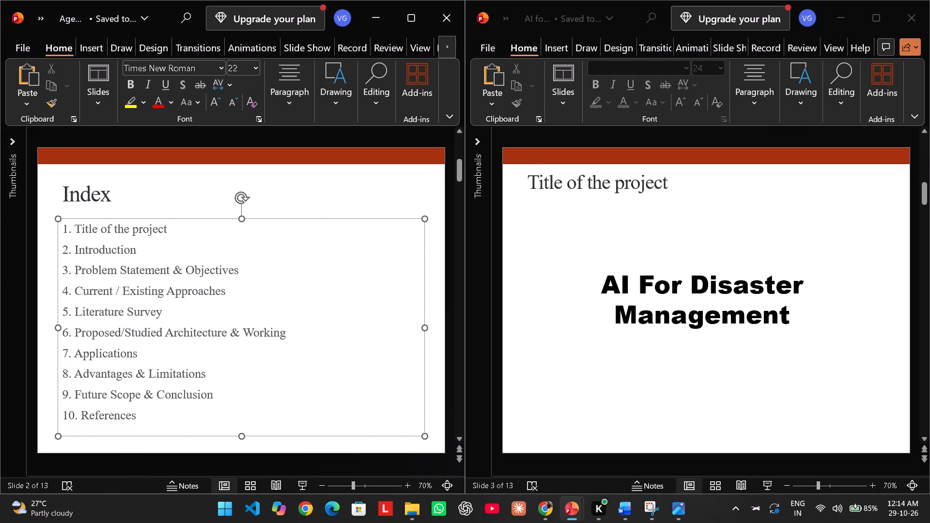
scroll(323, 285, "down", 1)
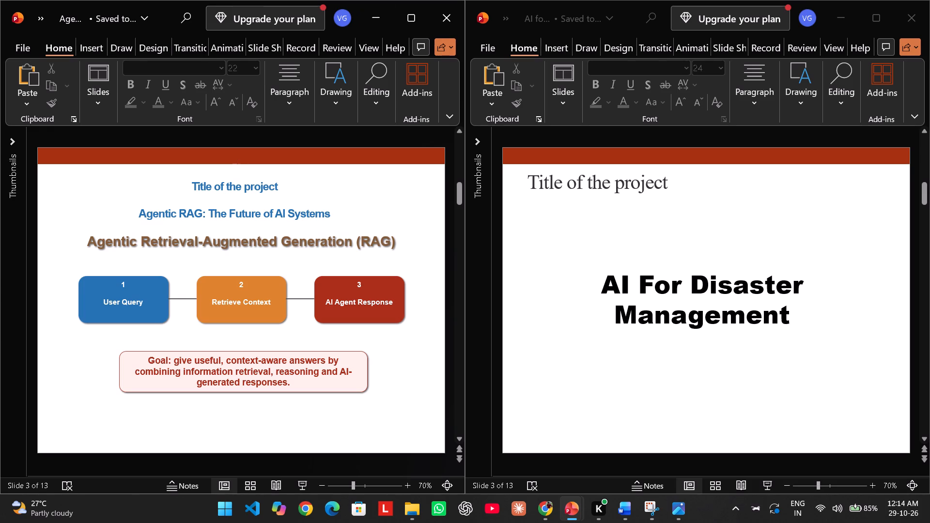
left_click_drag(284, 189, 200, 186)
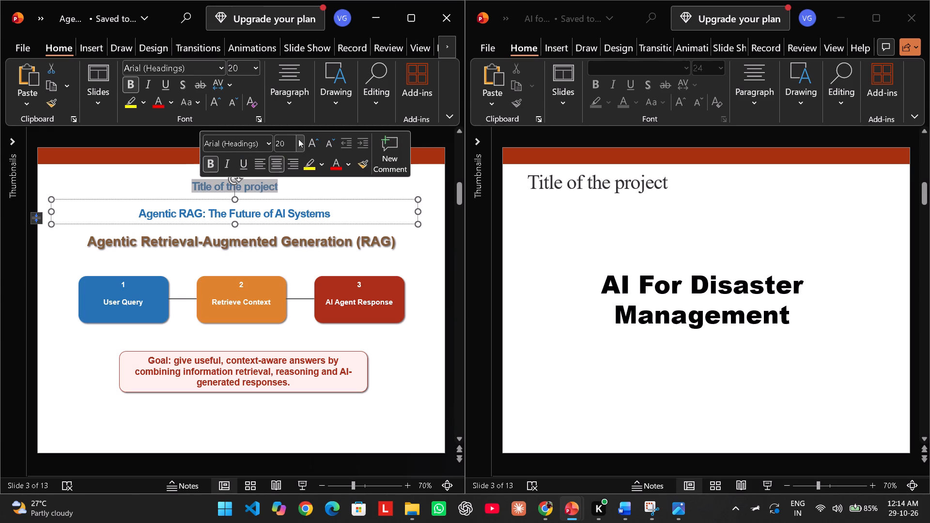
left_click(299, 141)
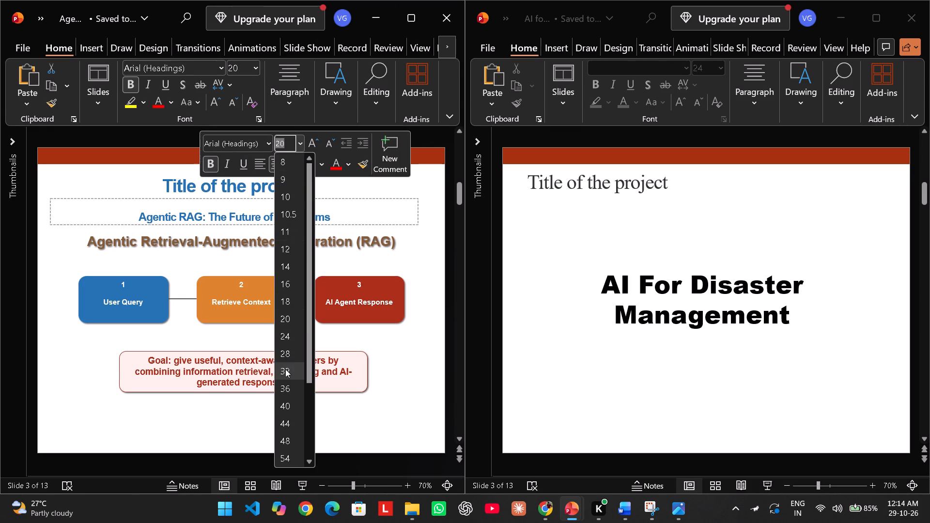
left_click(285, 357)
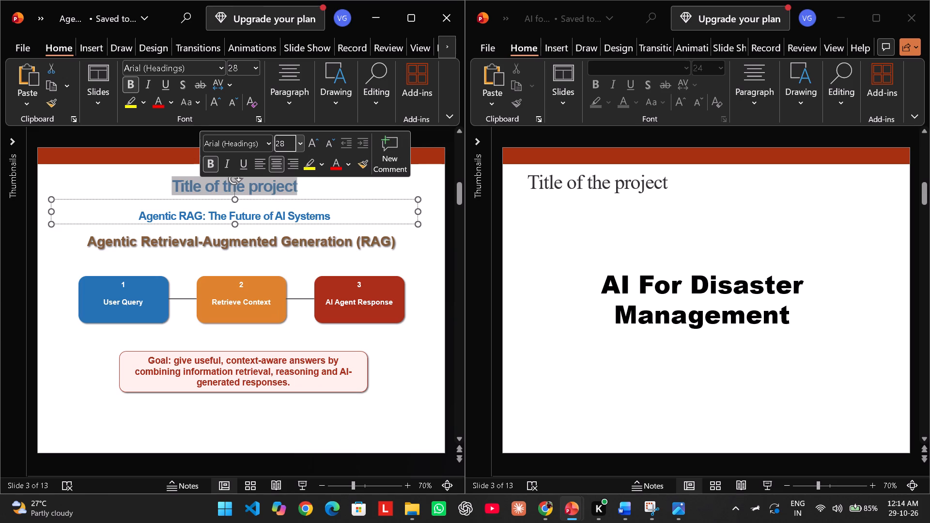
left_click(343, 194)
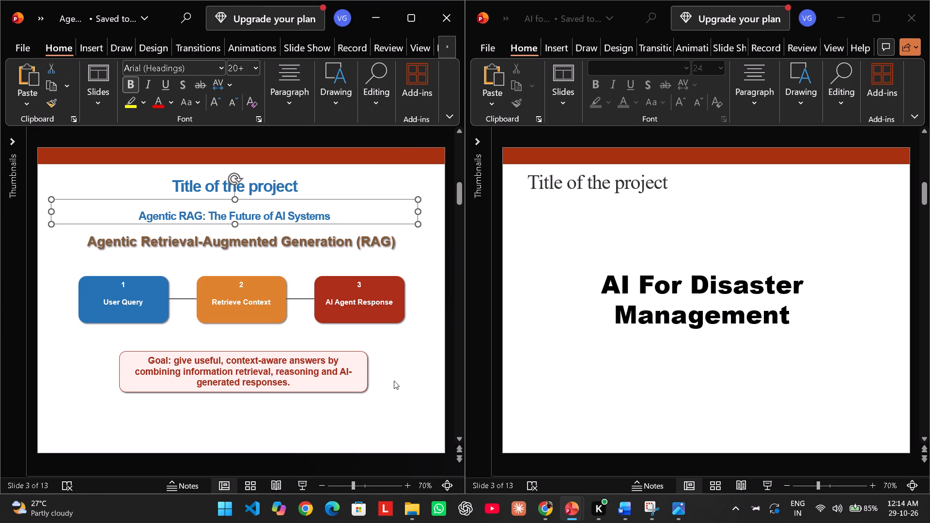
left_click(403, 379)
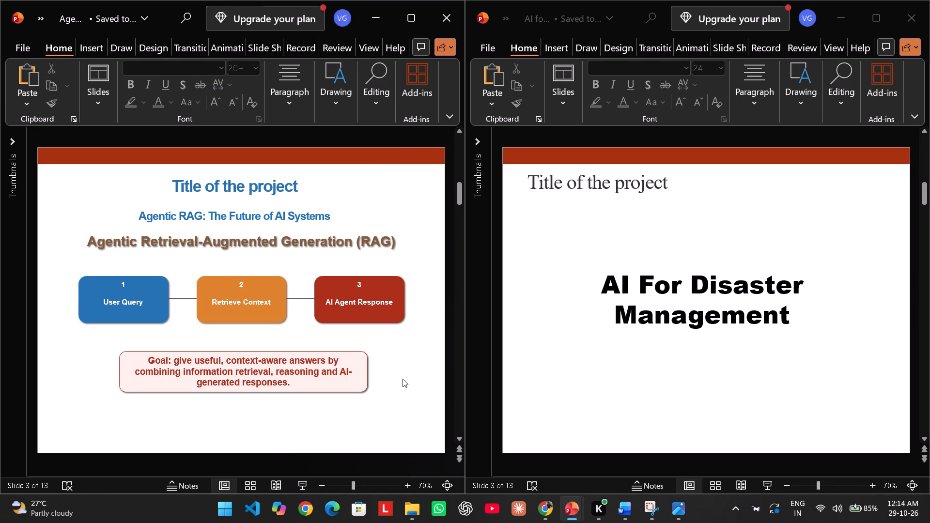
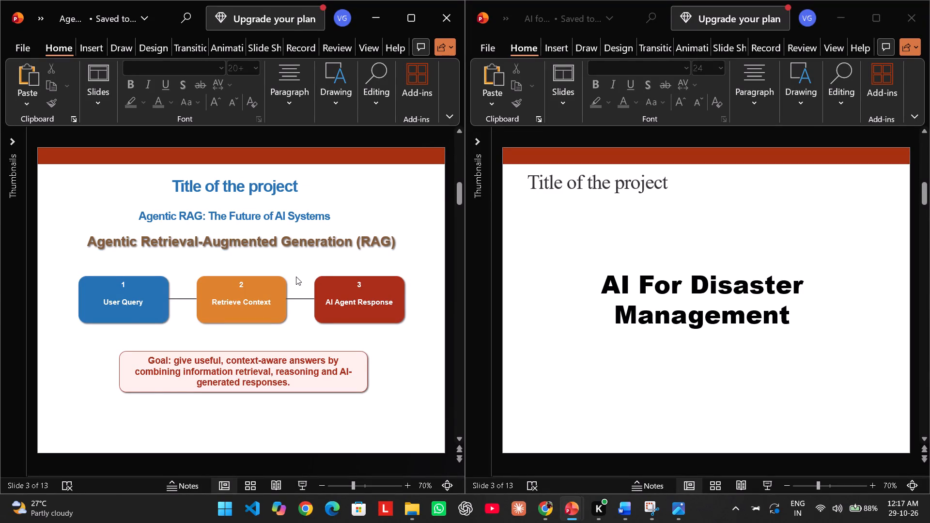
Extend the User Query, Retrieve Context and AI Agent Response boxes on slide 3 downward to a matching taller height.
scroll(296, 277, "up", 3)
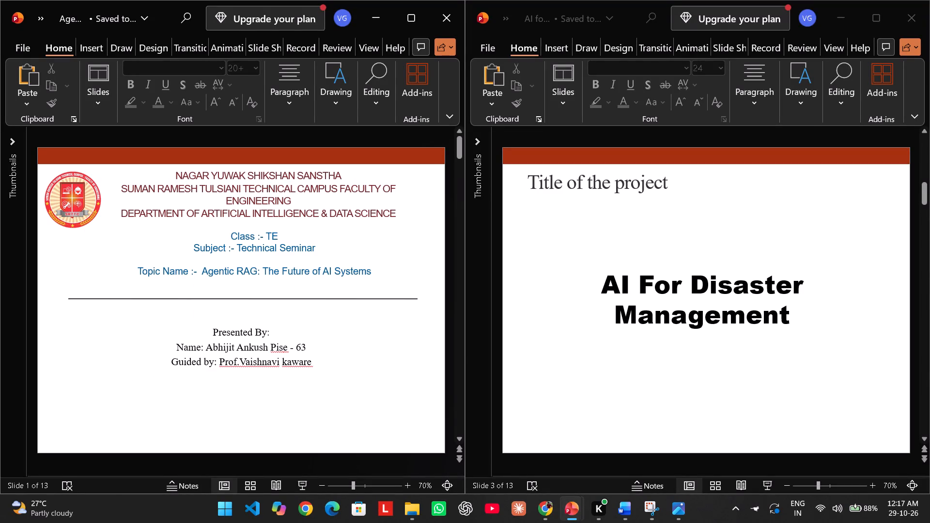
scroll(309, 286, "down", 2)
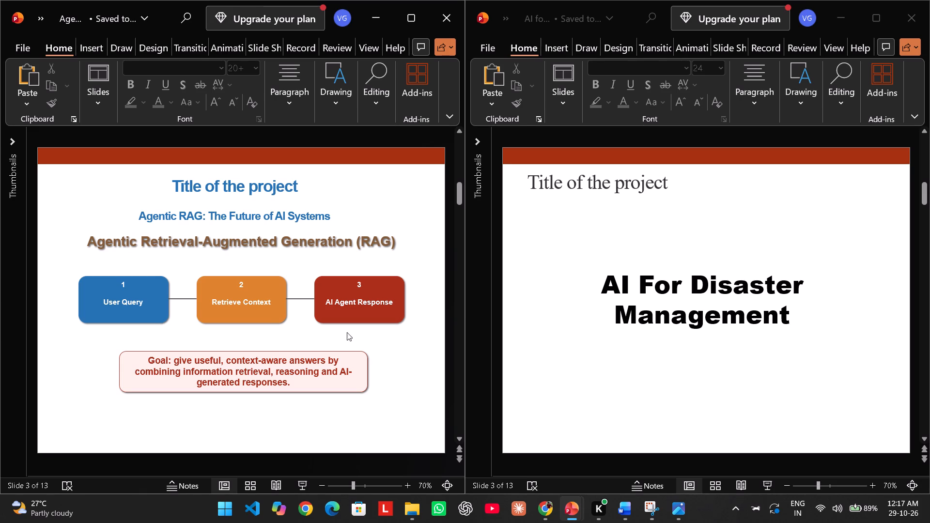
left_click(362, 306)
left_click_drag(358, 323, 360, 328)
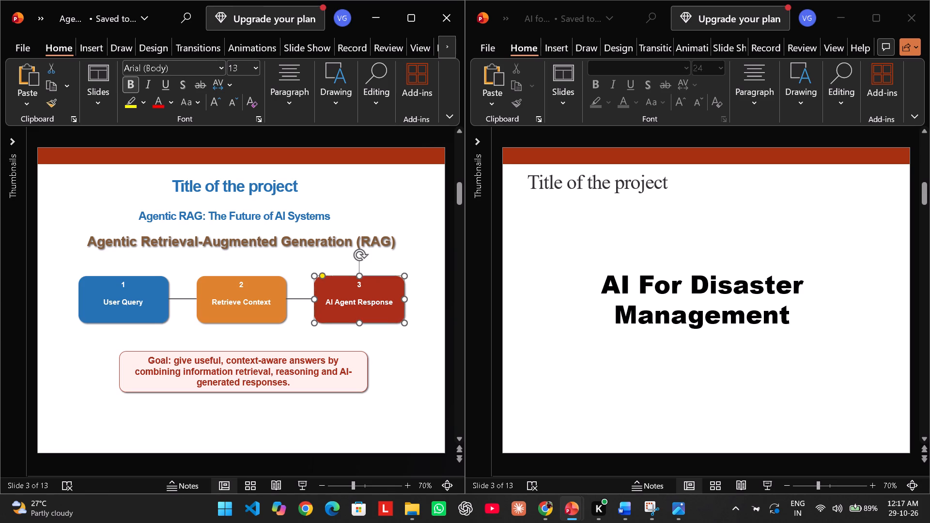
left_click_drag(360, 328, 360, 337)
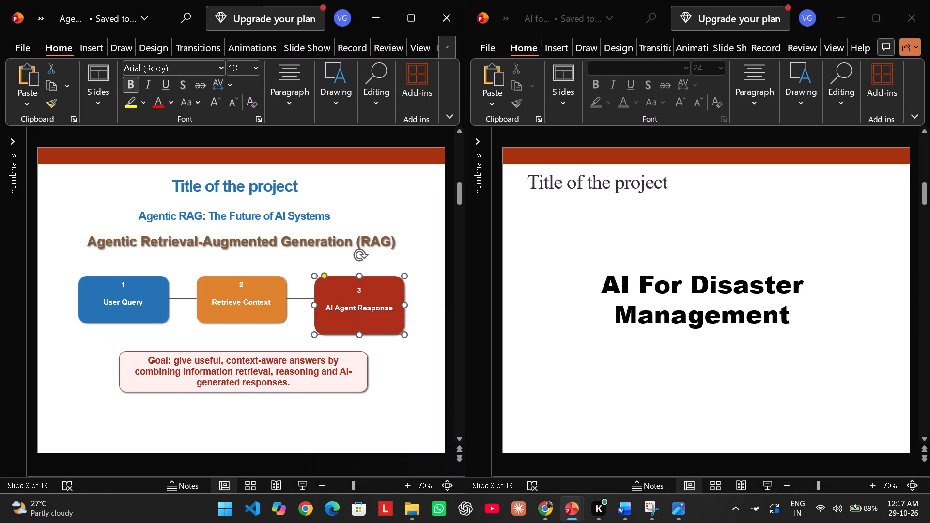
left_click(245, 308)
left_click_drag(240, 323, 240, 336)
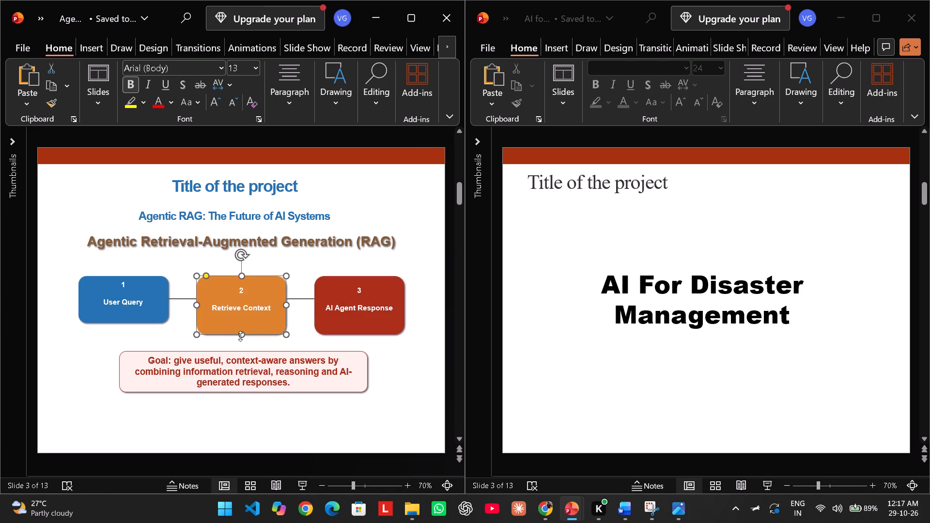
left_click(140, 306)
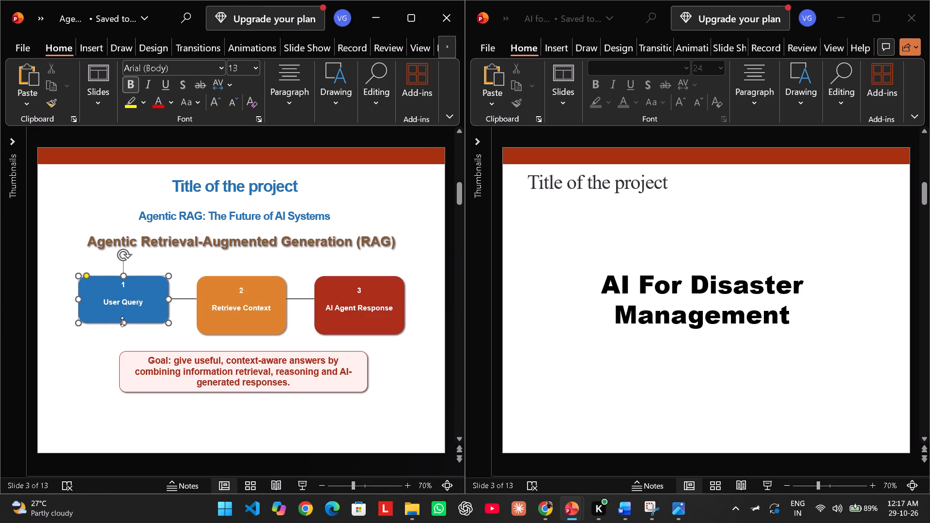
left_click_drag(122, 322, 125, 336)
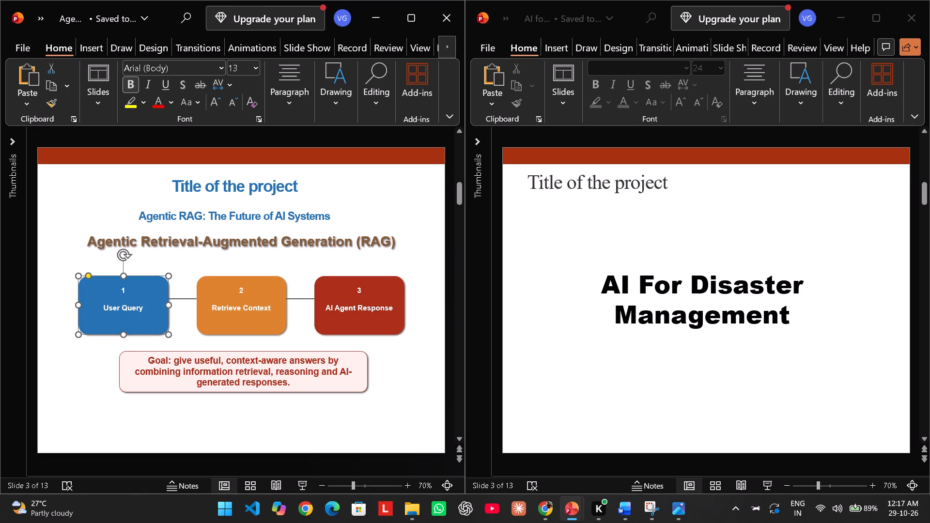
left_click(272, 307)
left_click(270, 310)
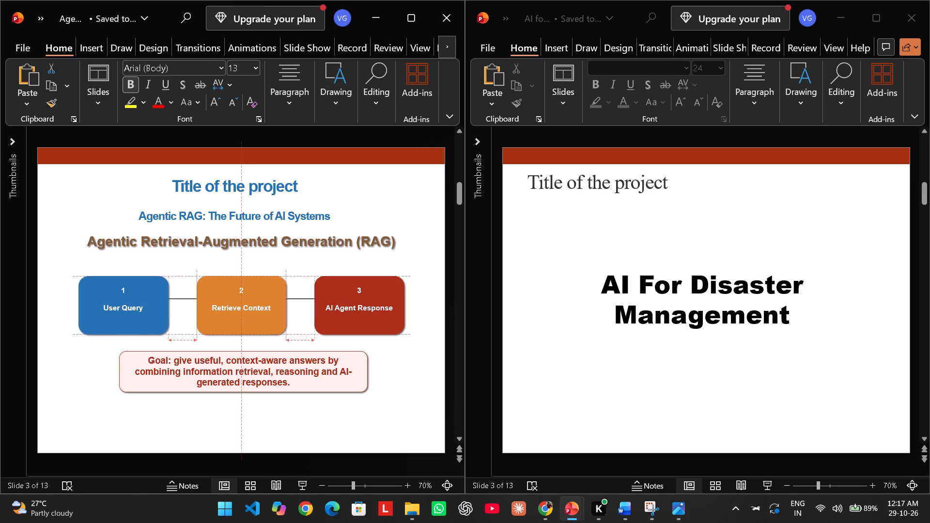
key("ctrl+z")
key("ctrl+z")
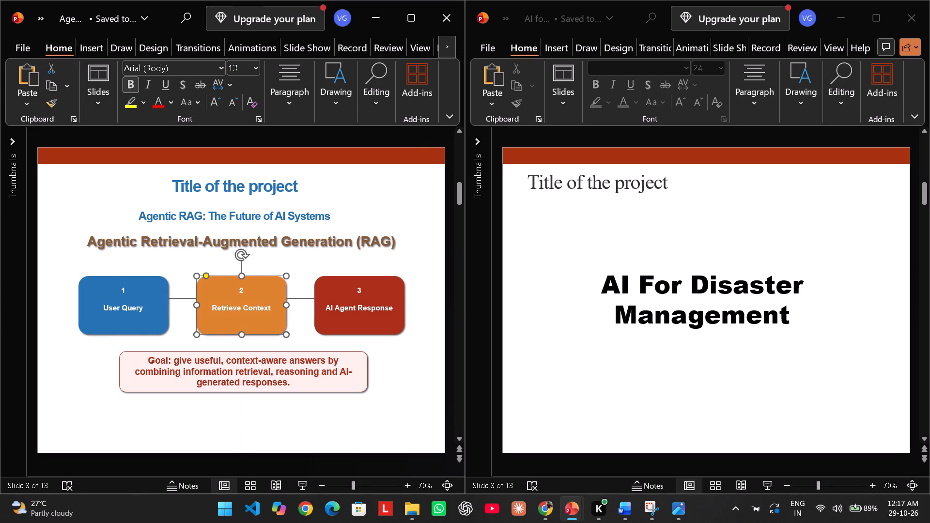
Set the Retrieve Context label and its number 2 to font size 20, removing the blank line between them.
left_click(270, 308)
triple_click(259, 310)
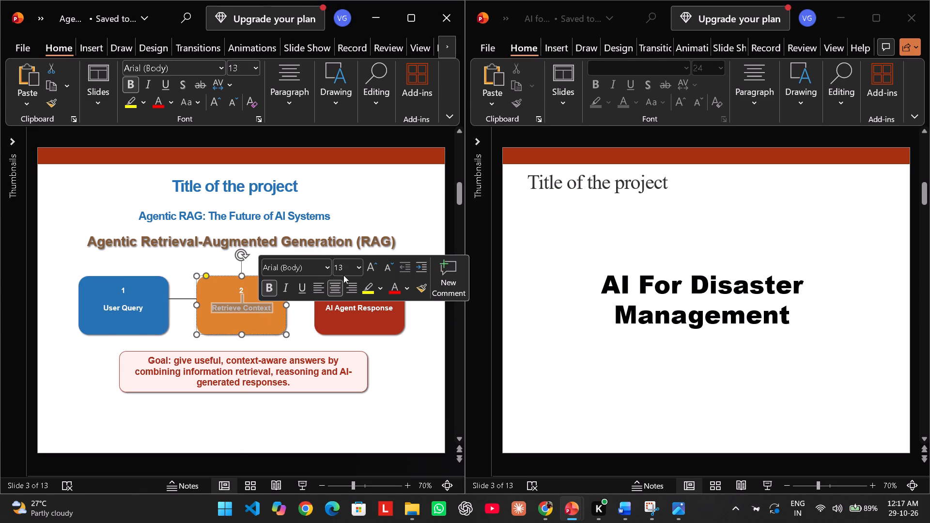
left_click(359, 273)
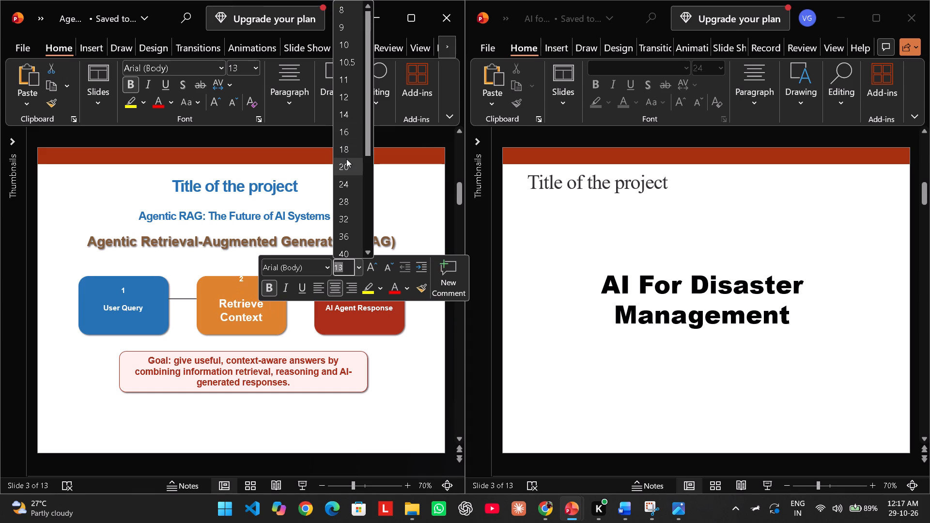
left_click(346, 159)
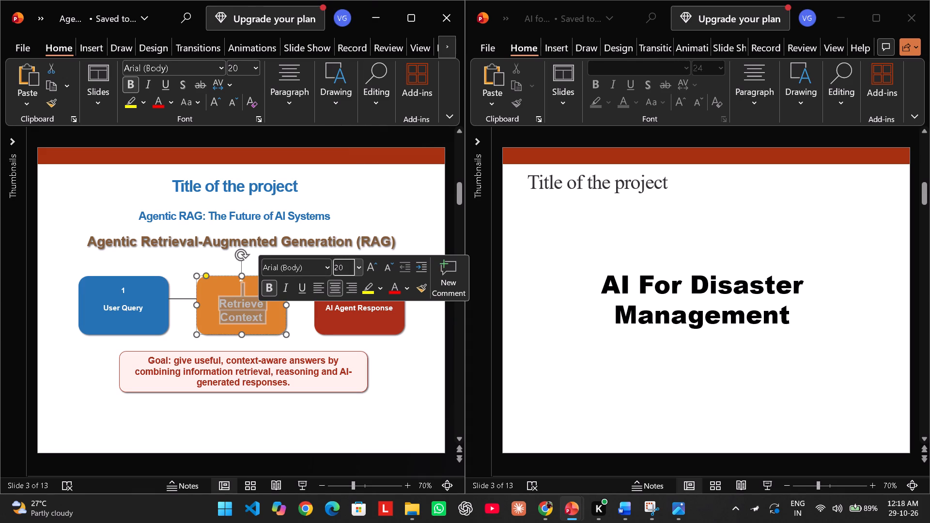
left_click(233, 284)
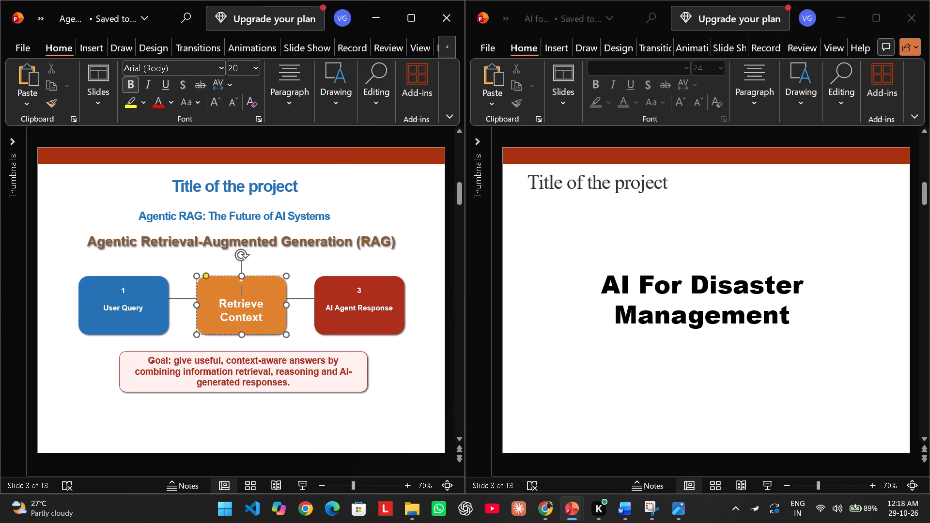
key("BackSpace")
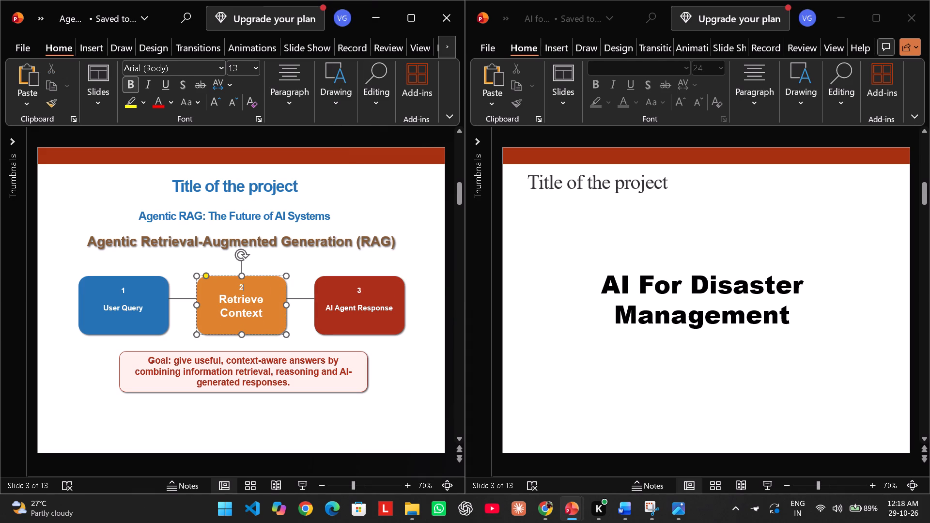
left_click_drag(252, 289, 230, 285)
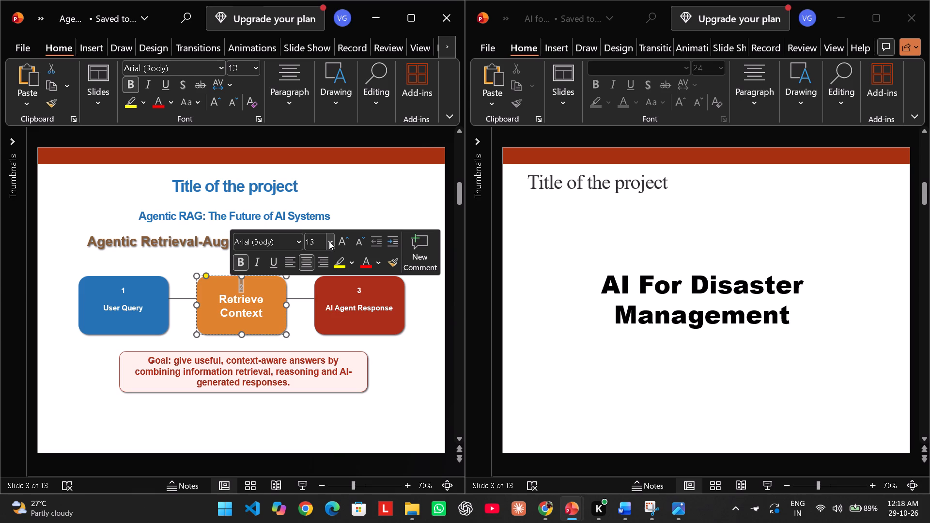
left_click(329, 241)
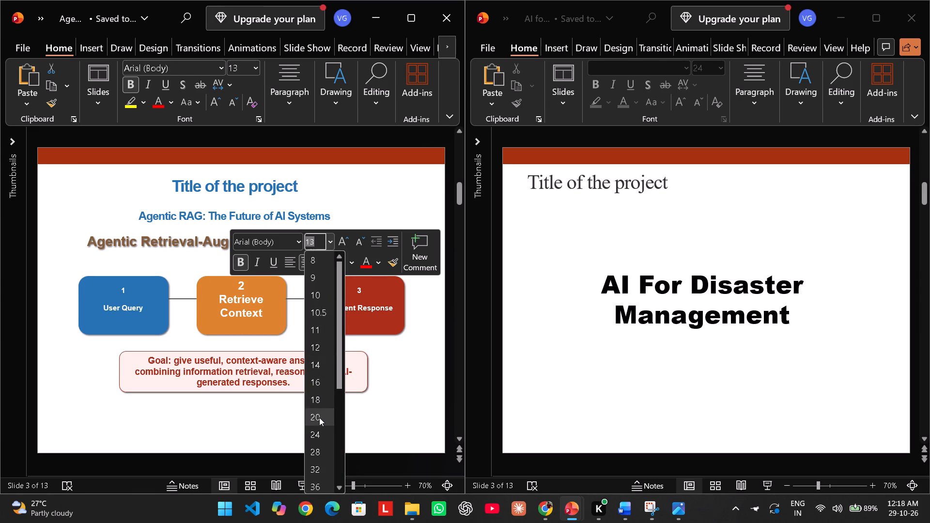
left_click(319, 417)
Set the AI Agent Response label and its number 3 to font size 20 and remove the blank line between them.
left_click(358, 290)
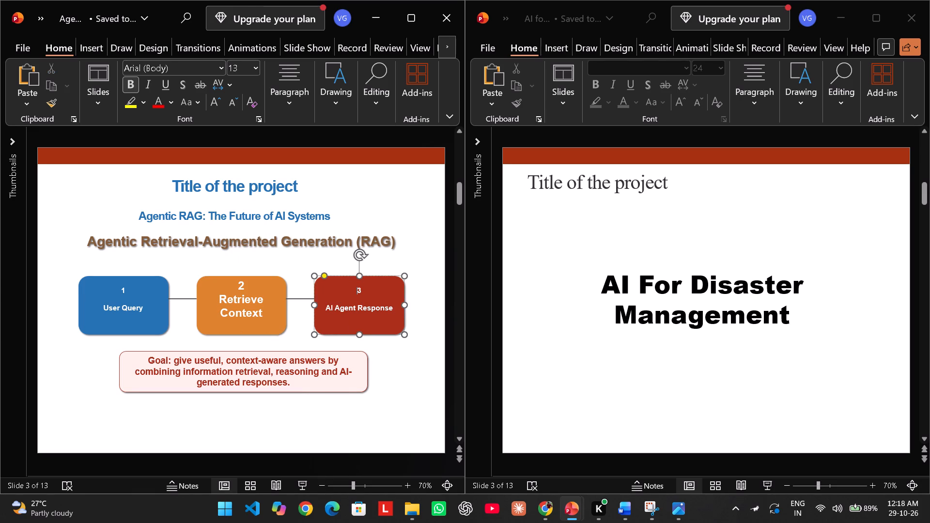
triple_click(390, 309)
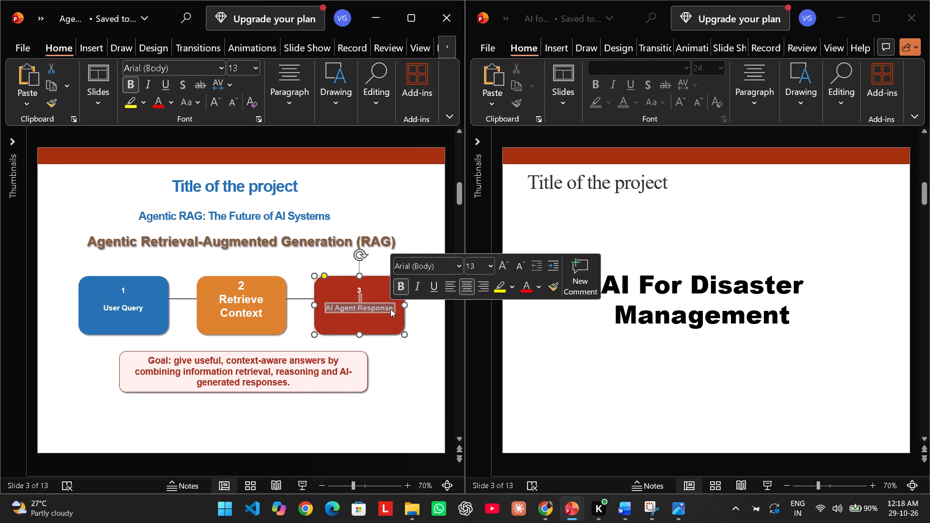
left_click(390, 309)
left_click(392, 308)
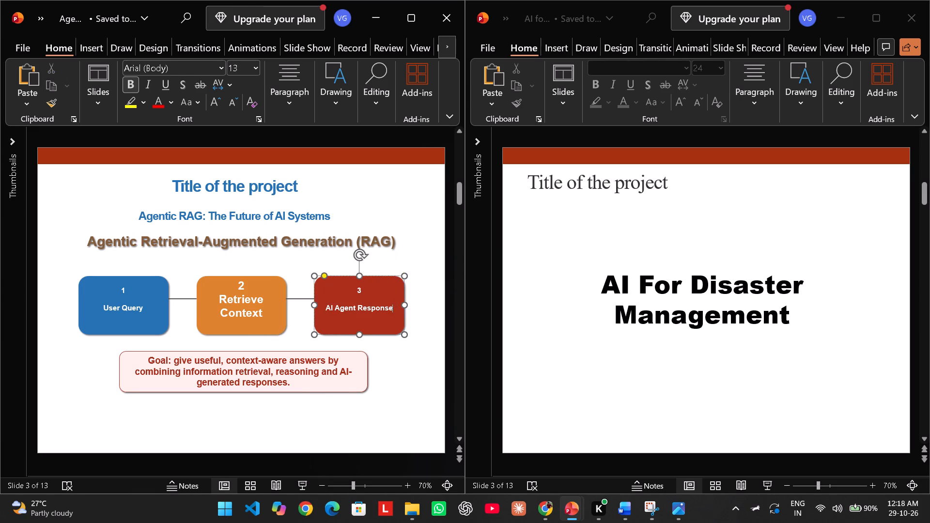
left_click_drag(392, 308, 356, 290)
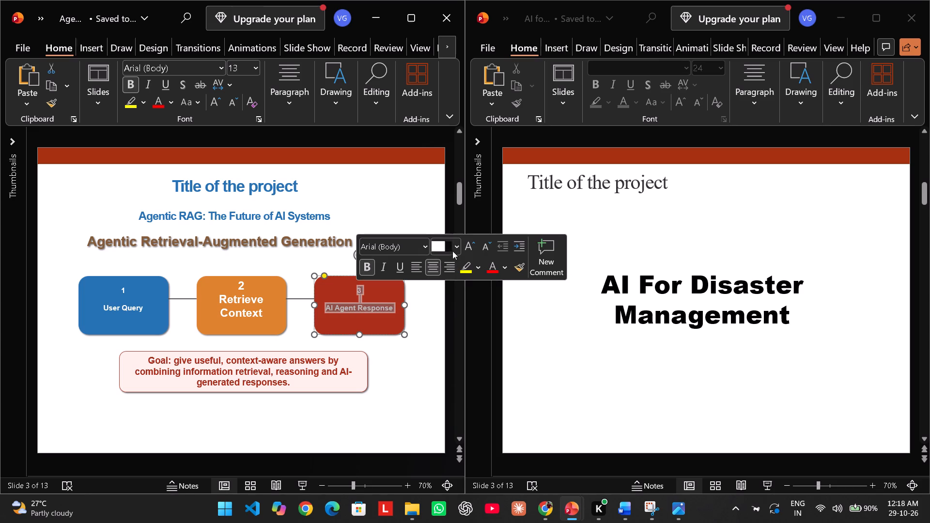
left_click(455, 249)
left_click(447, 417)
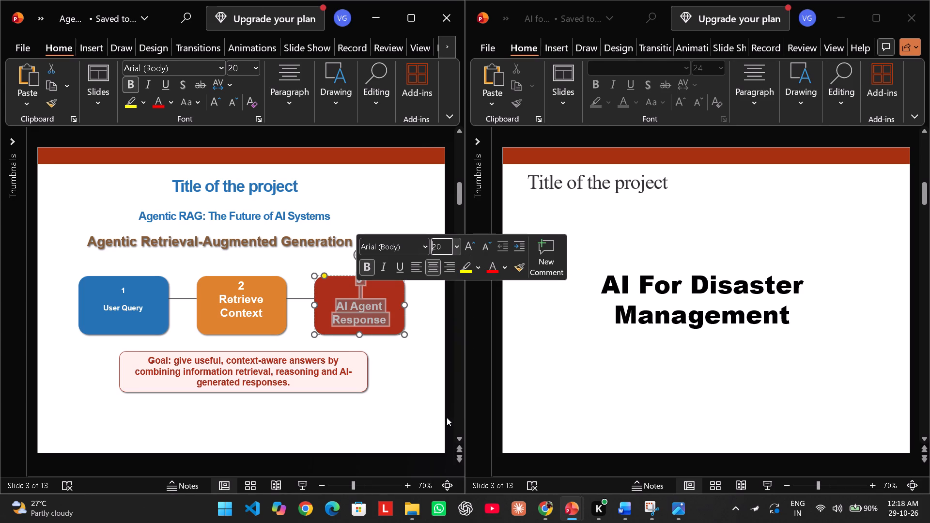
left_click(350, 287)
key("BackSpace")
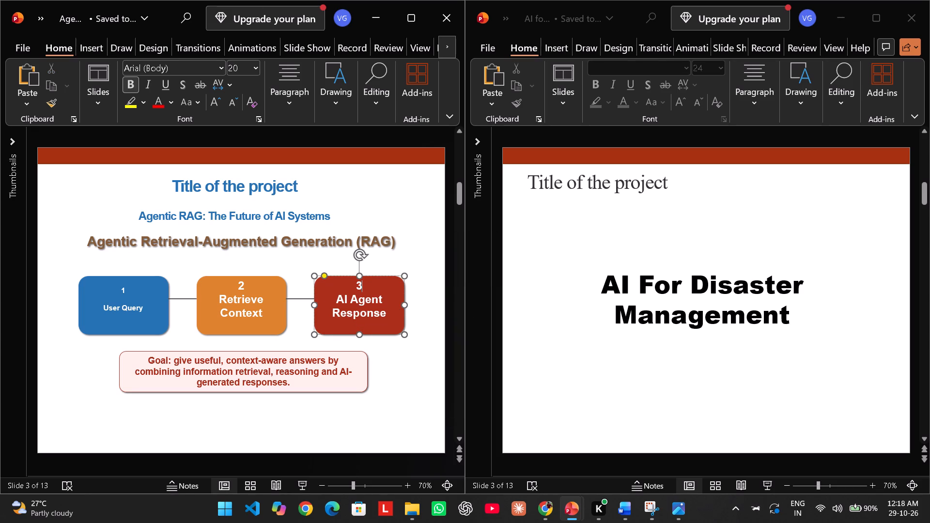
Set the User Query label and its number 1 to font size 20 and remove the blank line between them.
left_click(143, 309)
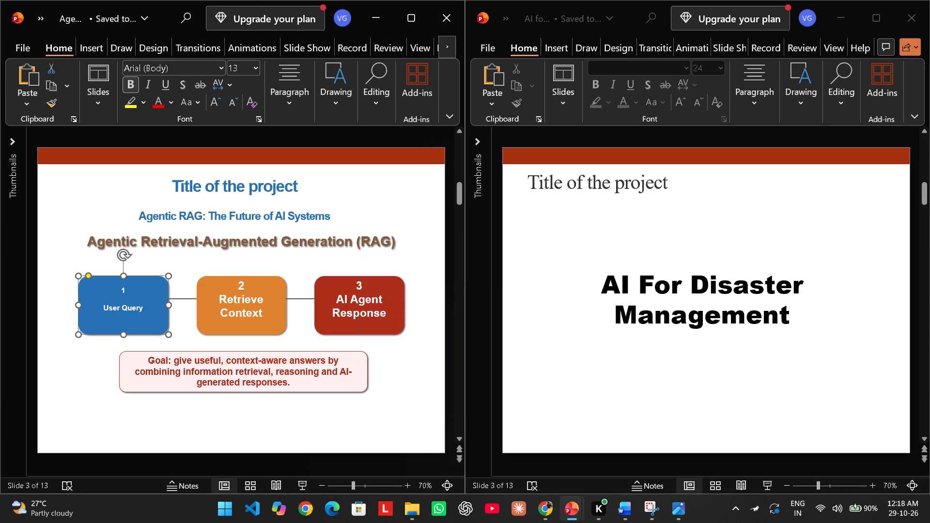
left_click(144, 309)
left_click_drag(144, 309, 136, 308)
left_click_drag(136, 308, 115, 288)
left_click(122, 288)
left_click_drag(122, 288, 122, 289)
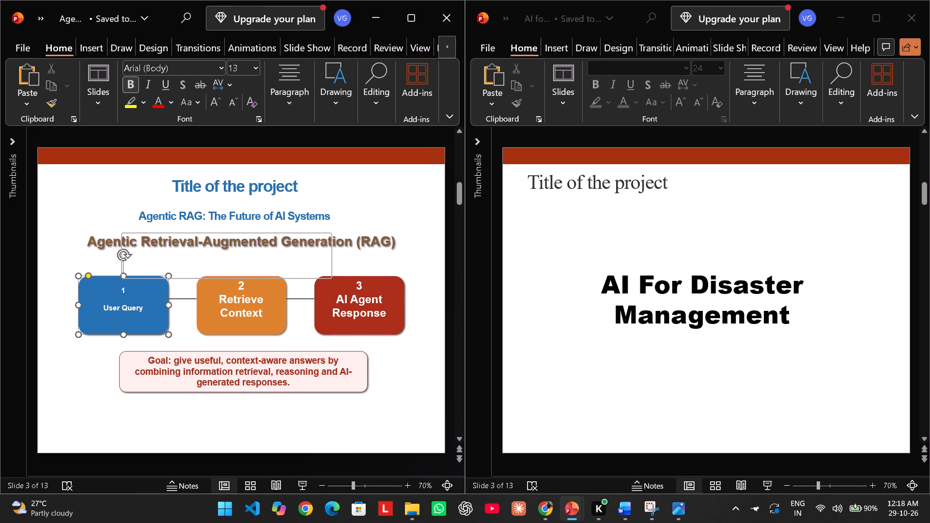
left_click_drag(122, 289, 158, 321)
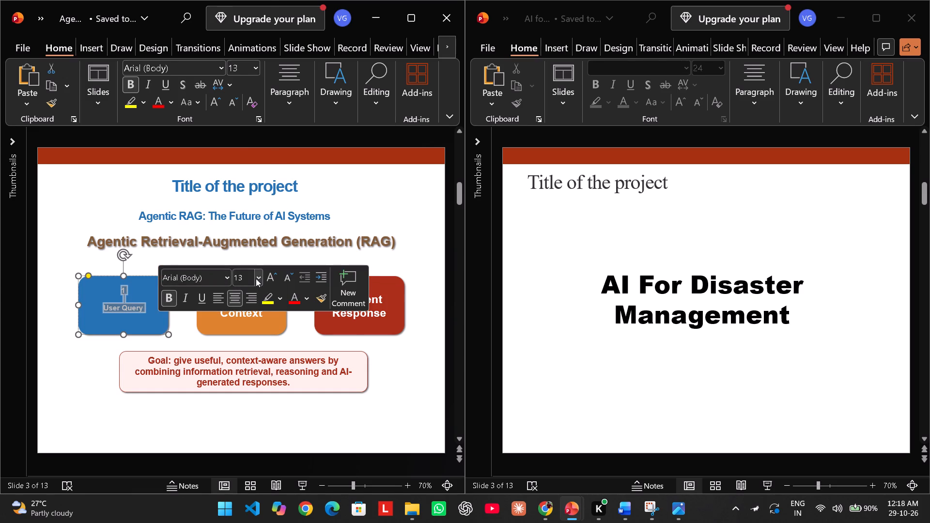
left_click(256, 278)
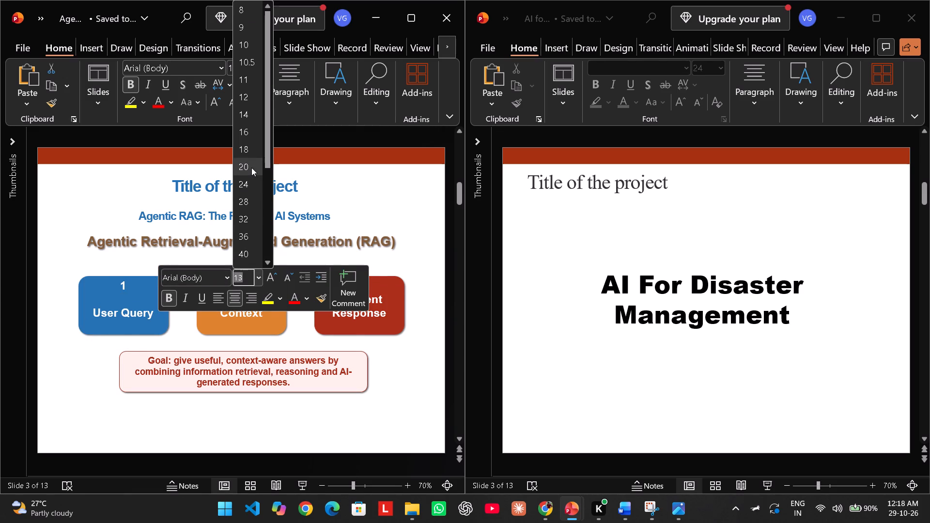
left_click(251, 168)
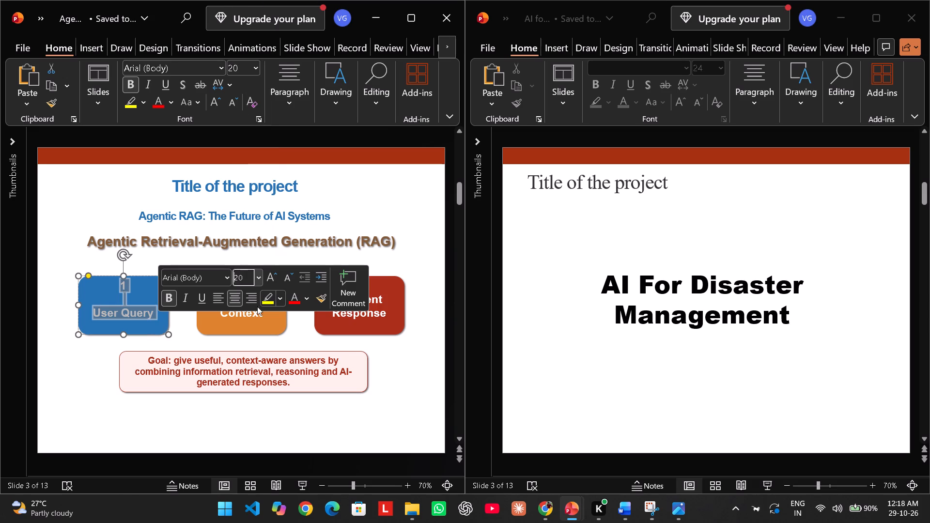
left_click(142, 298)
key("BackSpace")
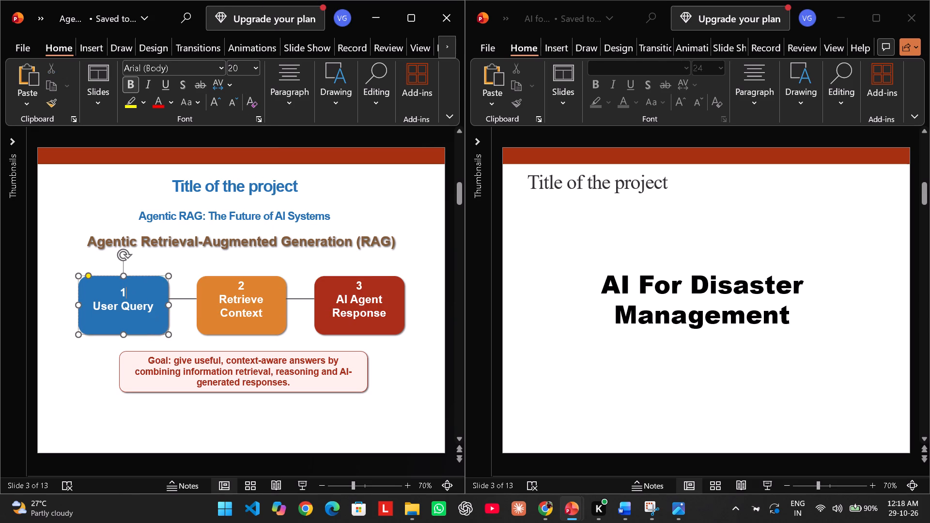
Move the Goal box lower on slide 3, widen it to about the span of the three boxes above, and make it taller.
double_click(247, 312)
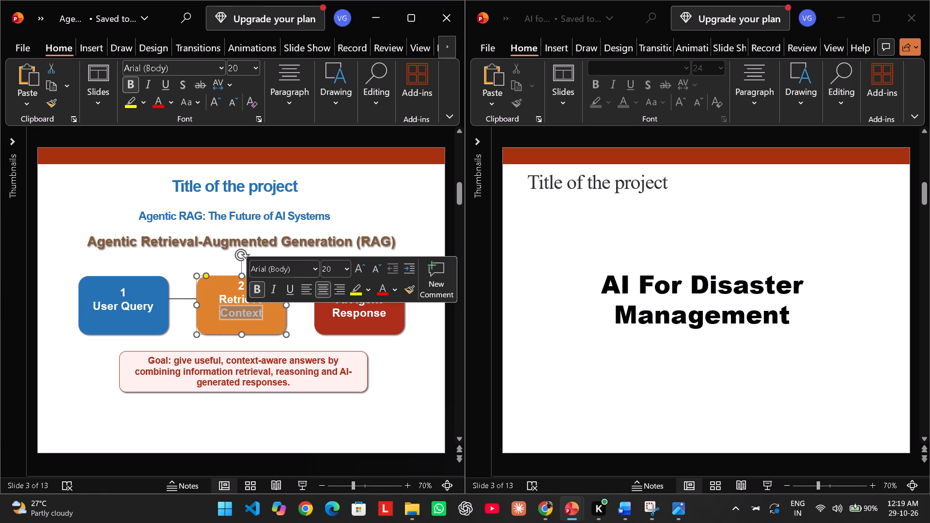
left_click(277, 356)
left_click_drag(270, 351, 267, 365)
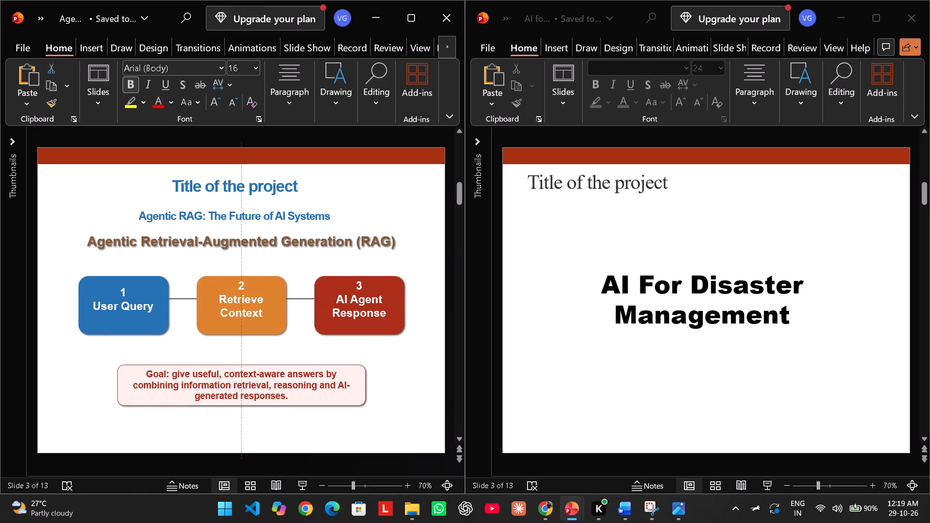
left_click_drag(267, 365, 267, 371)
left_click_drag(364, 392, 390, 390)
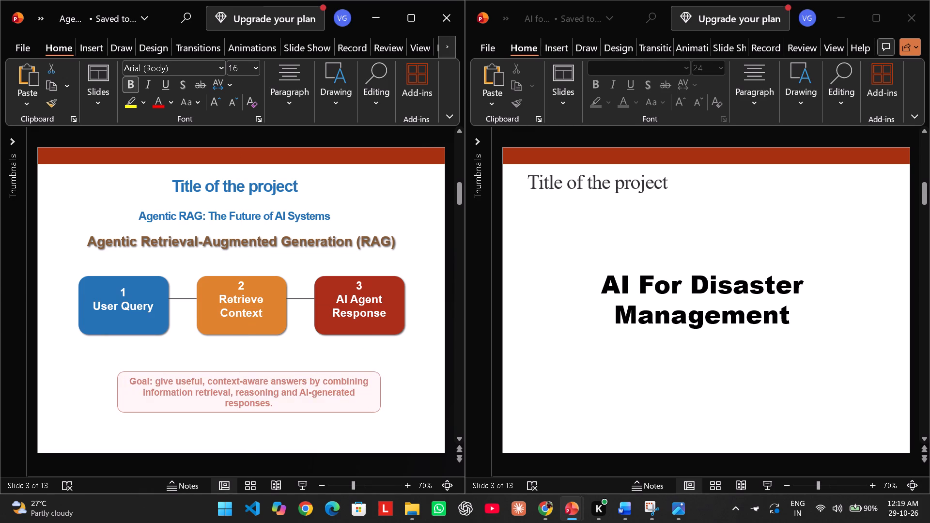
left_click_drag(390, 390, 403, 392)
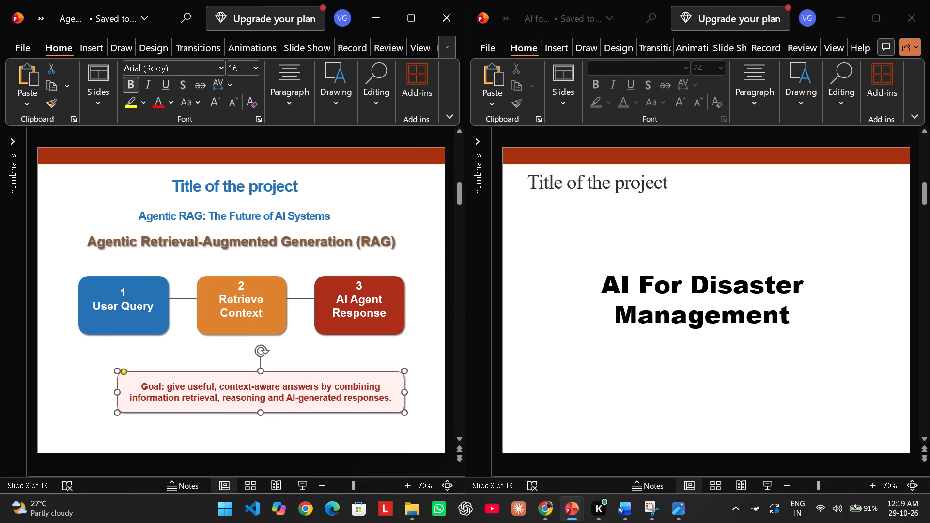
left_click_drag(118, 393, 84, 389)
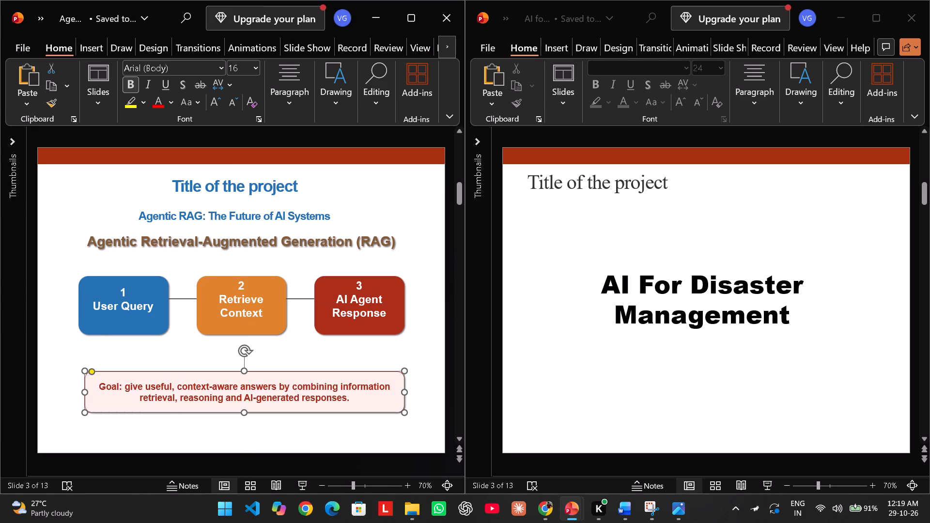
left_click_drag(243, 410, 245, 427)
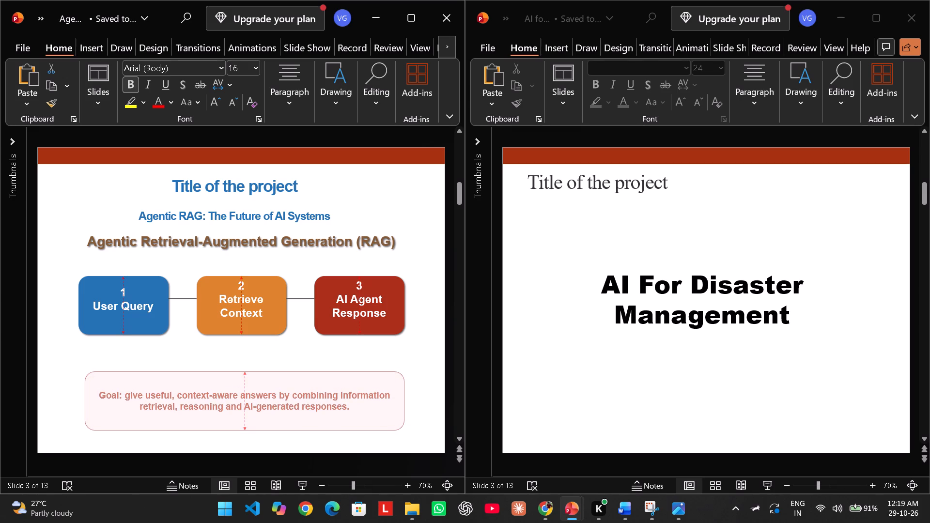
Reduce the height of the Goal box on slide 3 slightly and set its entire text to font size 20.
left_click_drag(245, 427, 245, 415)
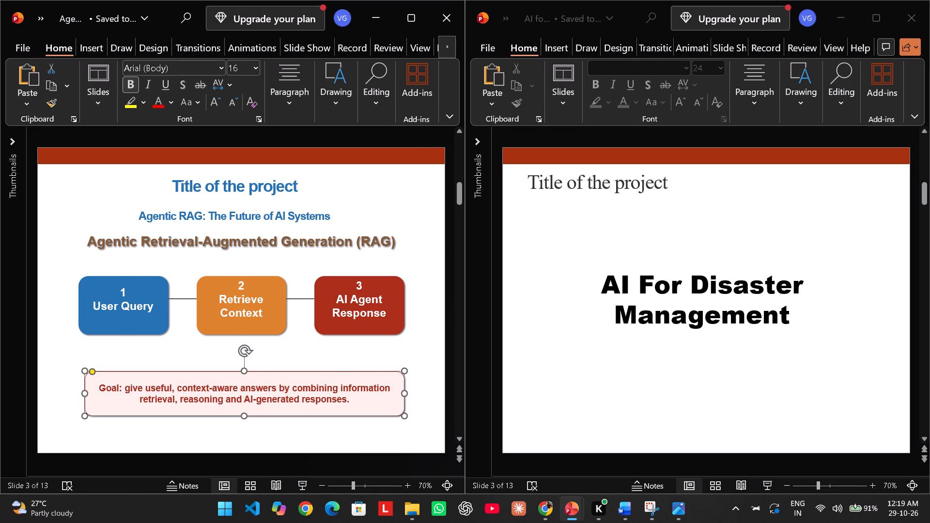
double_click(112, 389)
left_click(127, 369)
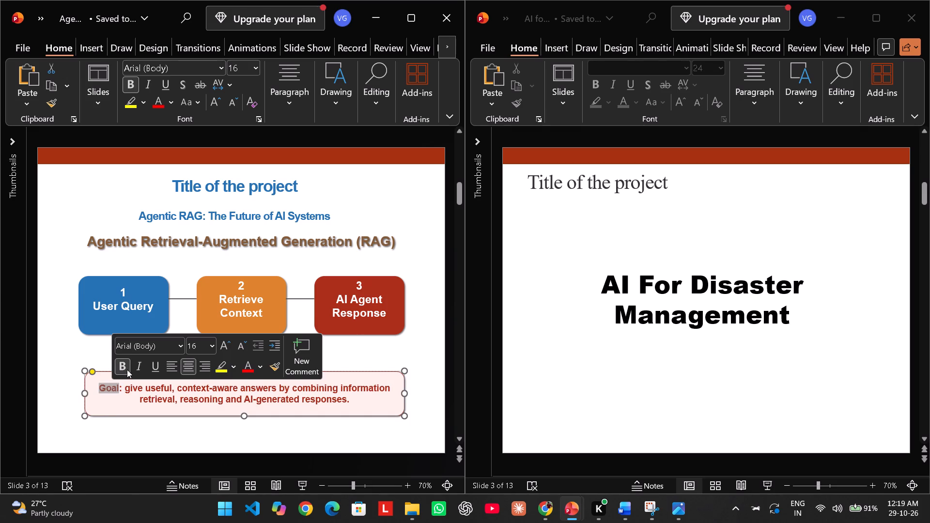
left_click(212, 346)
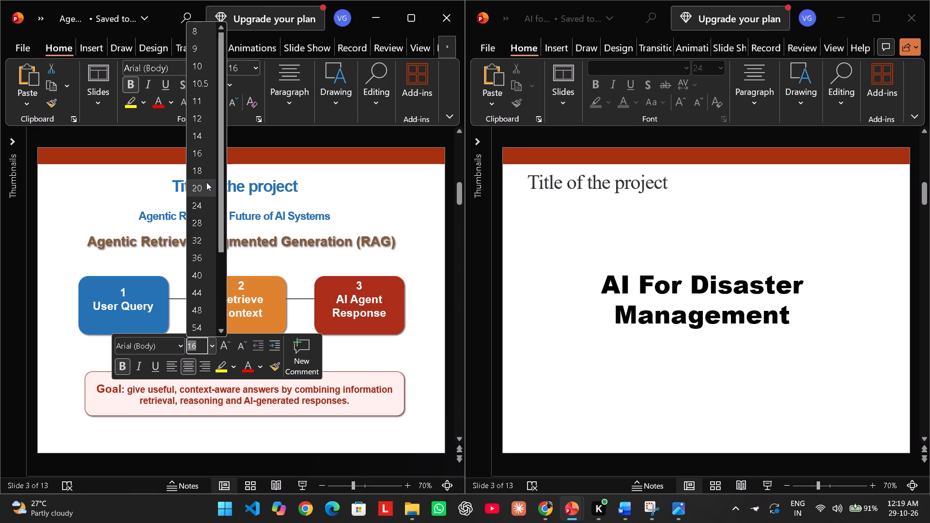
left_click(350, 395)
left_click_drag(351, 396, 110, 391)
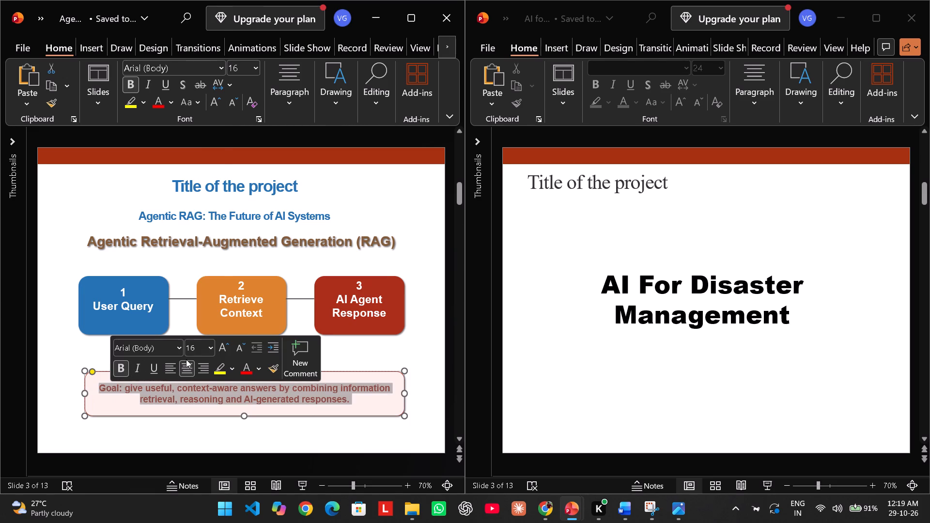
left_click(210, 347)
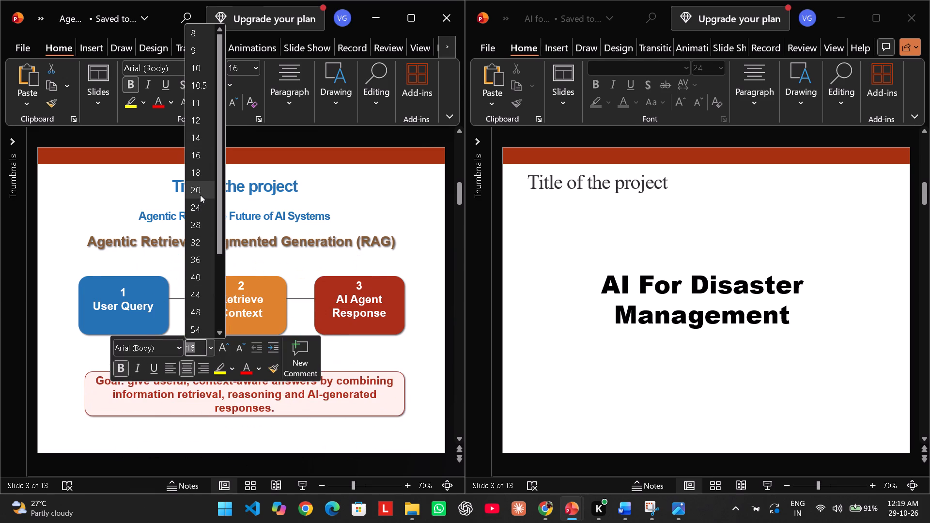
left_click(200, 195)
left_click(305, 430)
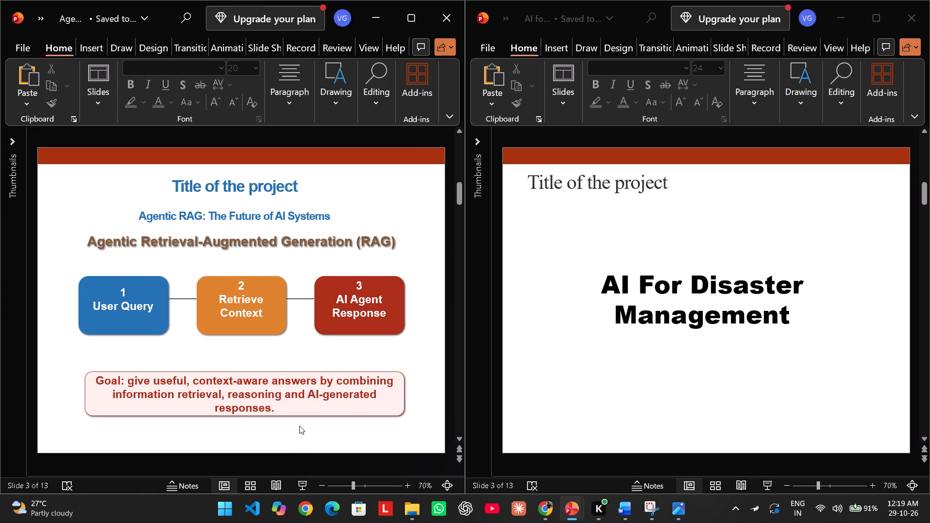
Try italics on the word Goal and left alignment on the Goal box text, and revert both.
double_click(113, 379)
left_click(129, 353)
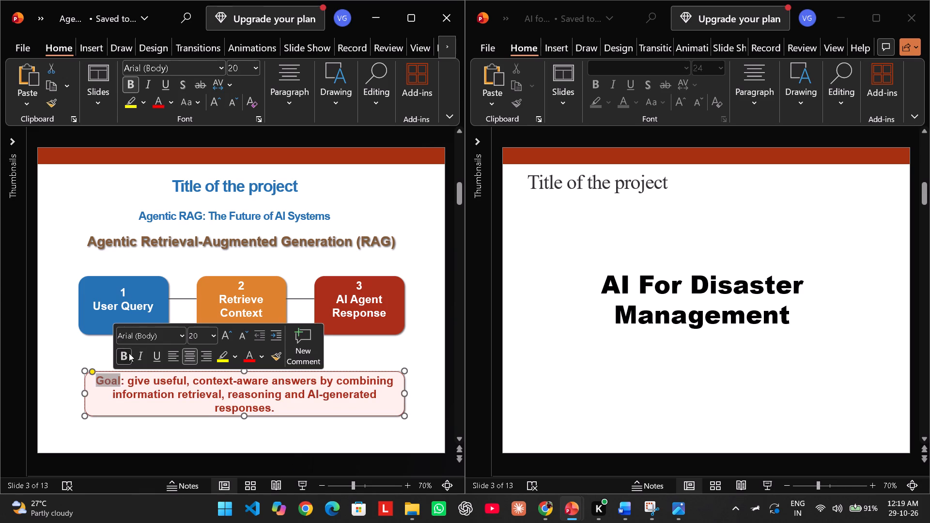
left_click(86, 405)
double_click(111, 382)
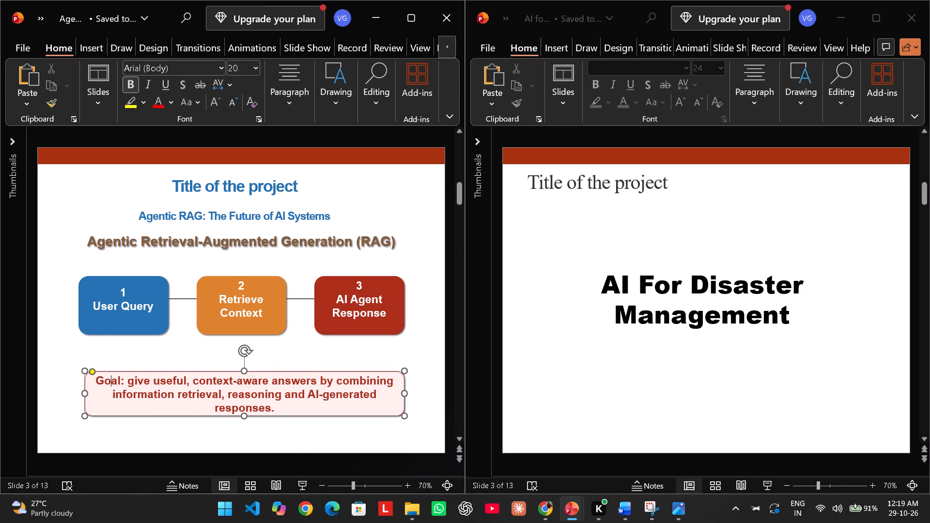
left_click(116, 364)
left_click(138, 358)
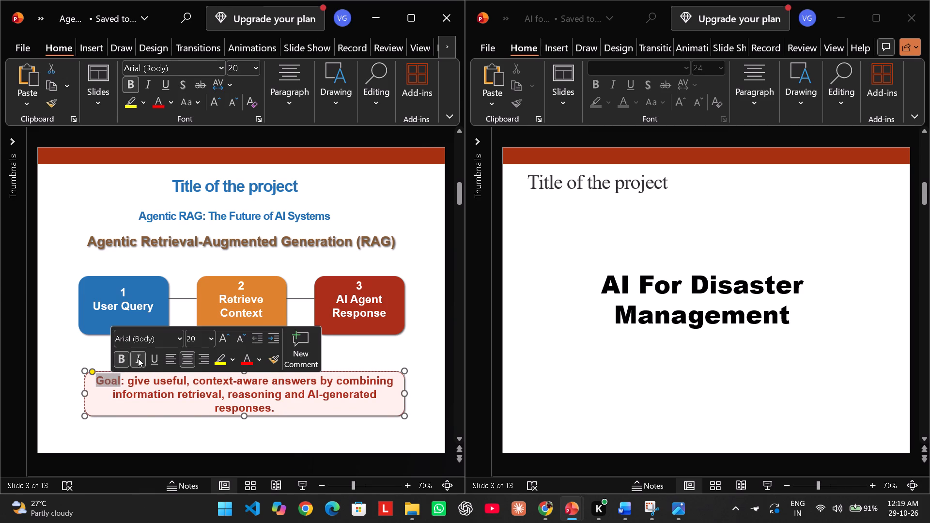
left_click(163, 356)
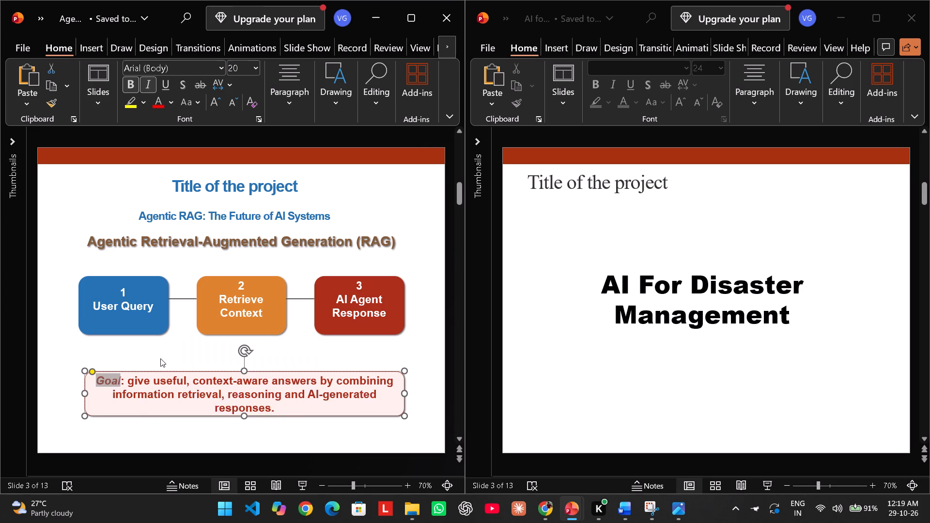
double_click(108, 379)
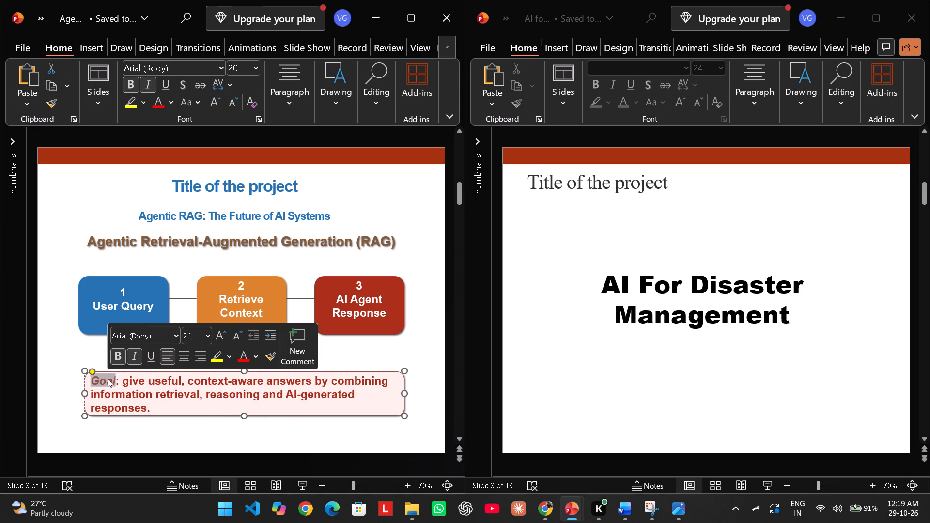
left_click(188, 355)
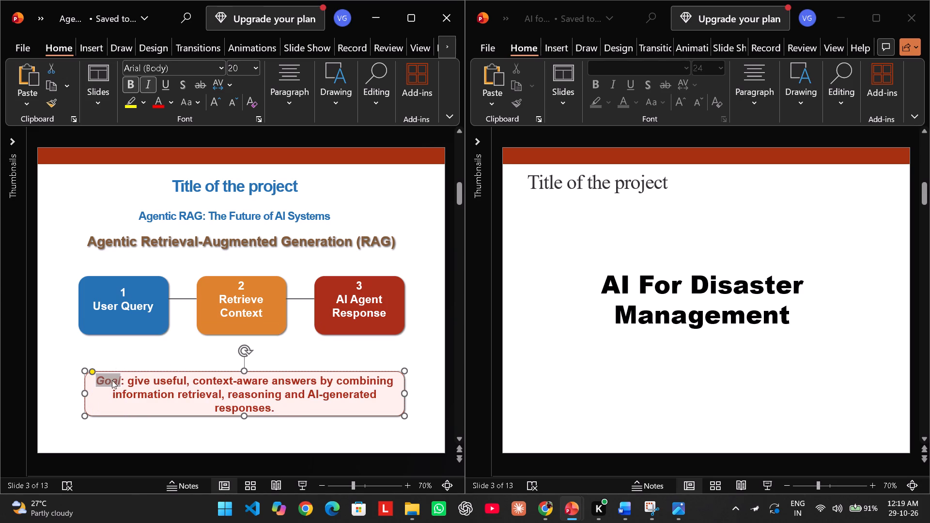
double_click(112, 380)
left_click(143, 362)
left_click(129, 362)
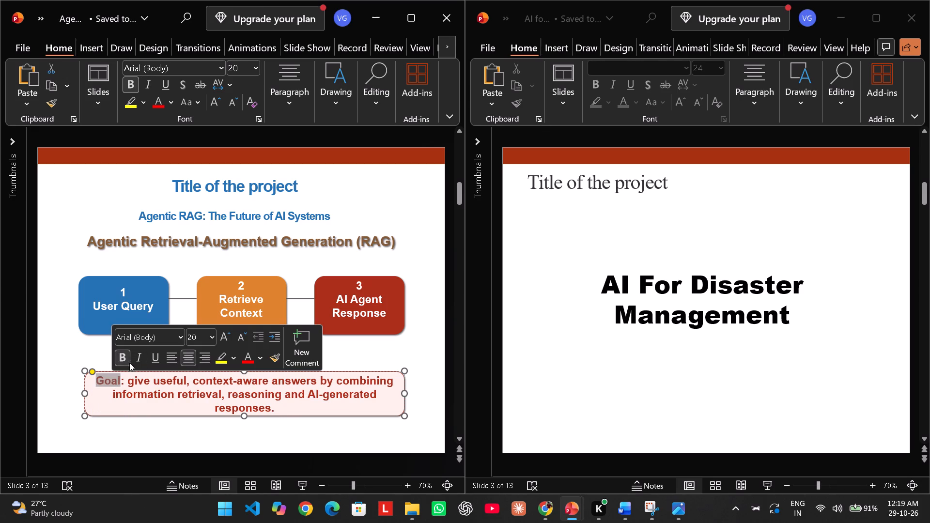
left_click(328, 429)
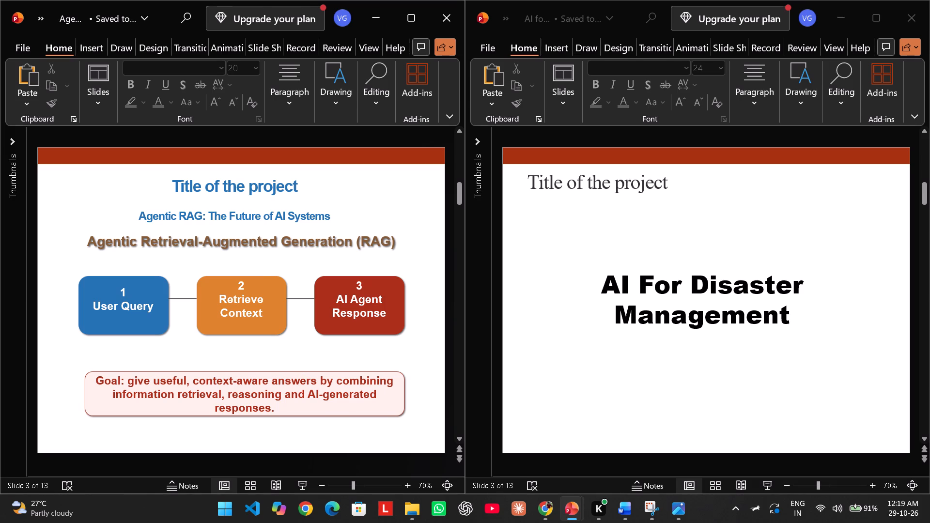
Move the Agentic Retrieval-Augmented Generation (RAG) heading slightly lower, keeping it centred above the three boxes.
left_click(279, 245)
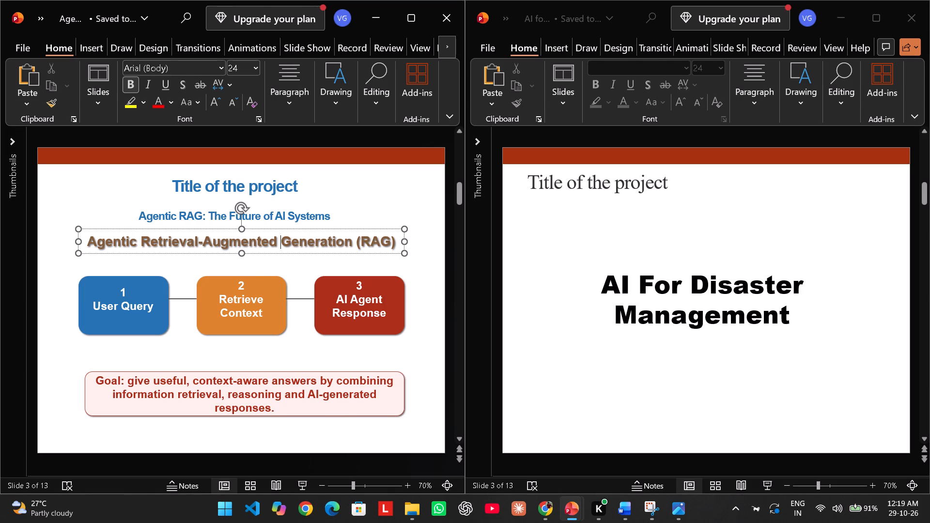
left_click_drag(281, 230, 281, 234)
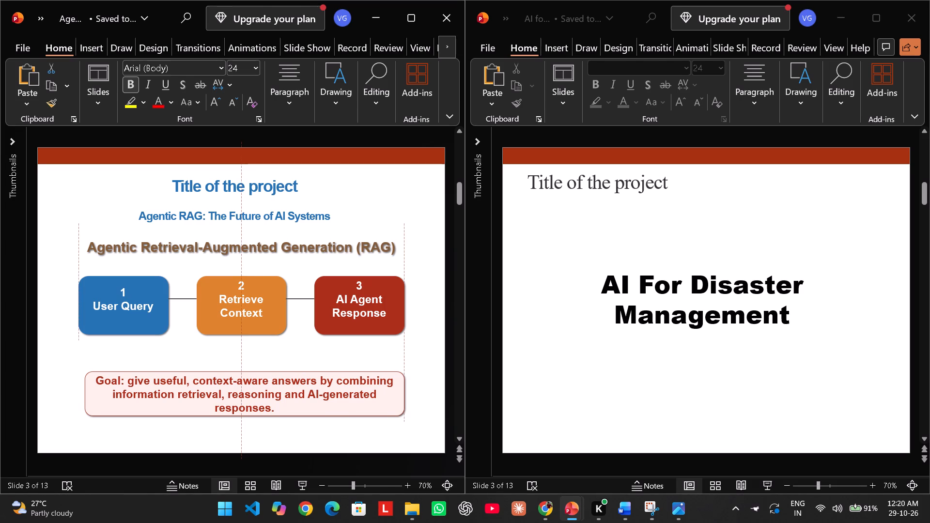
left_click_drag(281, 234, 281, 234)
left_click(431, 335)
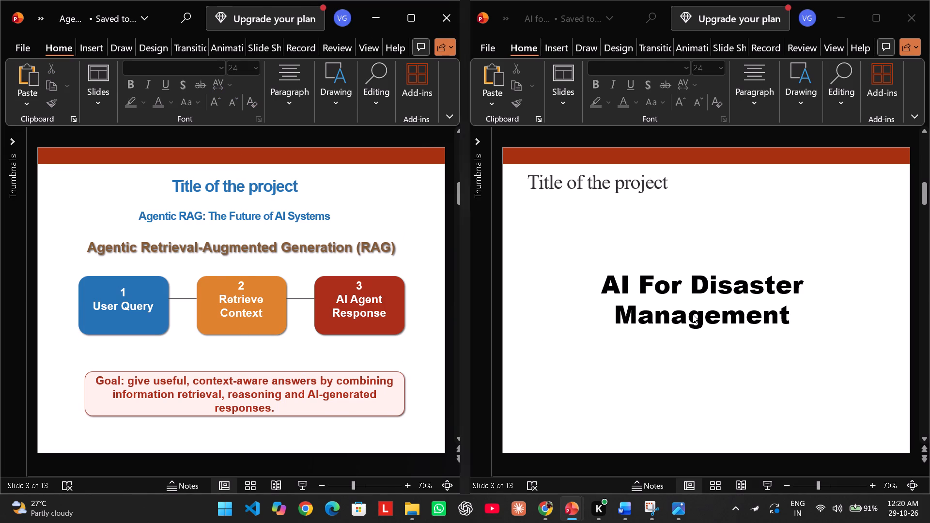
Compare slides 4 to 8, from Introduction to Proposed/Studied Architecture & Working, with the reference deck, checking layout and the Current / Existing Approaches title font.
scroll(693, 314, "down", 1)
scroll(407, 334, "down", 1)
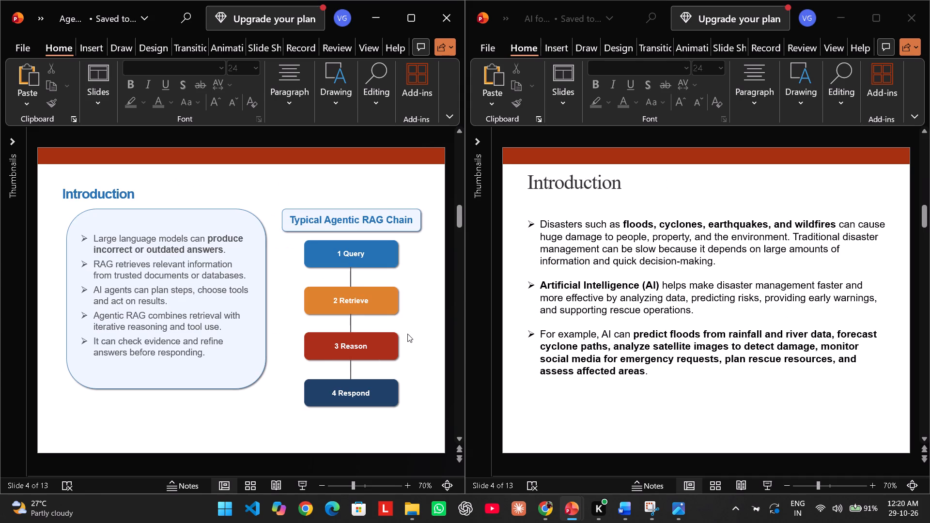
scroll(683, 333, "down", 1)
scroll(446, 338, "down", 1)
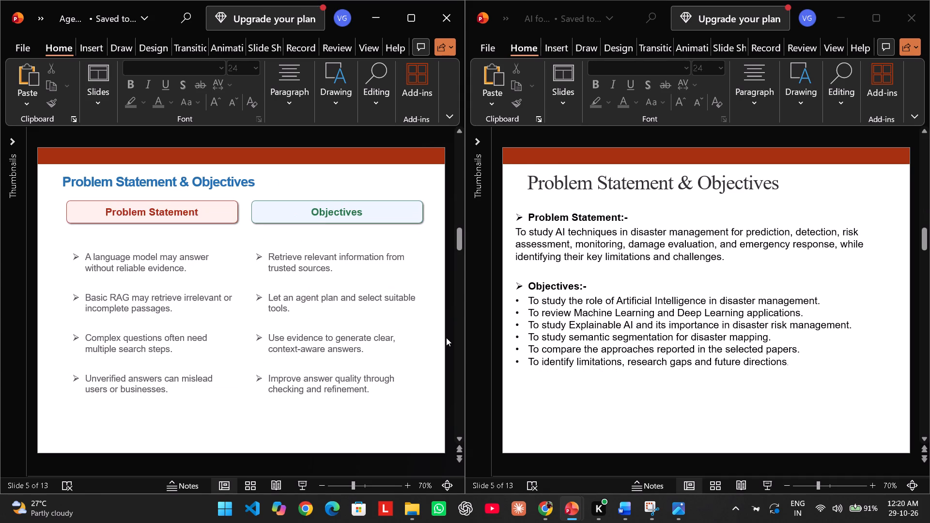
scroll(711, 314, "down", 1)
scroll(372, 346, "down", 1)
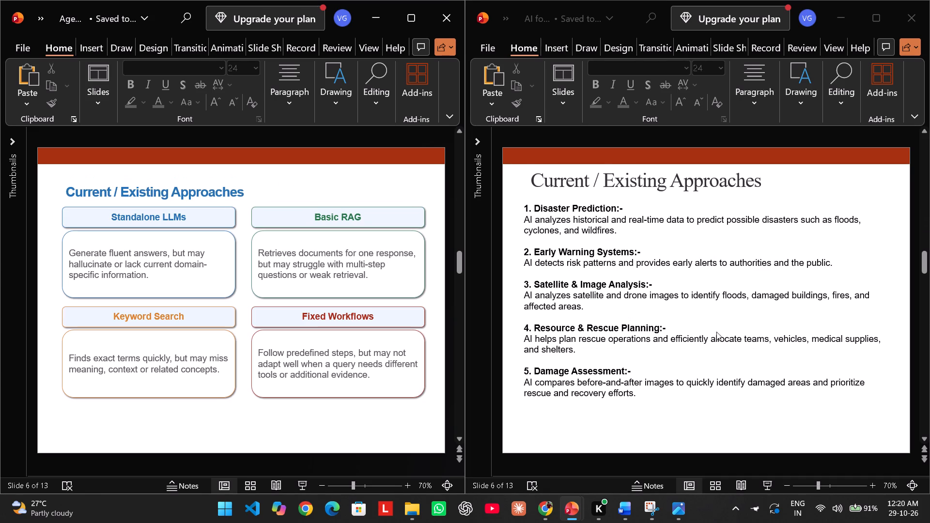
scroll(721, 332, "down", 1)
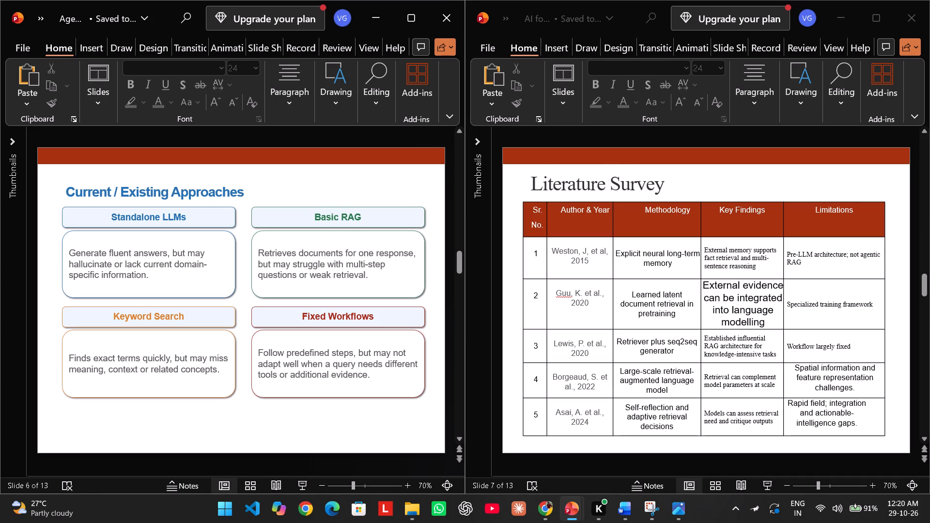
double_click(181, 189)
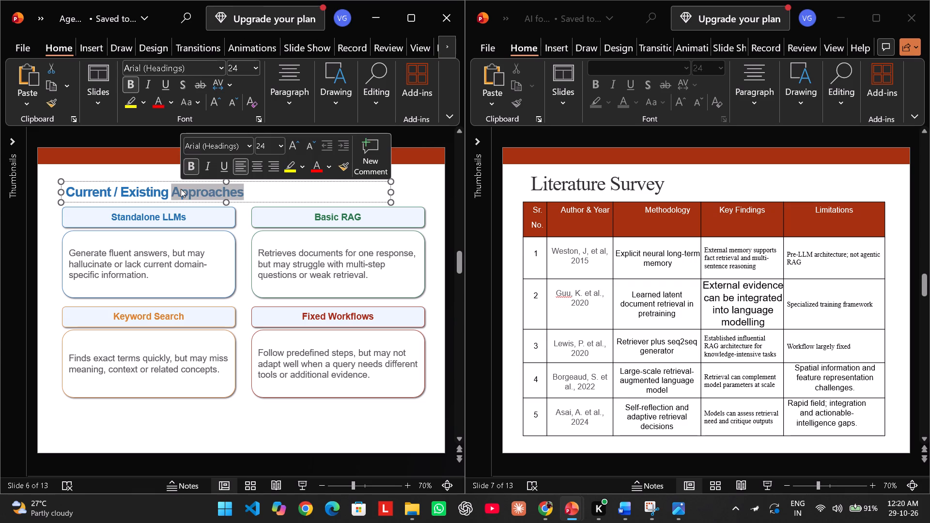
scroll(251, 277, "down", 1)
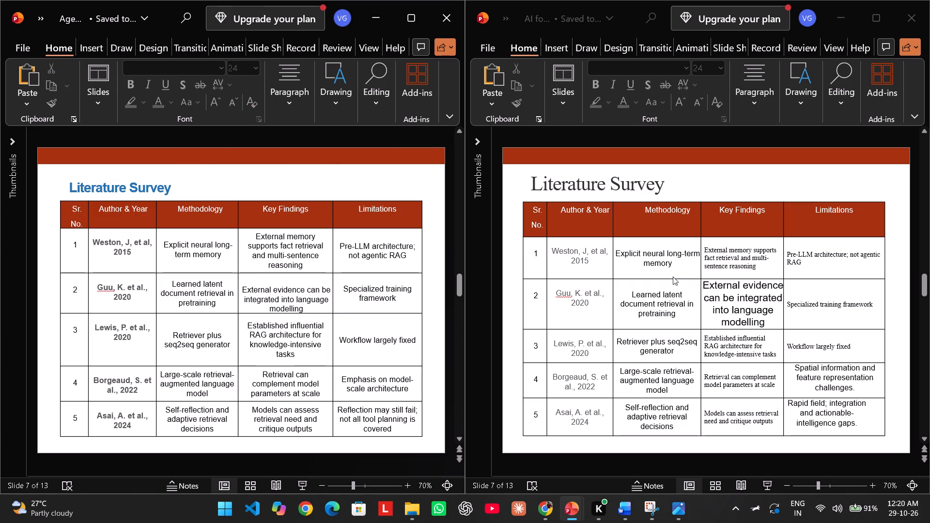
scroll(673, 277, "down", 1)
scroll(440, 292, "down", 1)
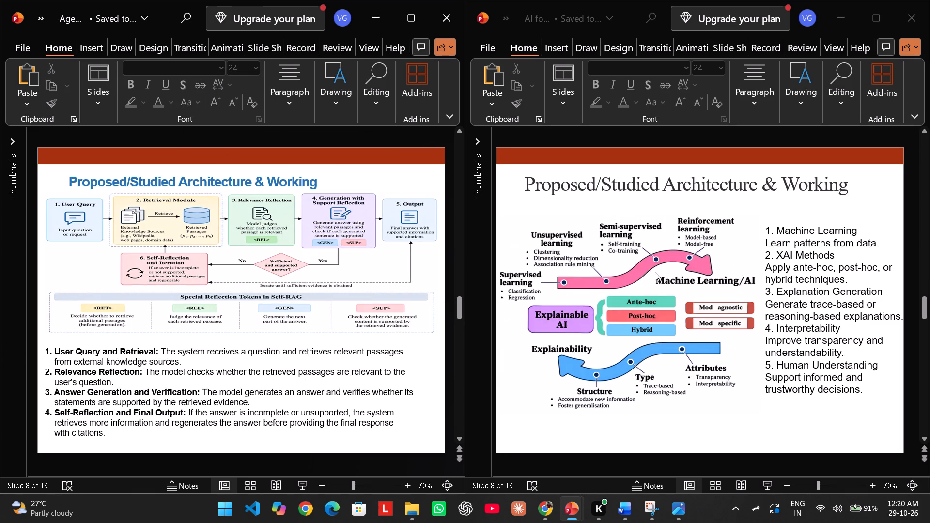
Compare the slides from Applications to References with the reference deck, checking the font and size of the slide titles.
scroll(655, 272, "down", 1)
scroll(319, 293, "down", 1)
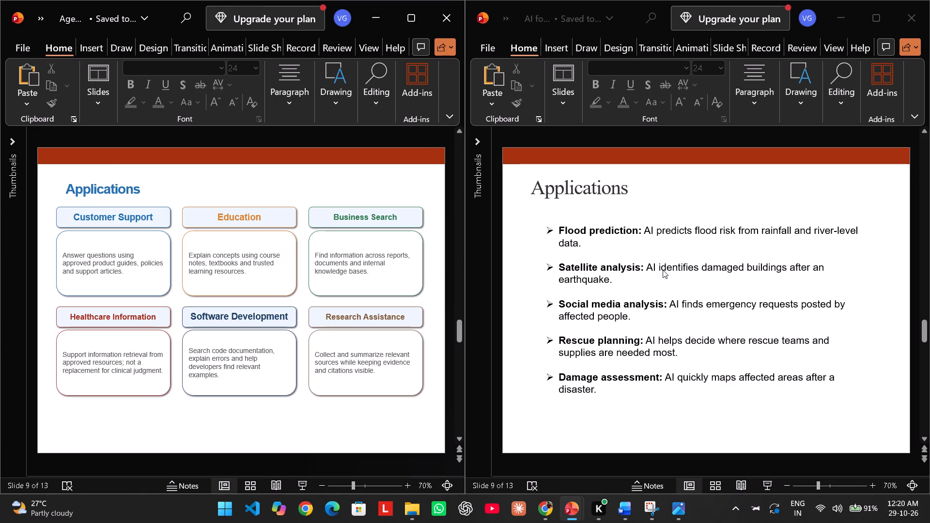
double_click(131, 187)
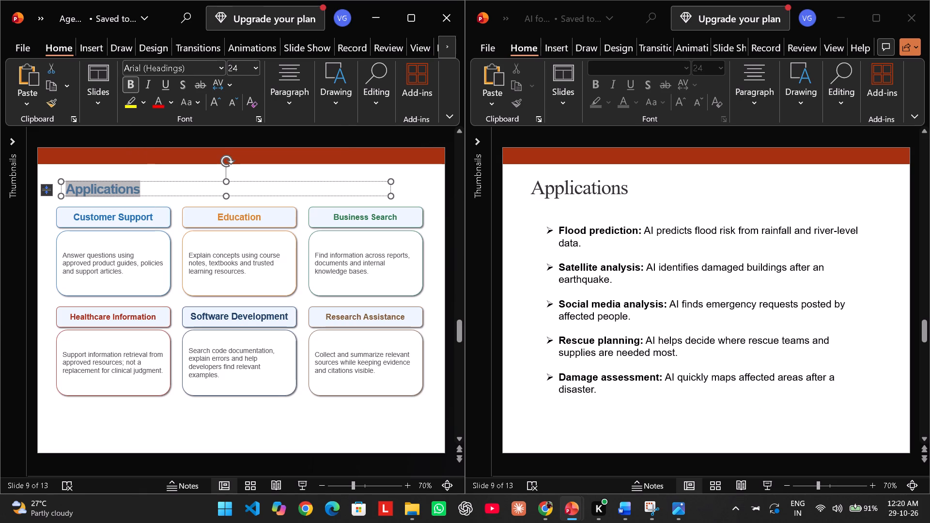
scroll(298, 290, "down", 1)
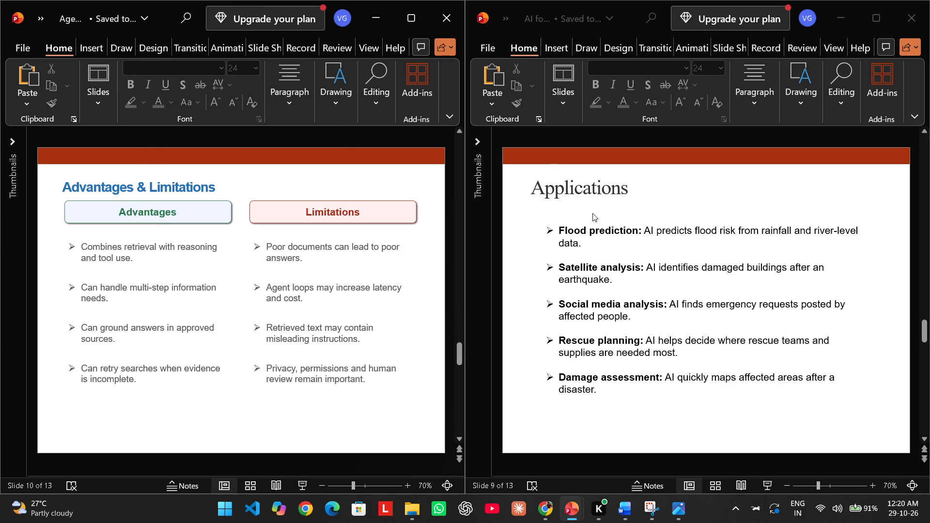
triple_click(552, 188)
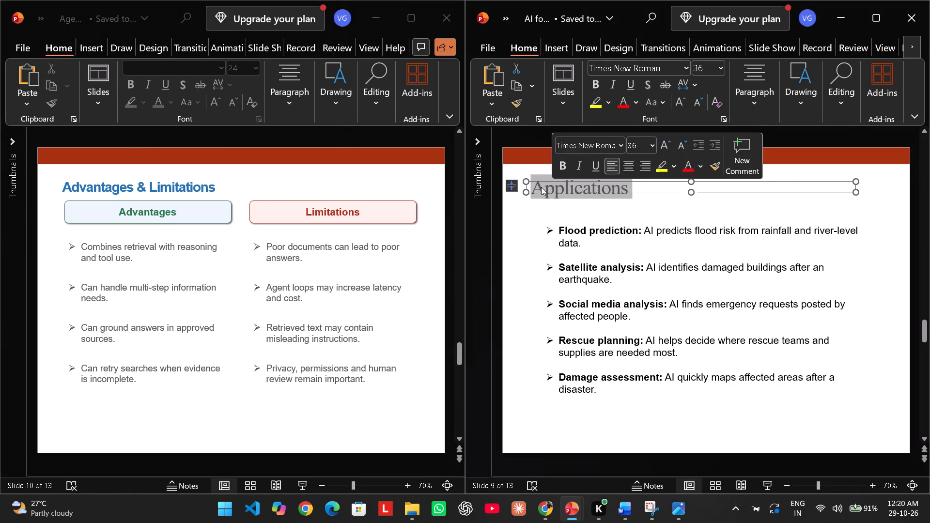
double_click(165, 184)
triple_click(165, 184)
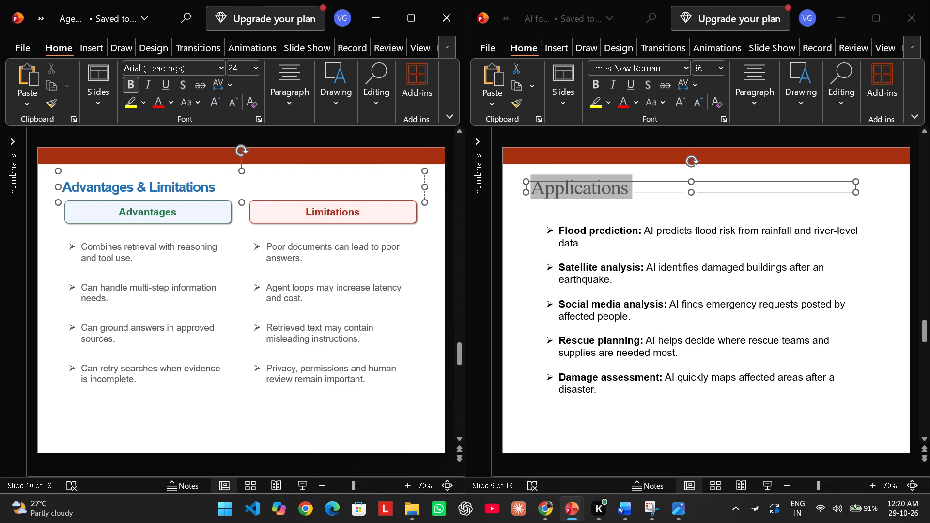
scroll(266, 240, "down", 1)
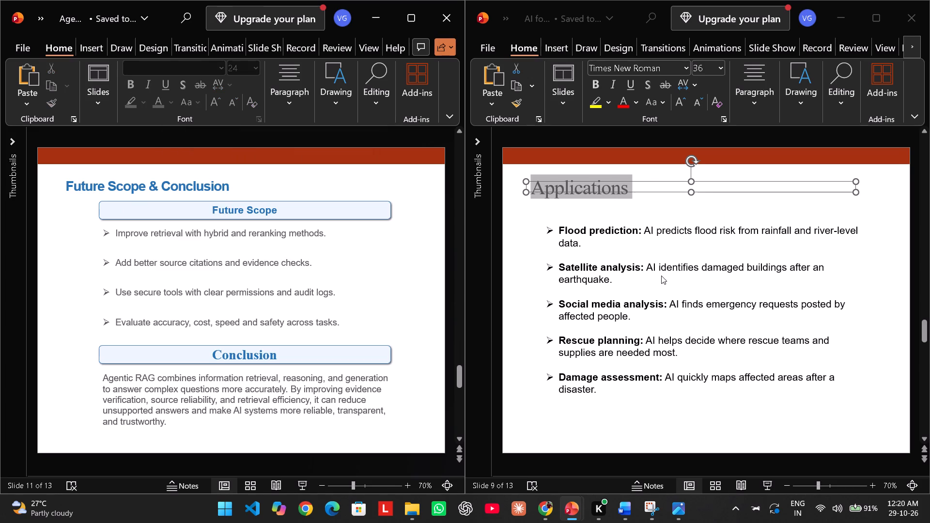
scroll(661, 276, "down", 1)
scroll(254, 274, "down", 1)
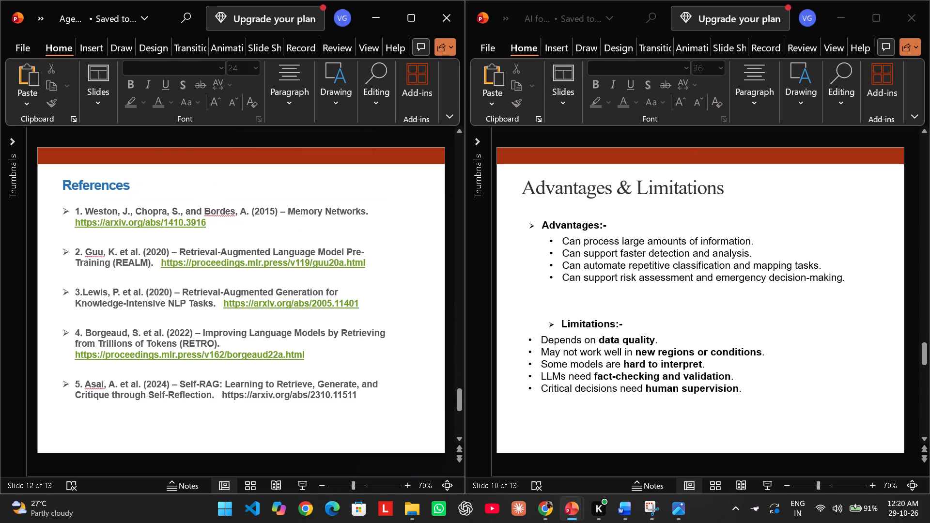
scroll(254, 274, "up", 1)
scroll(254, 274, "down", 1)
scroll(622, 295, "down", 1)
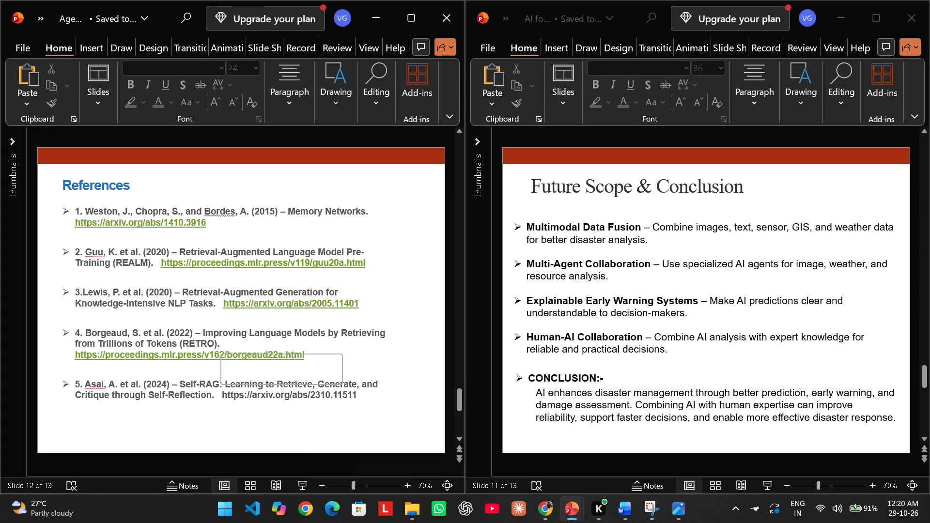
Delete the manual number "1." and its following space before the Weston entry on the References slide.
left_click(81, 211)
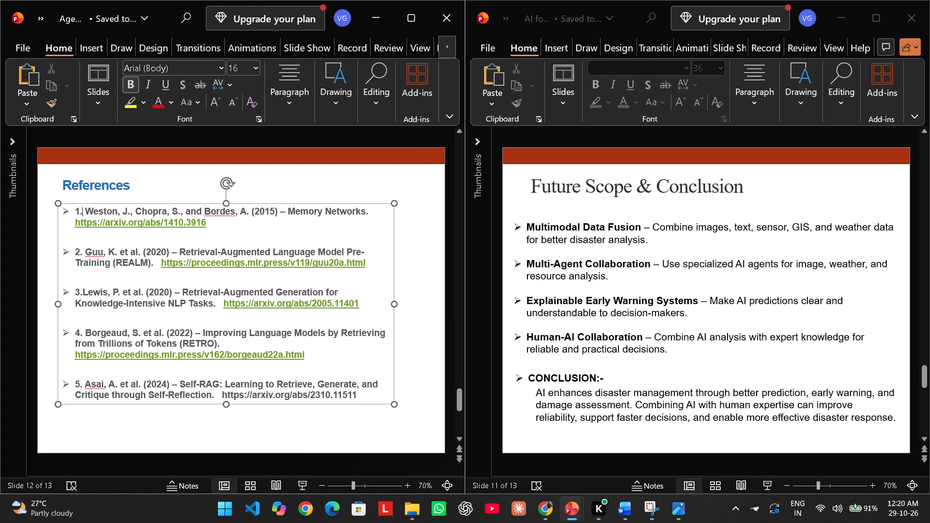
key("BackSpace")
key("BackSpace")
key("Right")
key("BackSpace")
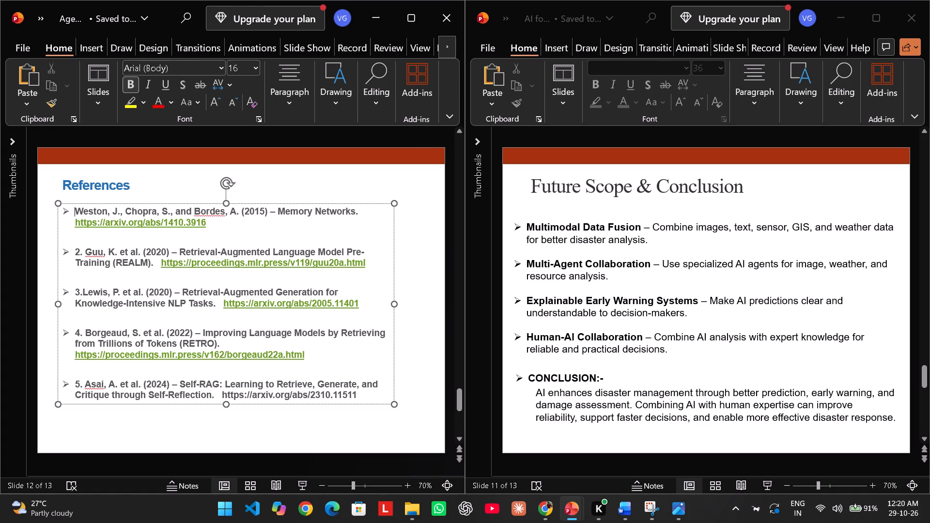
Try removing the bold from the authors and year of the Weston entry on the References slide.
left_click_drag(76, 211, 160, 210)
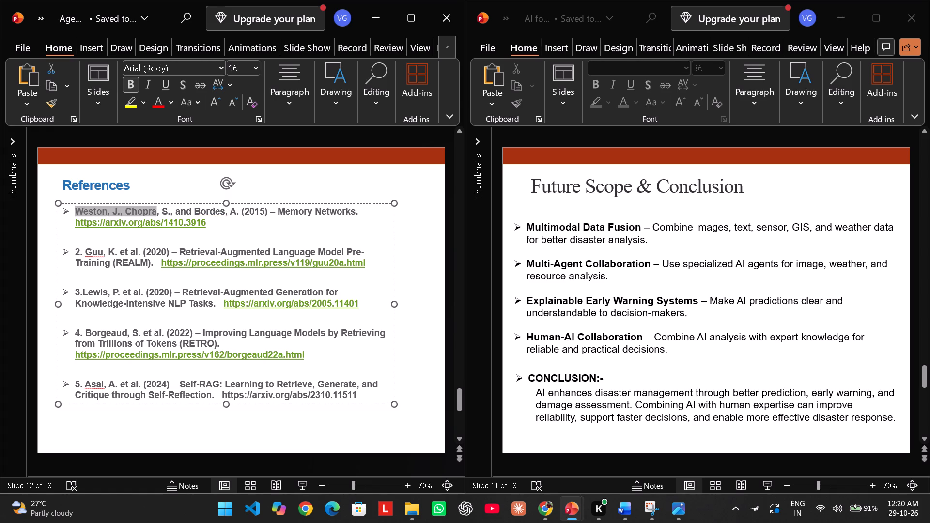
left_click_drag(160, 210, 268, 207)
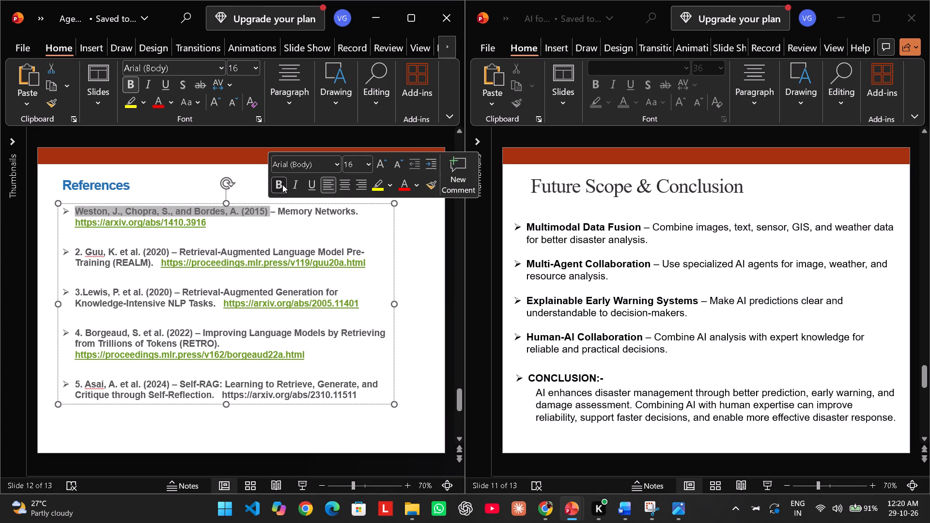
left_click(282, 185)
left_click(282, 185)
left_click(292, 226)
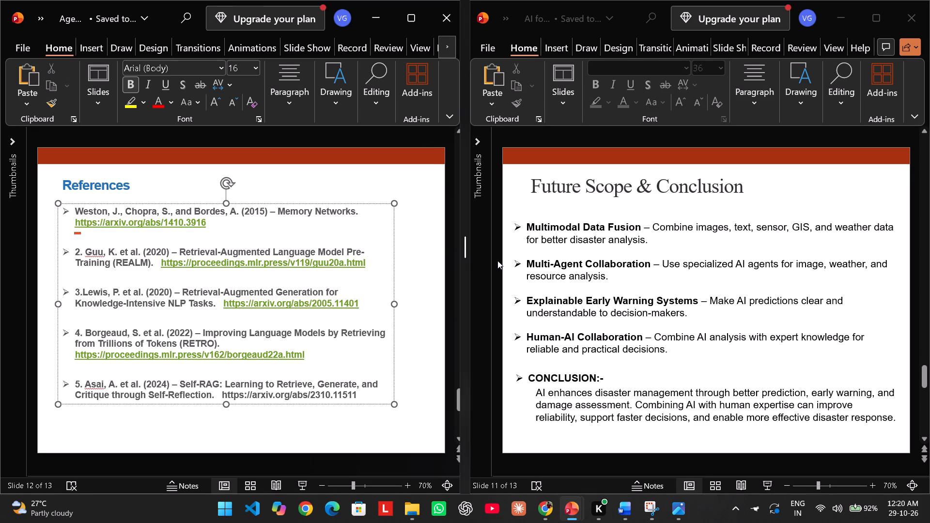
Remove the bold formatting from the web links of the Guu, Lewis and Borgeaud entries on the References slide.
scroll(187, 254, "up", 1)
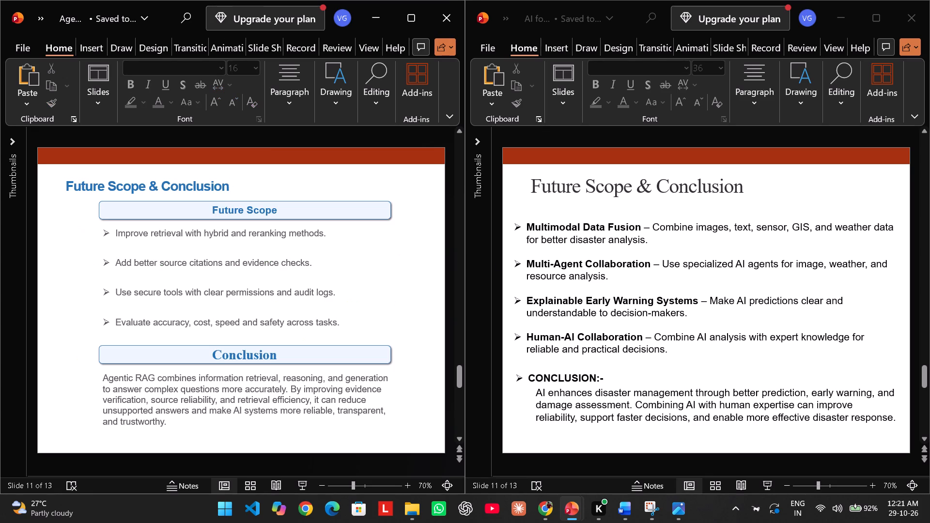
scroll(187, 254, "down", 1)
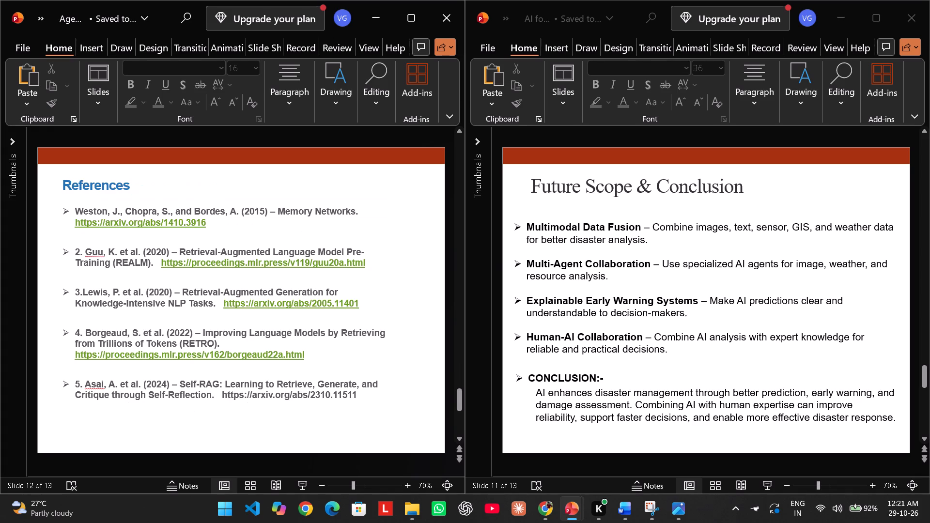
scroll(589, 269, "down", 1)
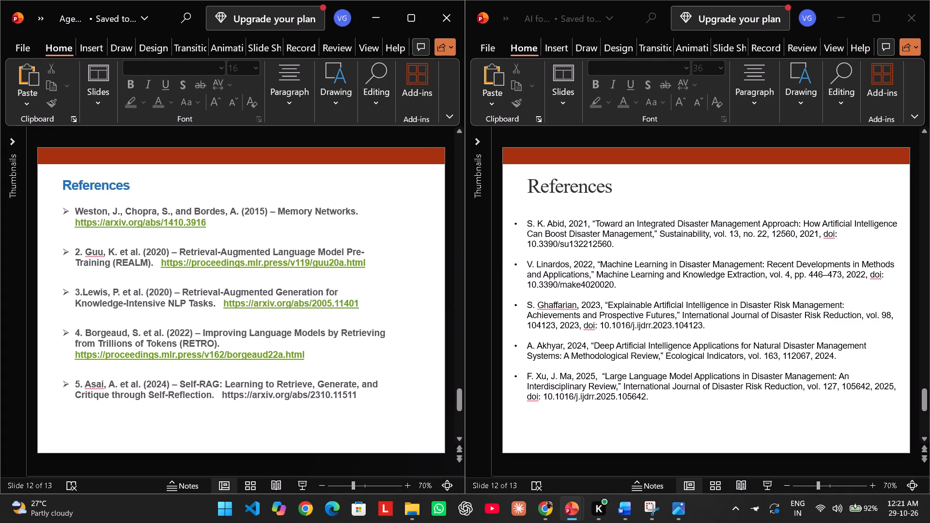
left_click(272, 220)
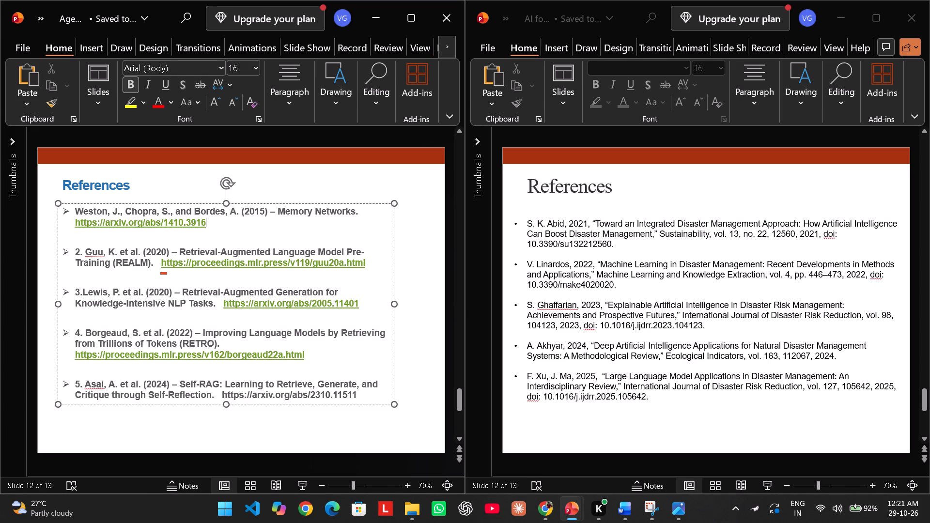
left_click_drag(372, 263, 164, 265)
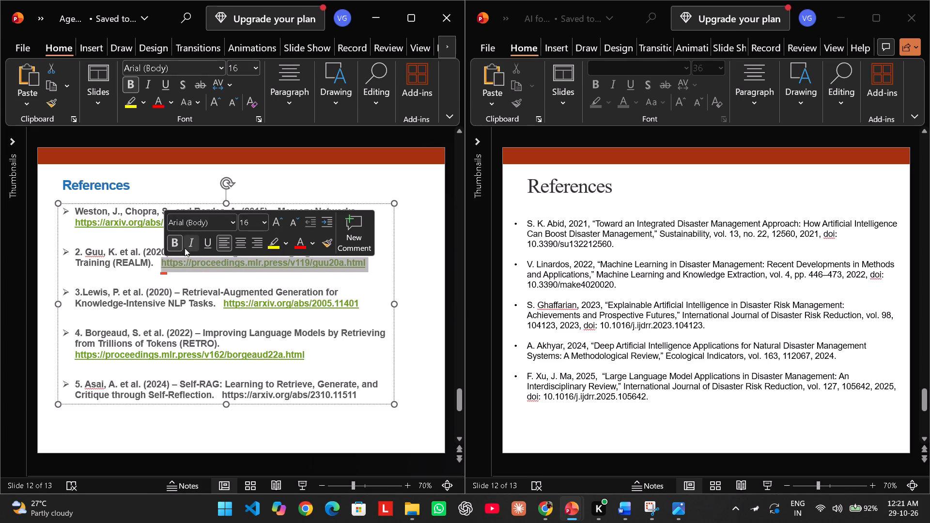
left_click(174, 244)
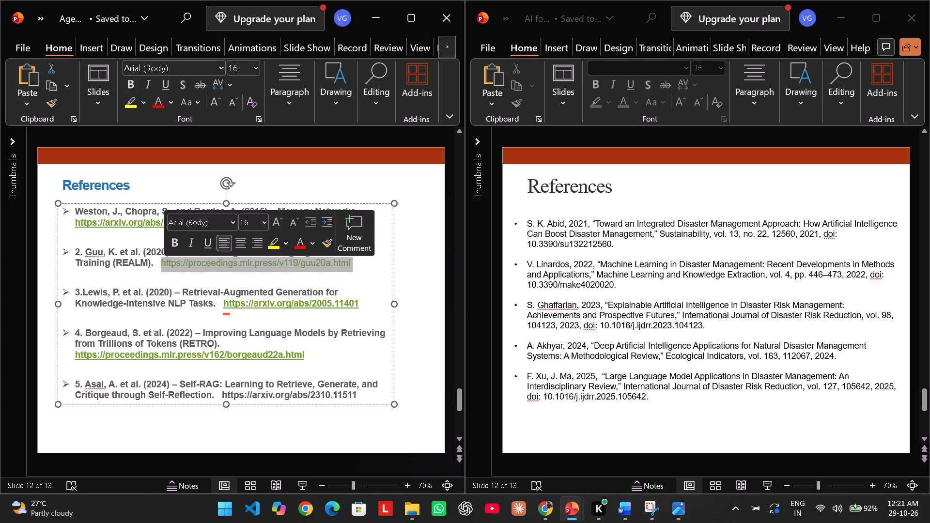
left_click_drag(360, 304, 232, 306)
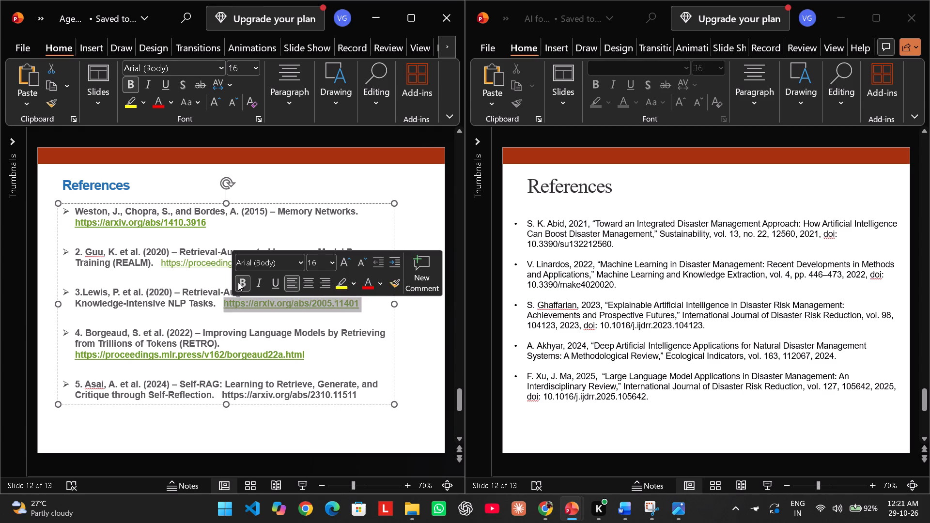
left_click(238, 282)
left_click_drag(309, 355, 206, 353)
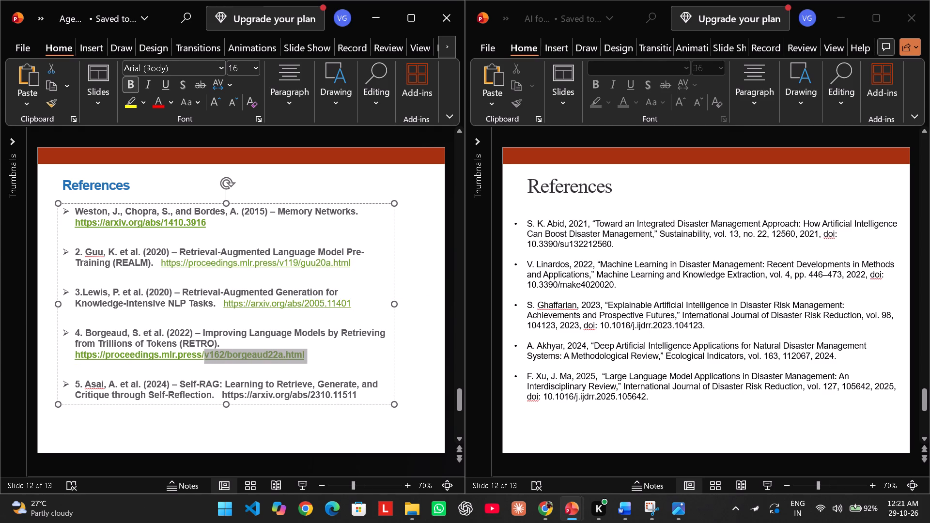
left_click_drag(206, 353, 78, 359)
left_click(84, 332)
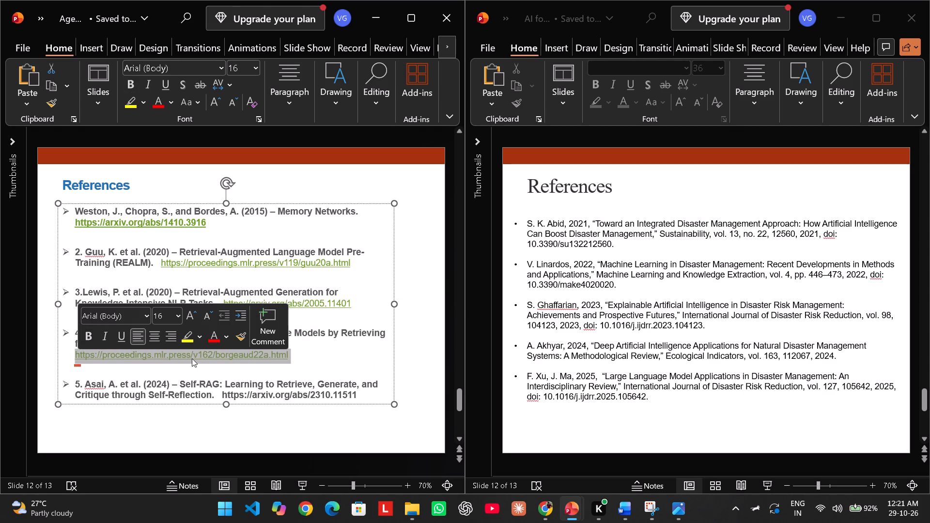
Turn the plain arXiv address ending the Asai entry into a live hyperlink.
left_click(361, 394)
key("Return")
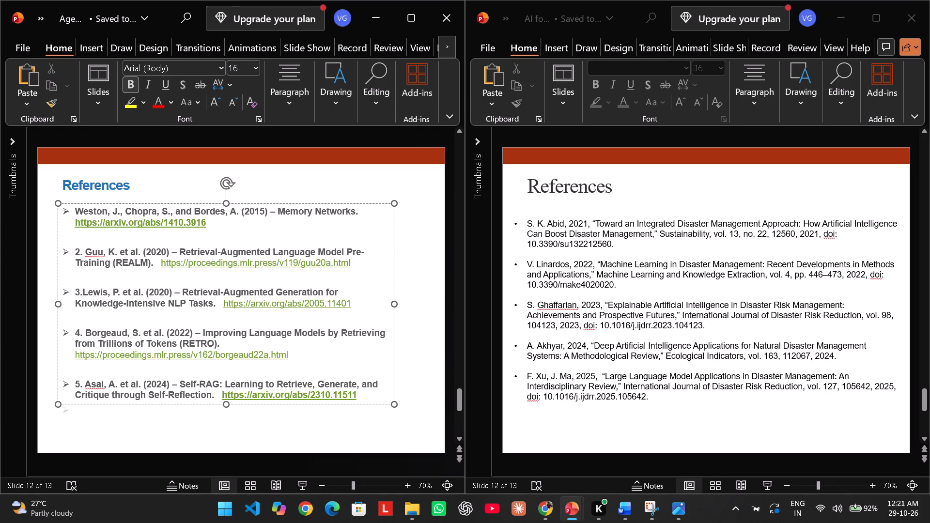
Remove the bold formatting from the arXiv links of the Asai and Weston entries.
left_click_drag(360, 393, 237, 390)
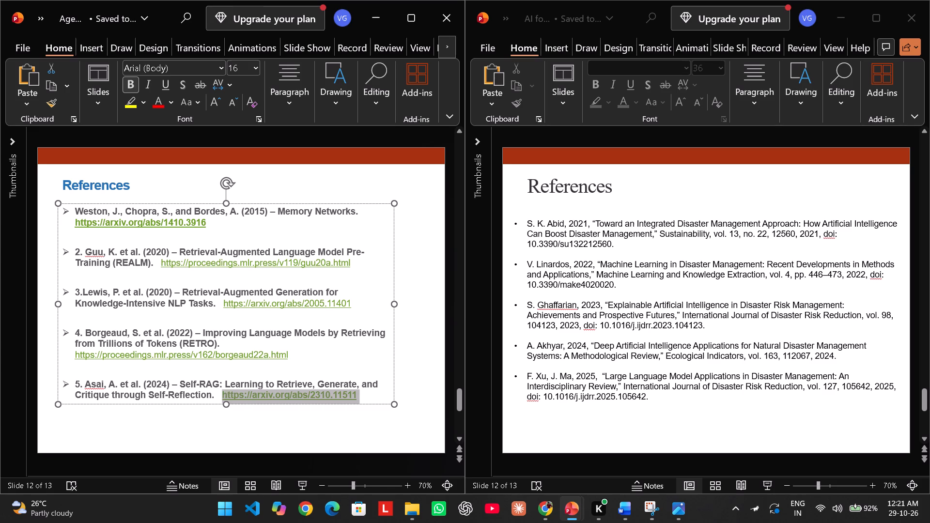
left_click_drag(237, 390, 231, 390)
left_click(237, 364)
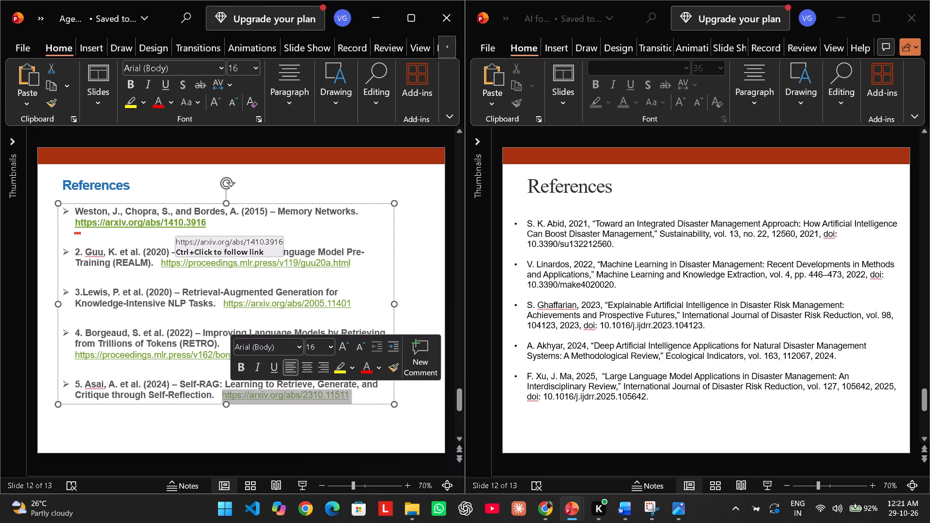
left_click_drag(219, 224, 83, 222)
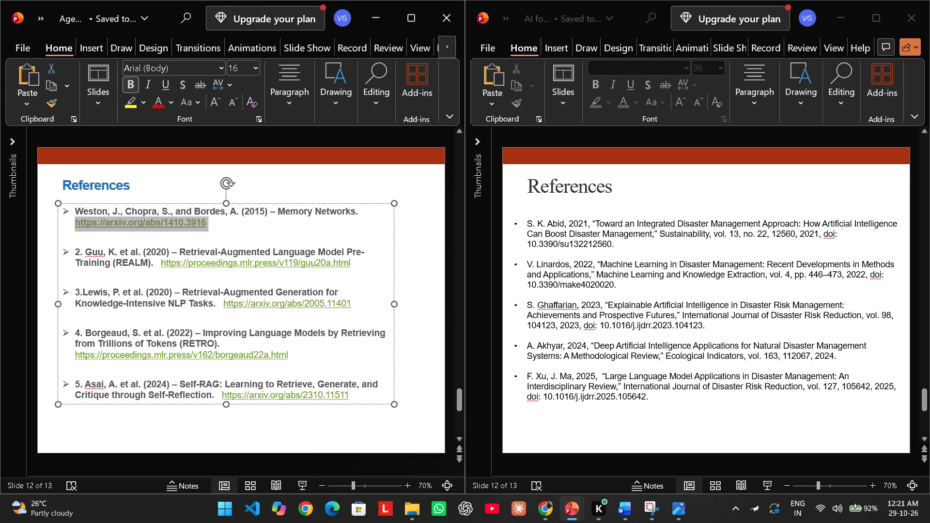
left_click_drag(83, 222, 83, 223)
left_click(88, 201)
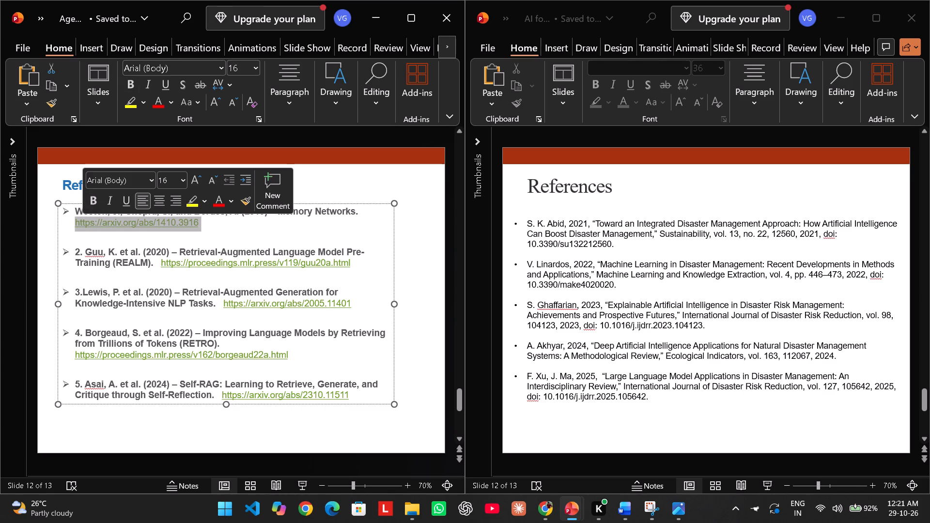
left_click(229, 230)
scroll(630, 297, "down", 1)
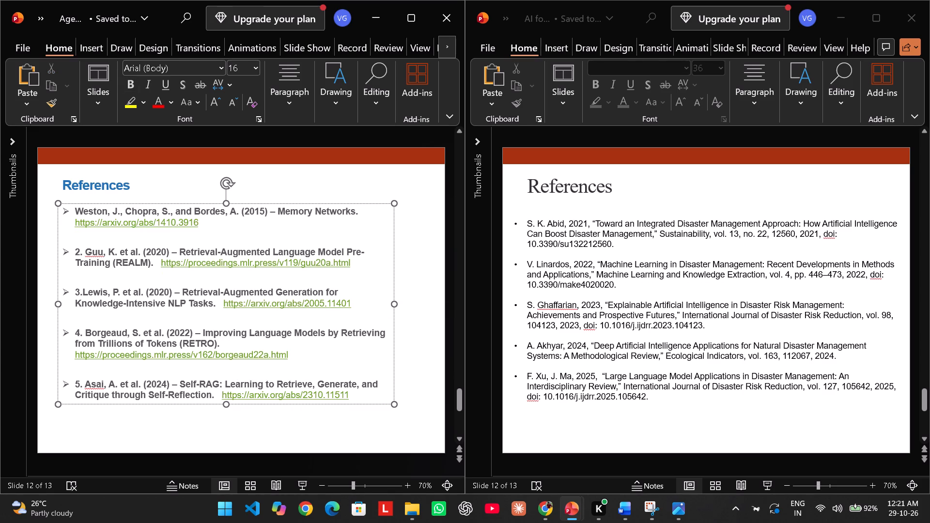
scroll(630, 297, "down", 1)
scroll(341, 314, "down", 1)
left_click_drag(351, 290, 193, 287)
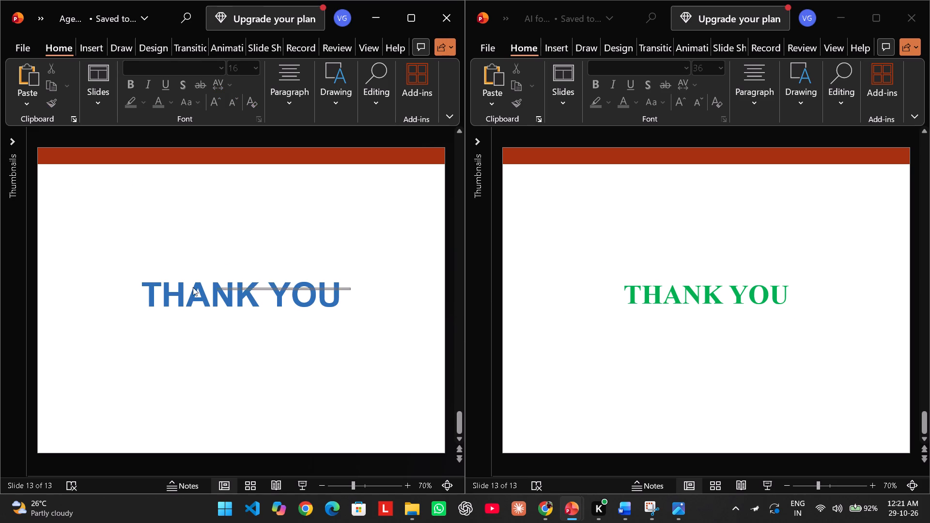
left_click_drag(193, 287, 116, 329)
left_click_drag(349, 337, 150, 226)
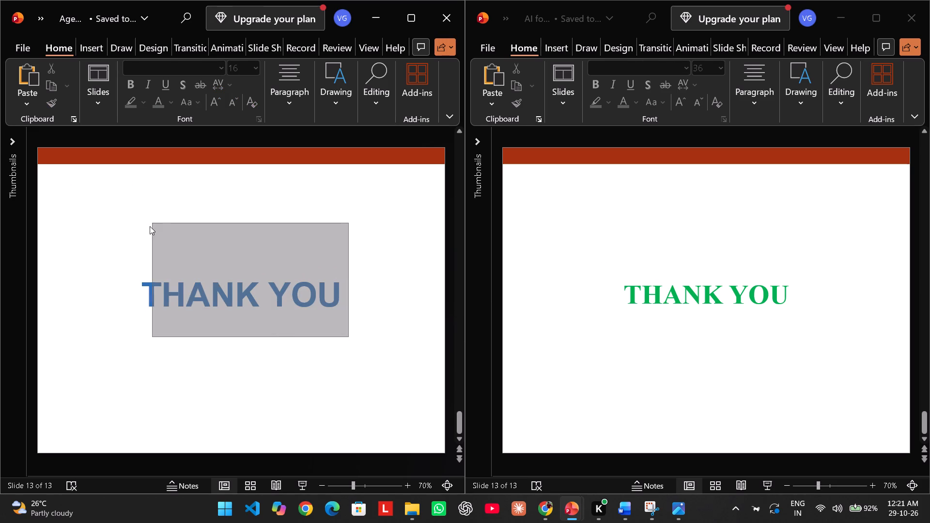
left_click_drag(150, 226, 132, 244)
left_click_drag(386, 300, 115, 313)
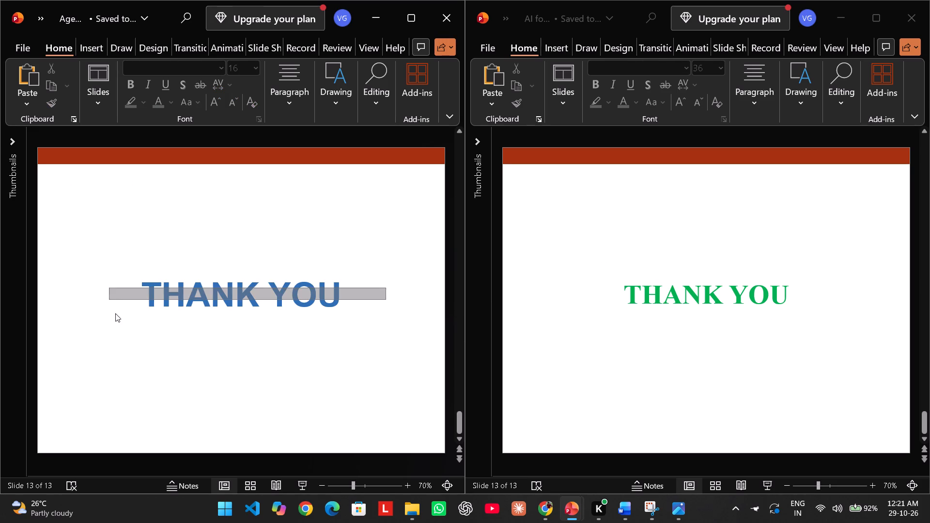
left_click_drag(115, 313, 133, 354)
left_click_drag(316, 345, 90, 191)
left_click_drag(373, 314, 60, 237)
Maximize the window of the agentic RAG presentation.
scroll(267, 225, "up", 11)
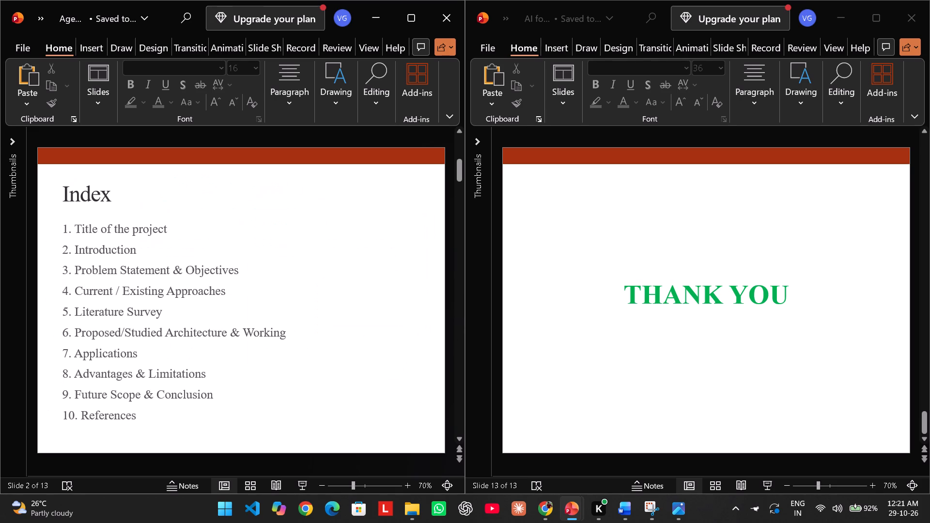
left_click(421, 27)
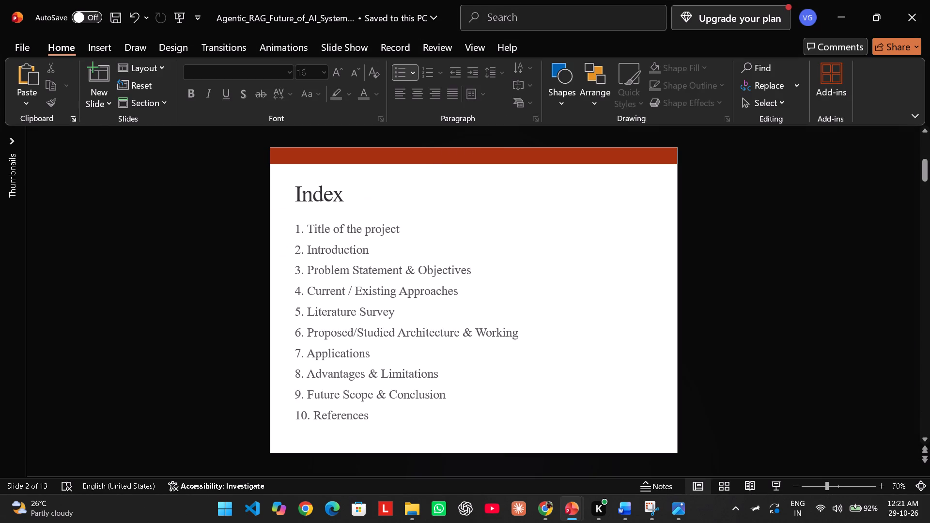
Set the description text in the Business Search box on the Applications slide to 14 pt.
scroll(440, 301, "down", 16)
scroll(440, 305, "up", 1)
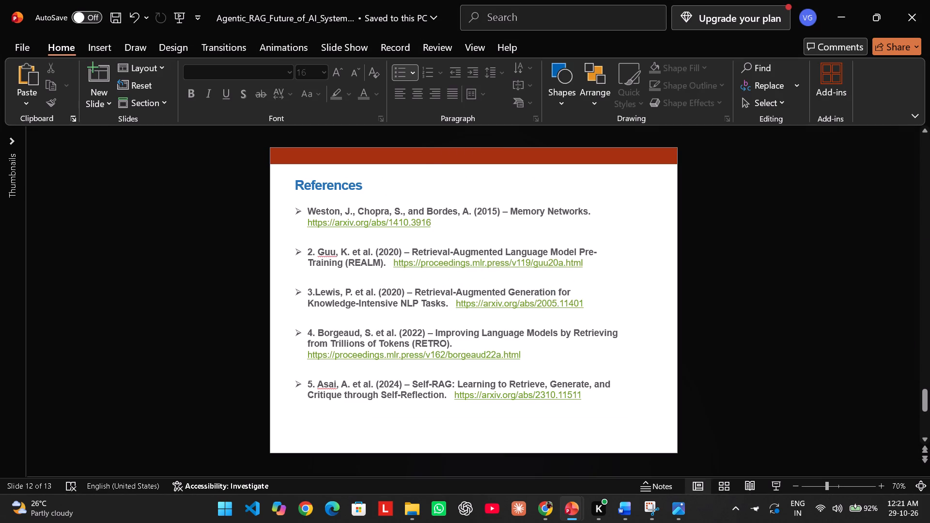
scroll(440, 305, "up", 2)
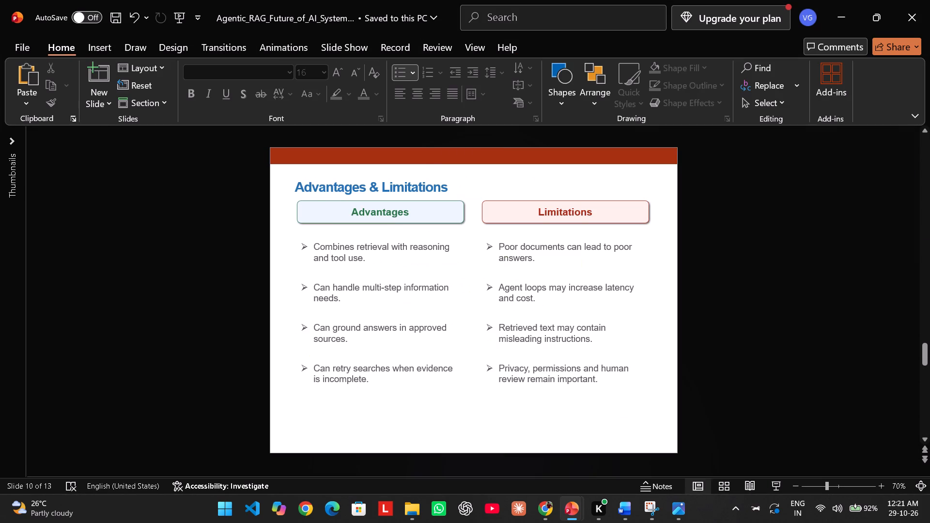
scroll(440, 306, "up", 2)
scroll(440, 306, "down", 1)
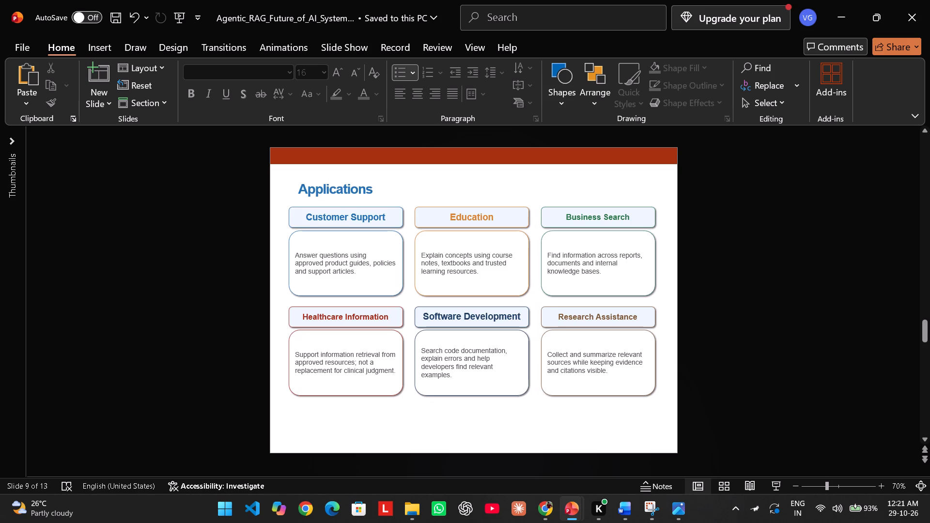
left_click_drag(607, 271, 557, 258)
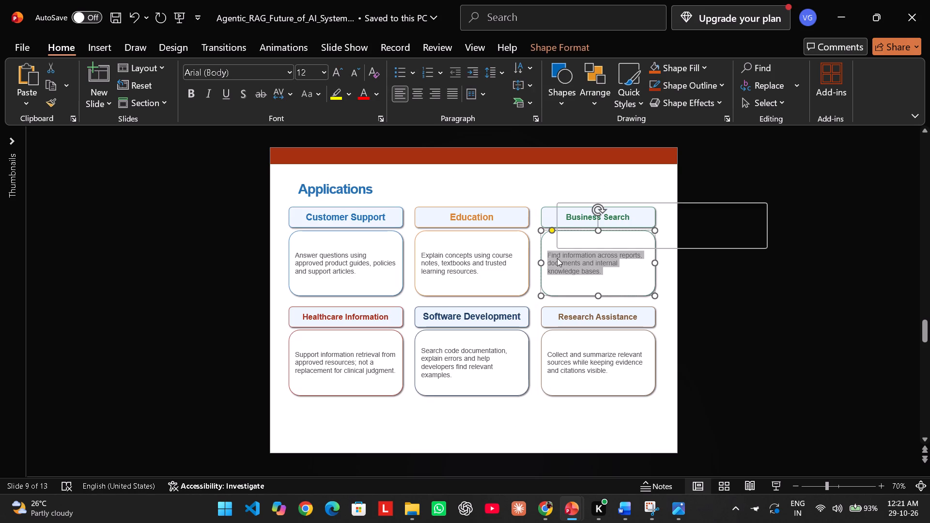
left_click(656, 216)
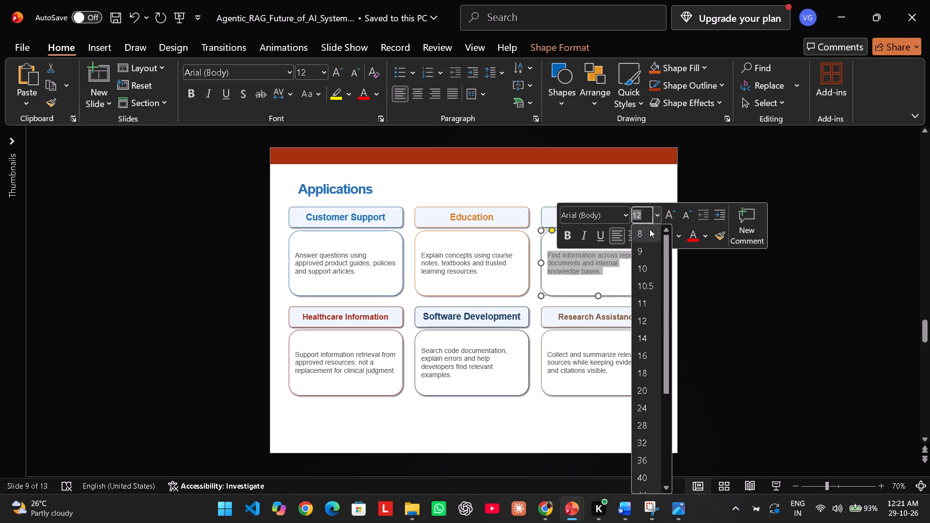
left_click(645, 336)
Set the description text in the Research Assistance box to 14 pt.
left_click(610, 371)
left_click_drag(610, 371, 601, 367)
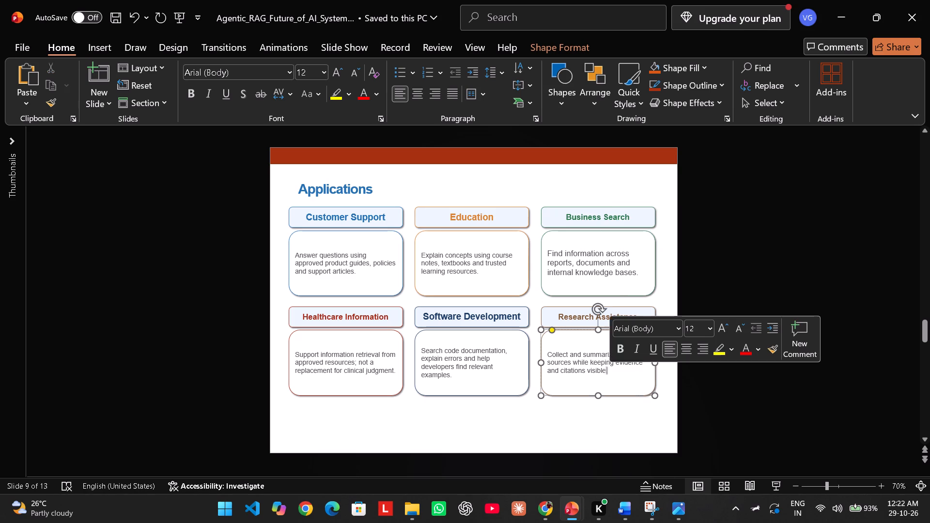
left_click_drag(601, 367, 553, 357)
left_click(654, 315)
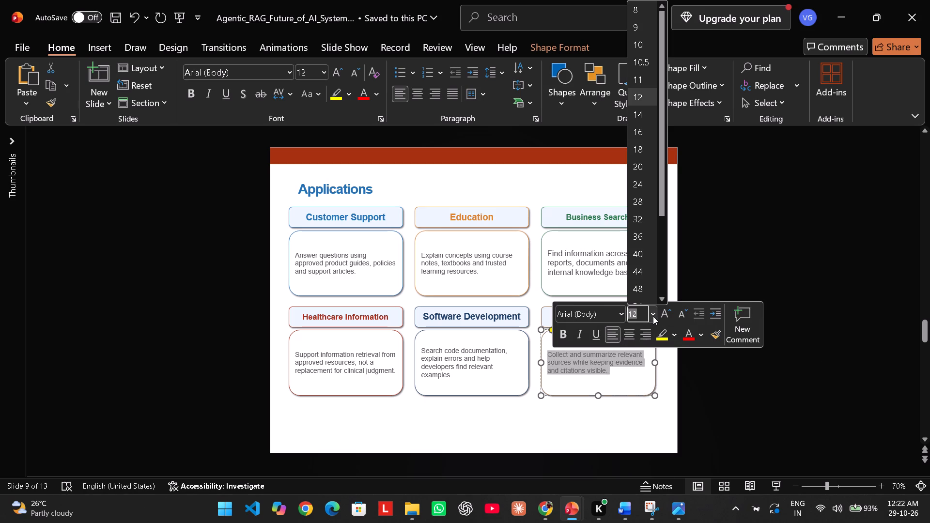
left_click(638, 122)
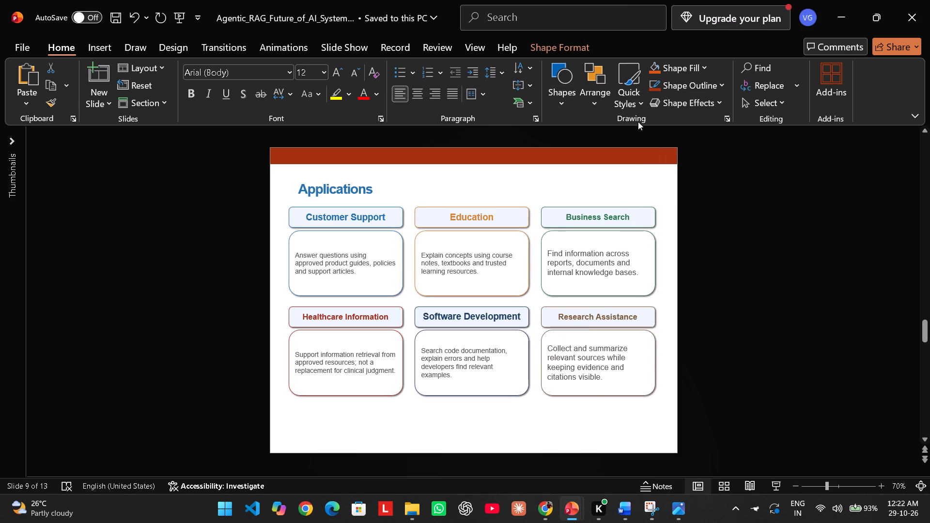
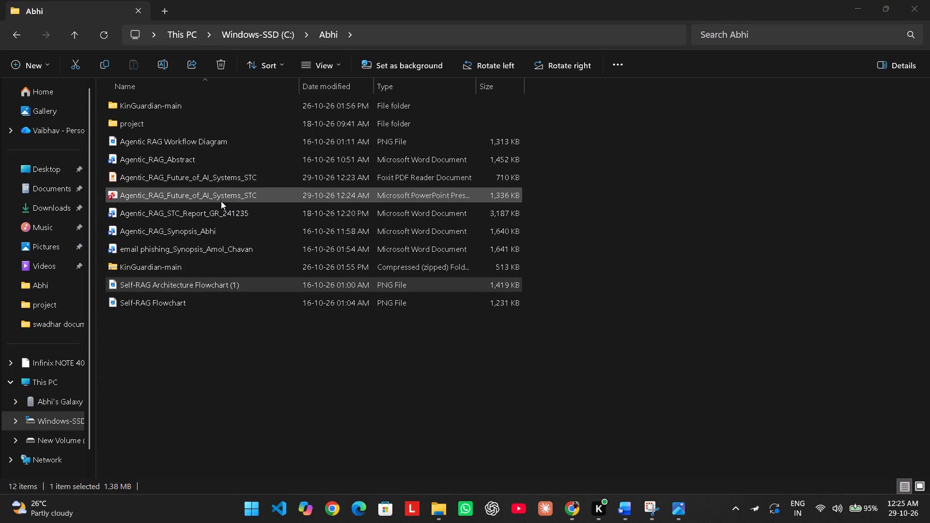
Delete the PDF version of Agentic_RAG_Future_of_AI_Systems_STC from the Abhi folder.
left_click_drag(538, 174, 521, 180)
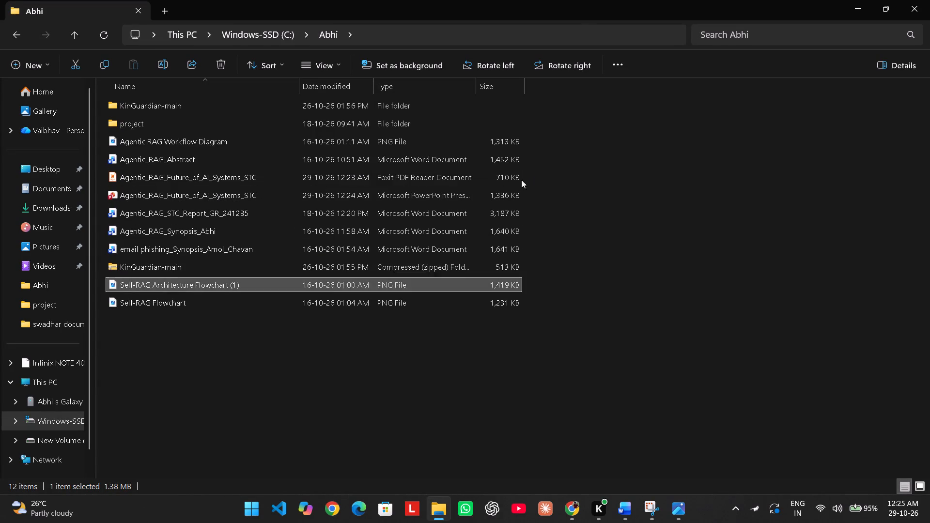
left_click_drag(521, 180, 510, 181)
key("Delete")
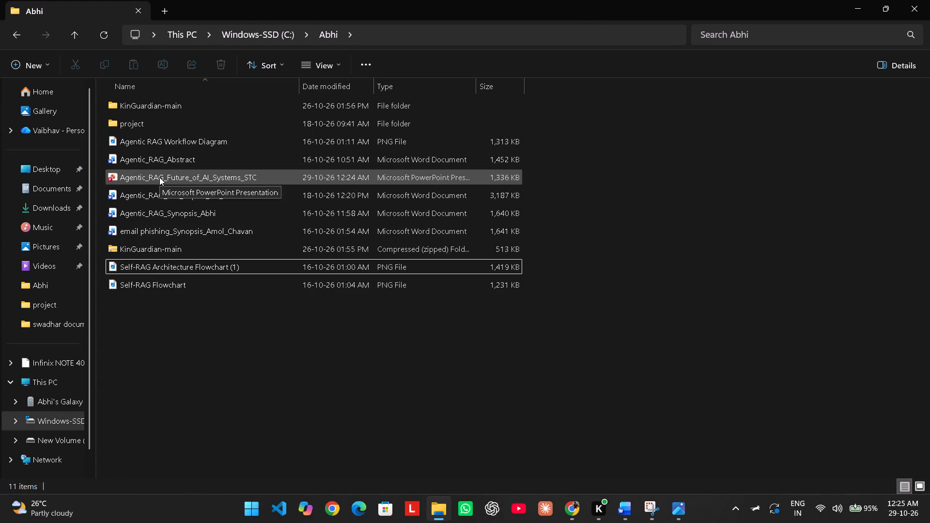
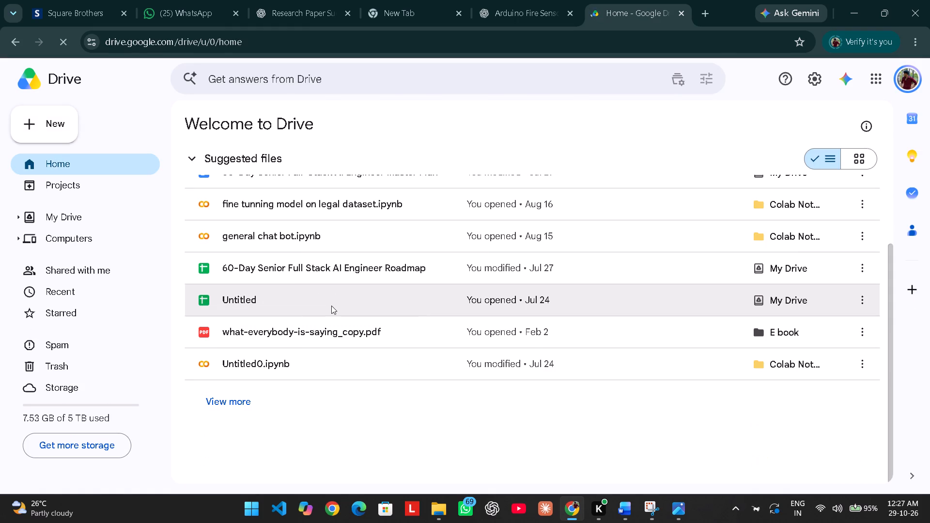
Open My Drive in the current account and look through its folders and files.
scroll(331, 306, "up", 3)
left_click(59, 225)
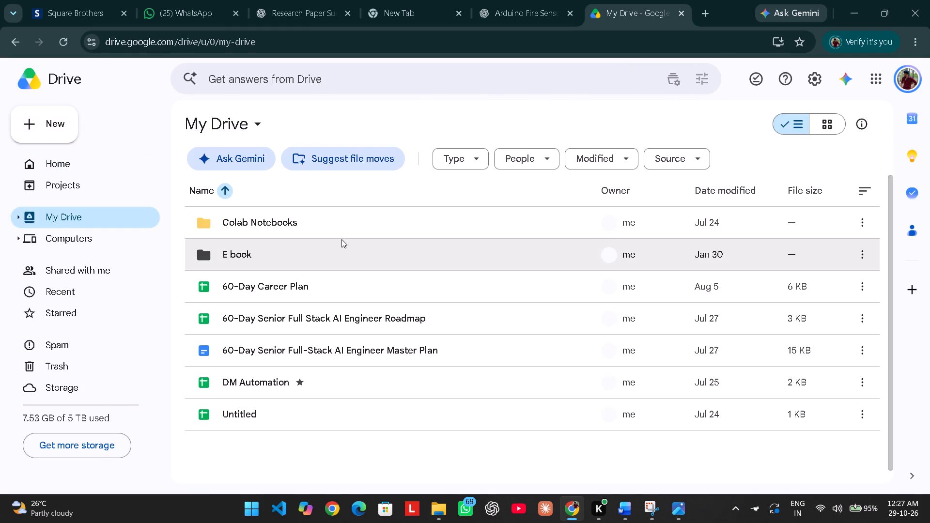
scroll(263, 319, "down", 1)
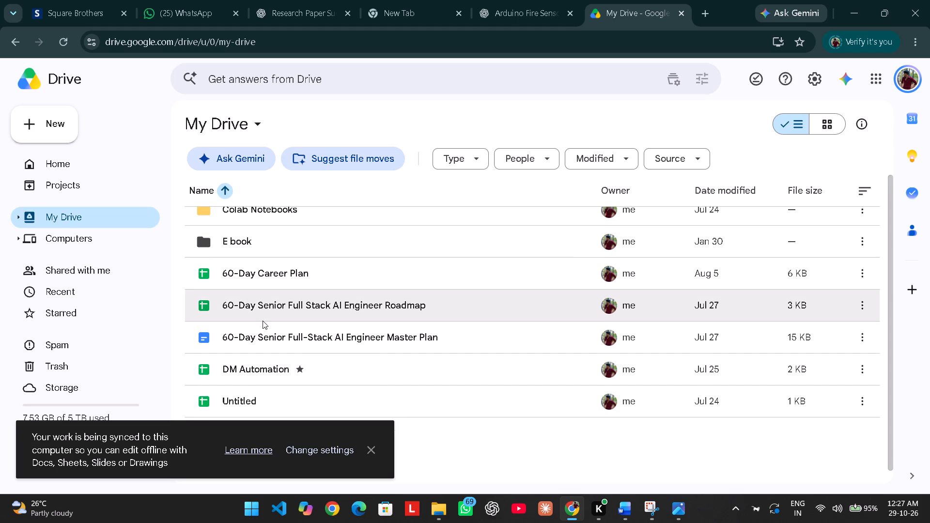
scroll(263, 321, "down", 1)
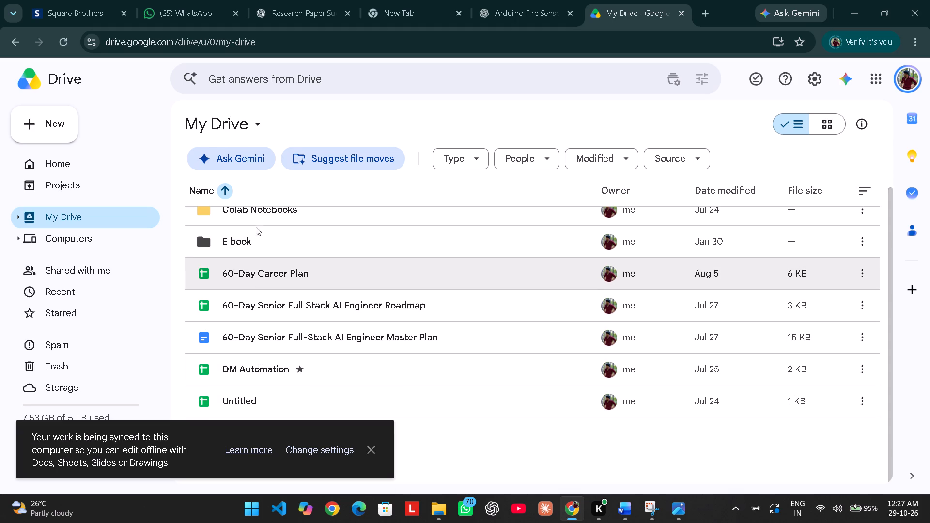
scroll(300, 273, "up", 1)
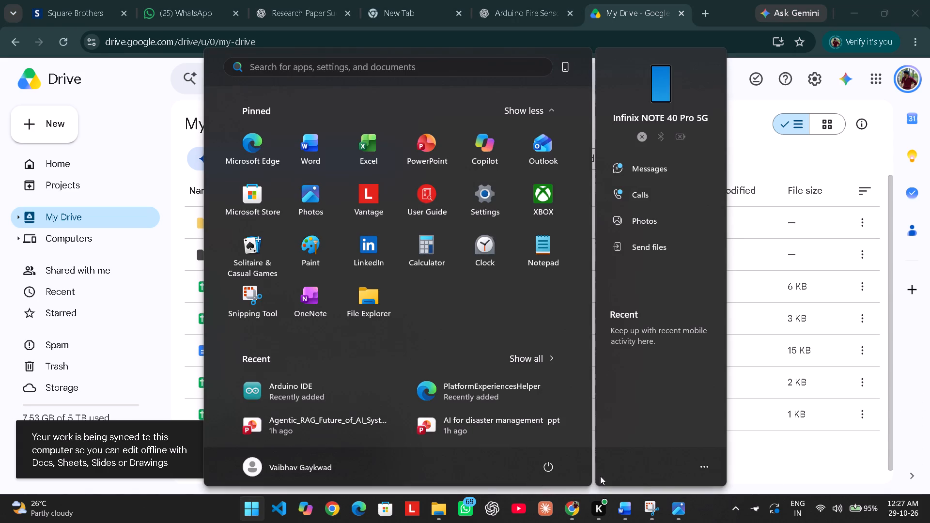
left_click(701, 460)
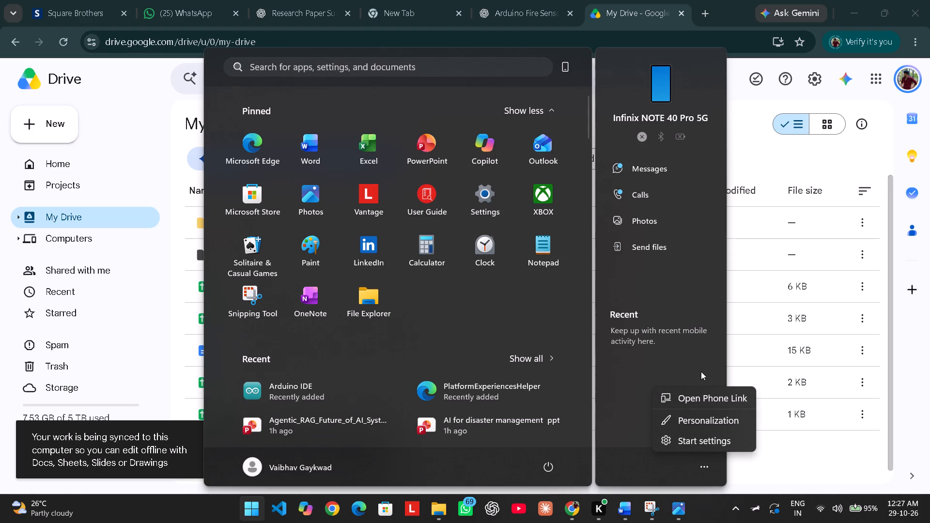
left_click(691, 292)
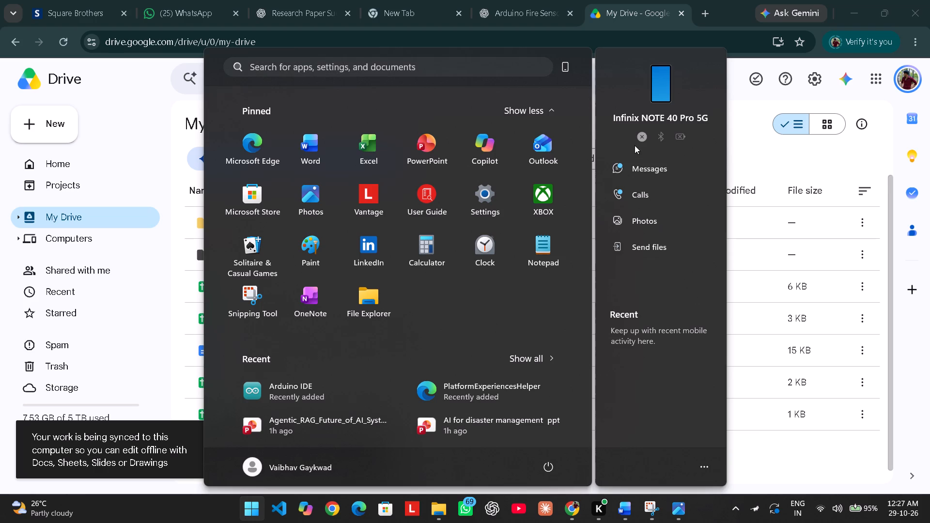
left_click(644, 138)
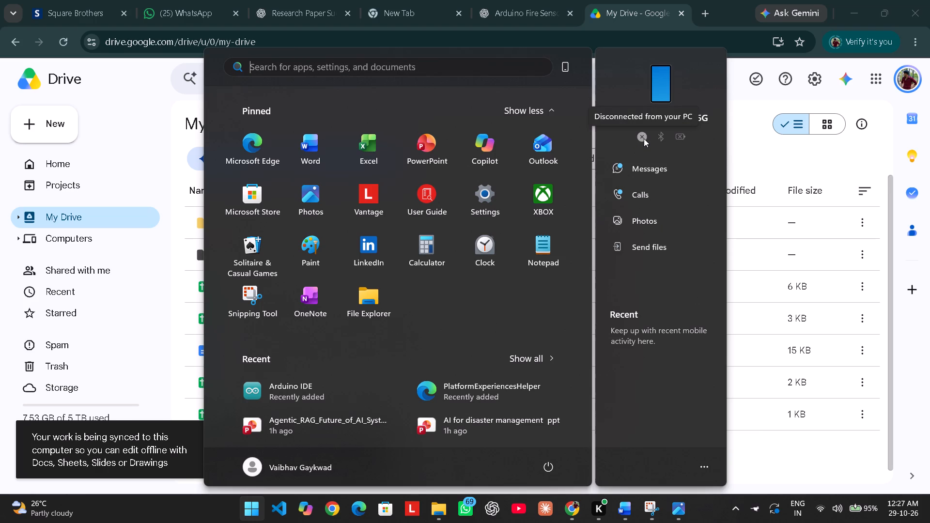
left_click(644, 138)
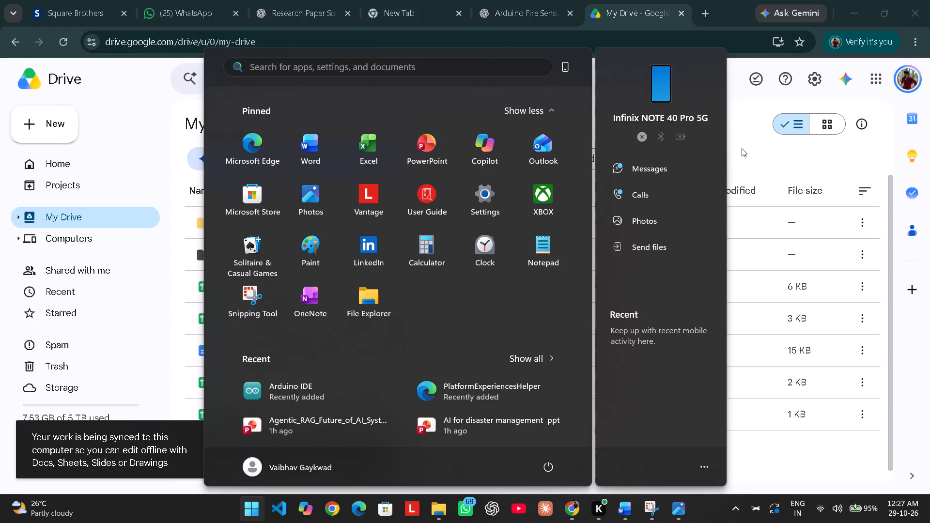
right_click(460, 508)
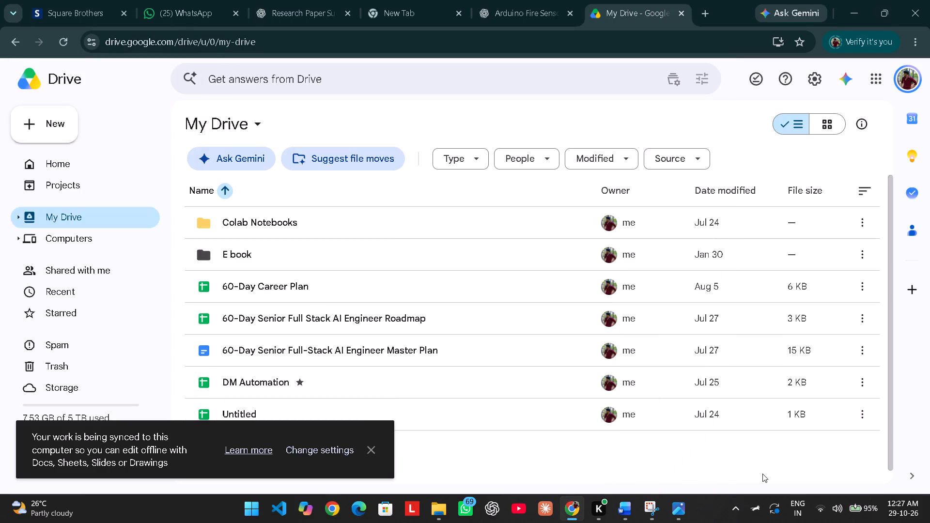
Dismiss the notice about work being synced for offline editing in My Drive.
left_click(382, 455)
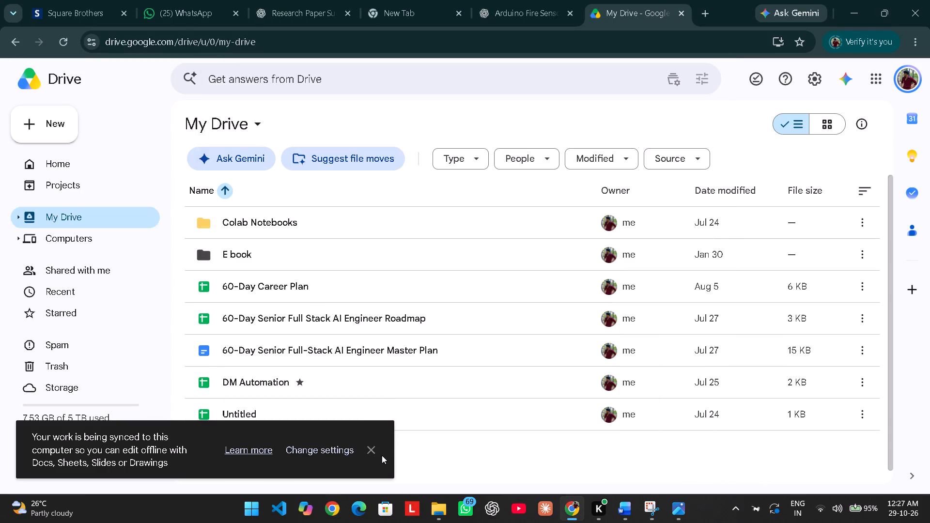
left_click(376, 453)
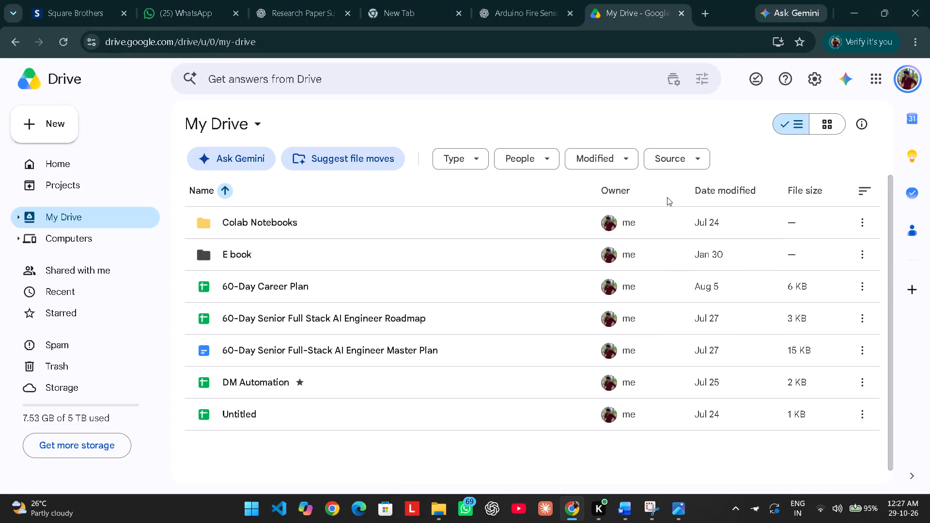
Switch Google Drive to the other signed-in Google account.
left_click(916, 81)
left_click(728, 216)
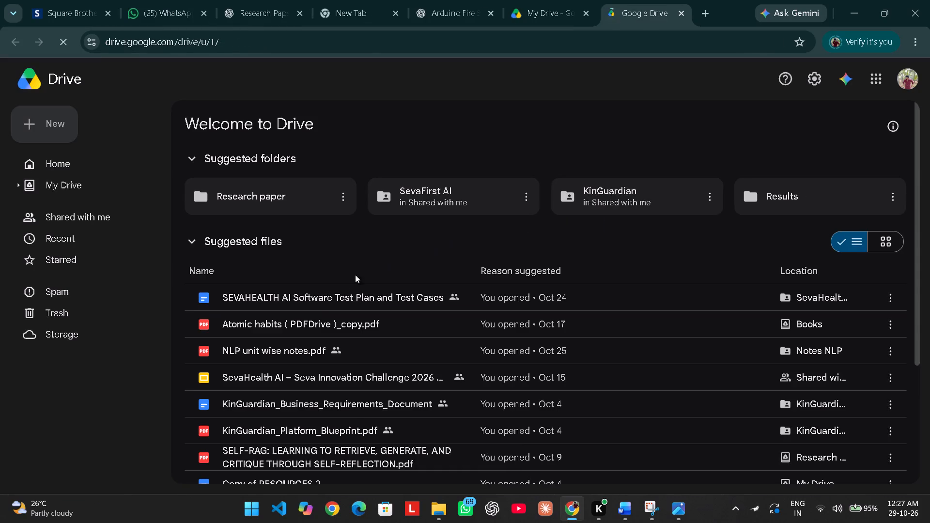
Open My Drive in the second account's Drive, dismissing the desktop notifications prompt.
scroll(283, 369, "down", 1)
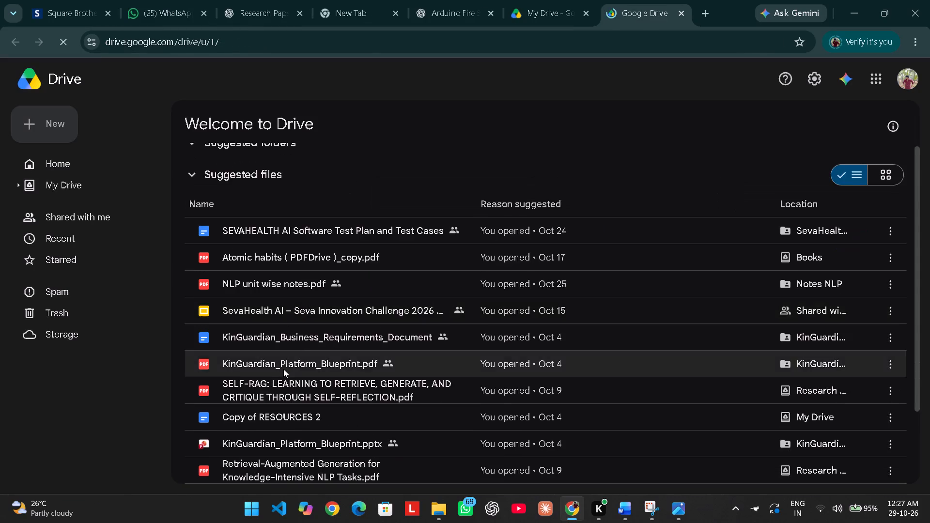
scroll(276, 370, "down", 3)
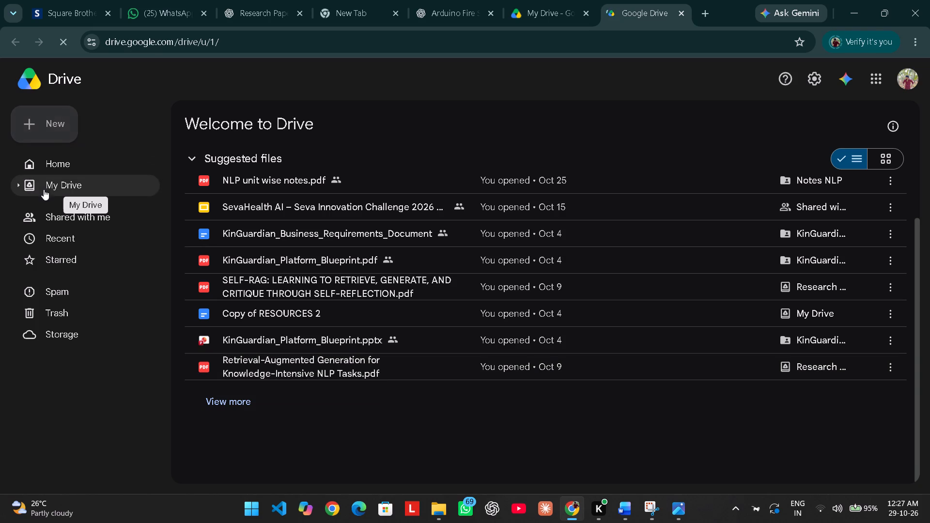
left_click(44, 183)
left_click(58, 187)
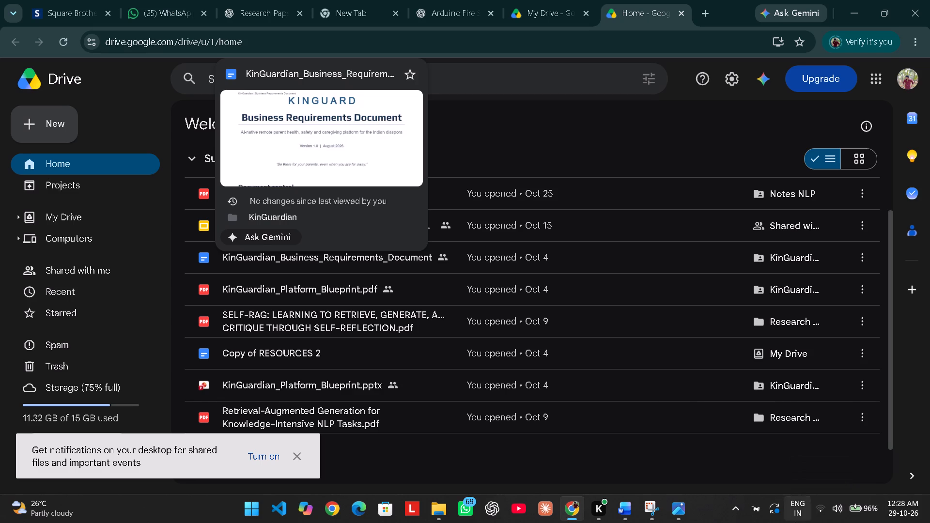
left_click(296, 458)
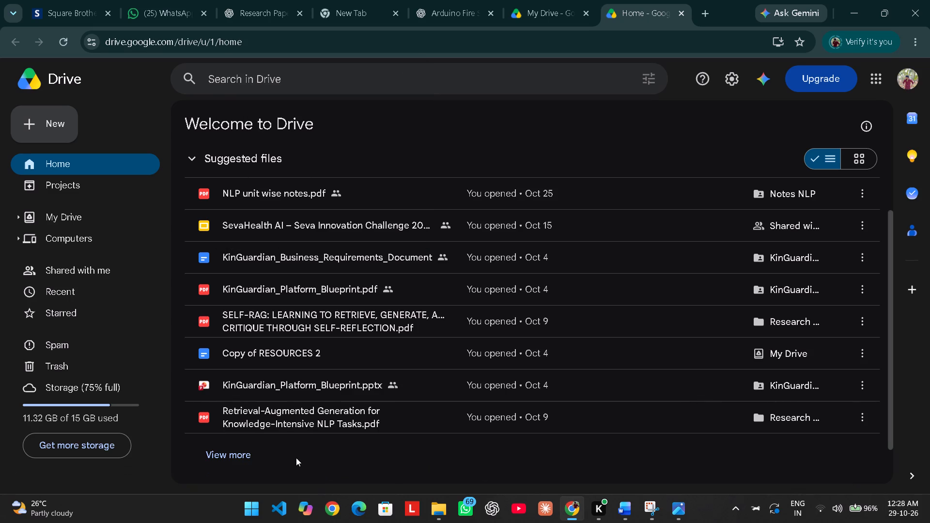
left_click(71, 219)
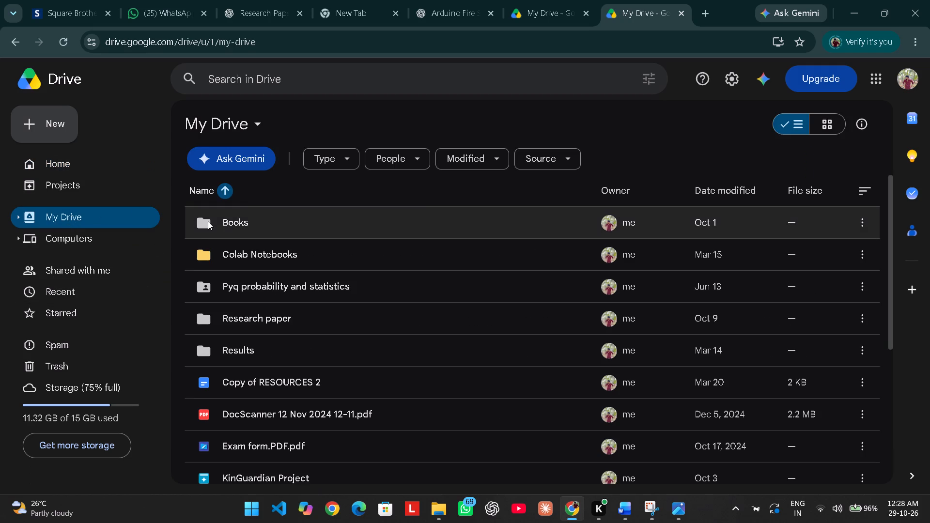
Open the Research paper folder to examine its contents, and return to My Drive.
left_click(242, 317)
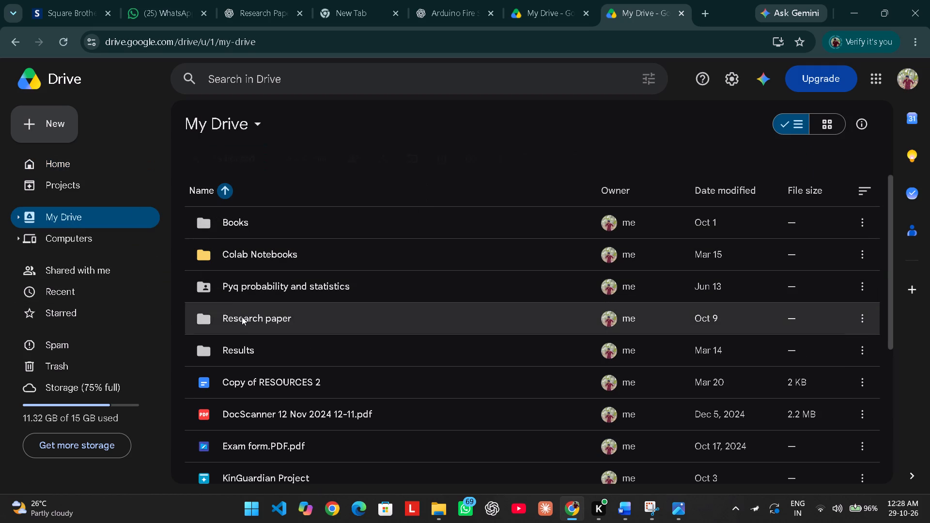
double_click(242, 317)
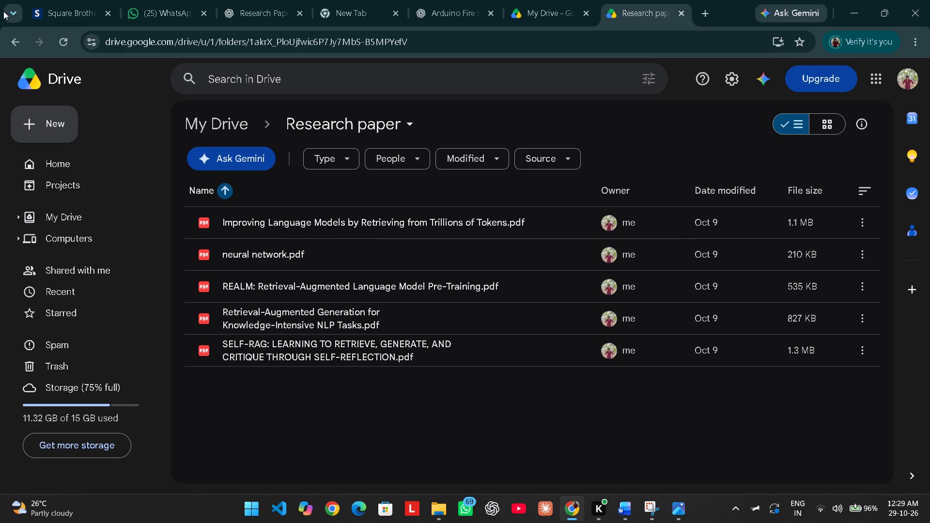
left_click(12, 42)
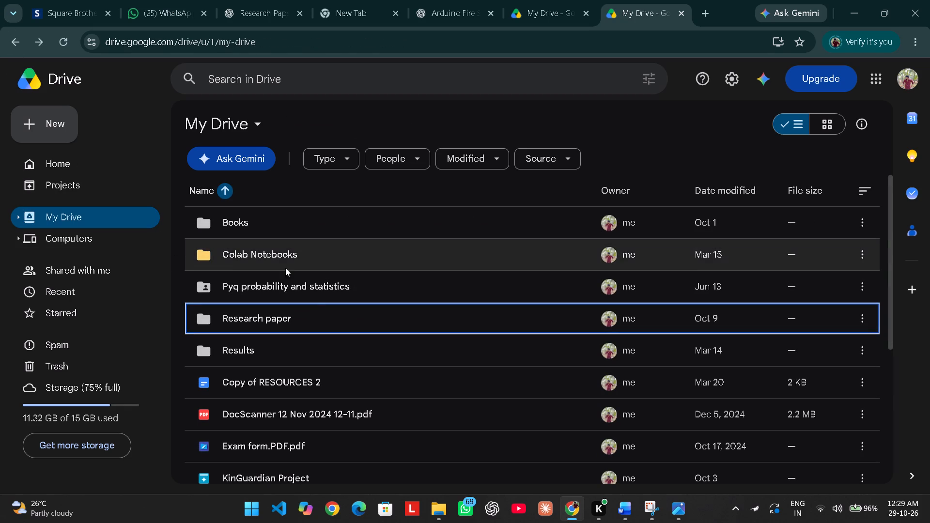
Rename the Research paper folder in My Drive as ITC&IPR.
right_click(278, 318)
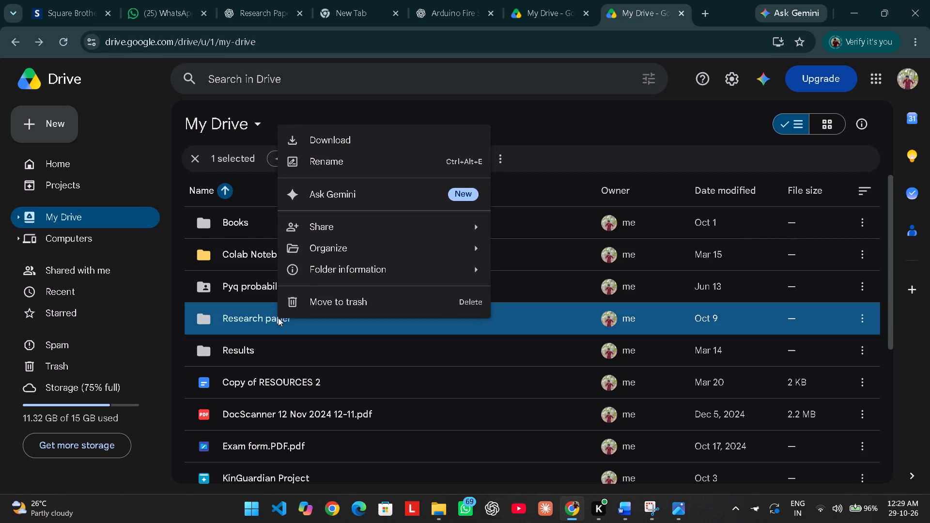
left_click(368, 159)
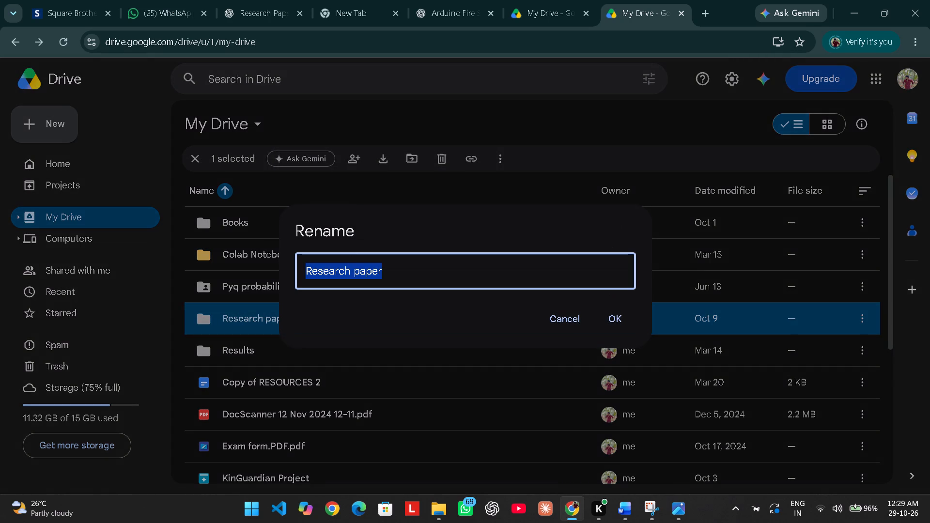
key("BackSpace")
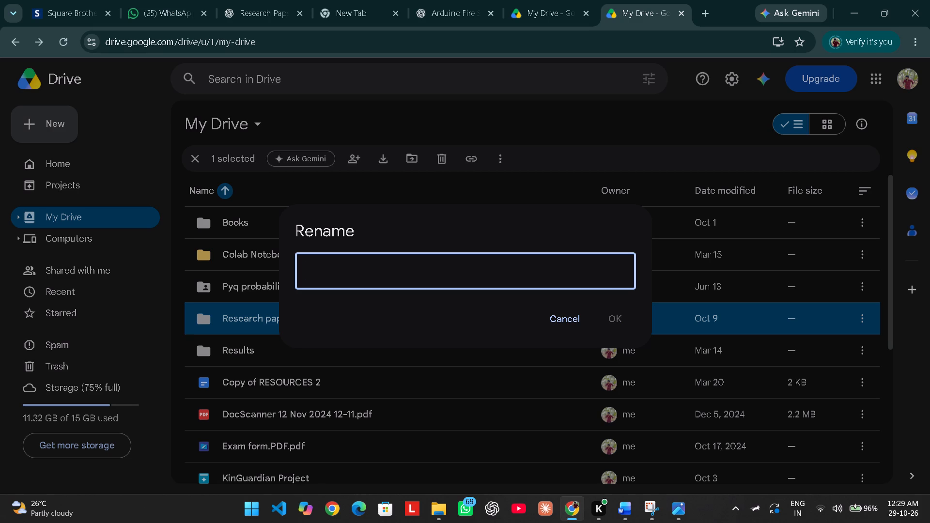
type("itc")
key("BackSpace")
key("BackSpace")
key("BackSpace")
type("ITC")
type("AND")
key("BackSpace")
key("BackSpace")
key("BackSpace")
key("shift+ampersand")
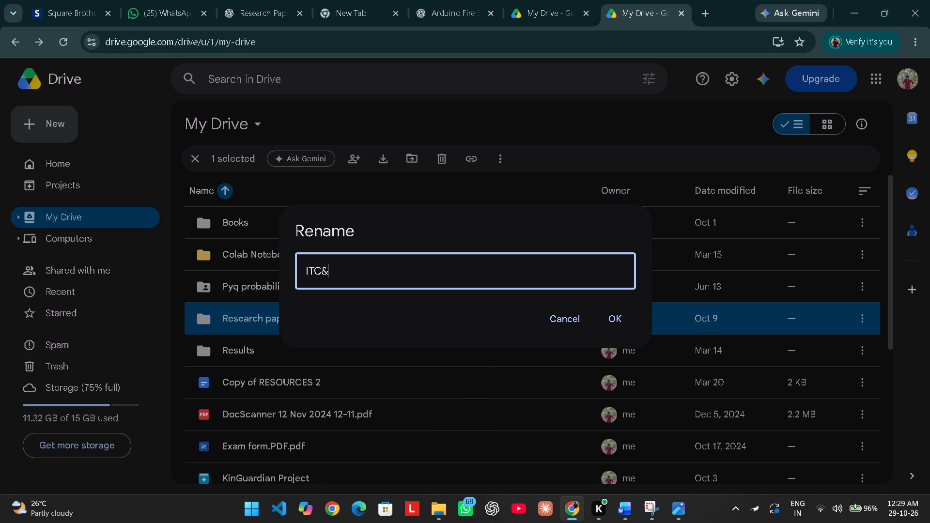
type("IPR")
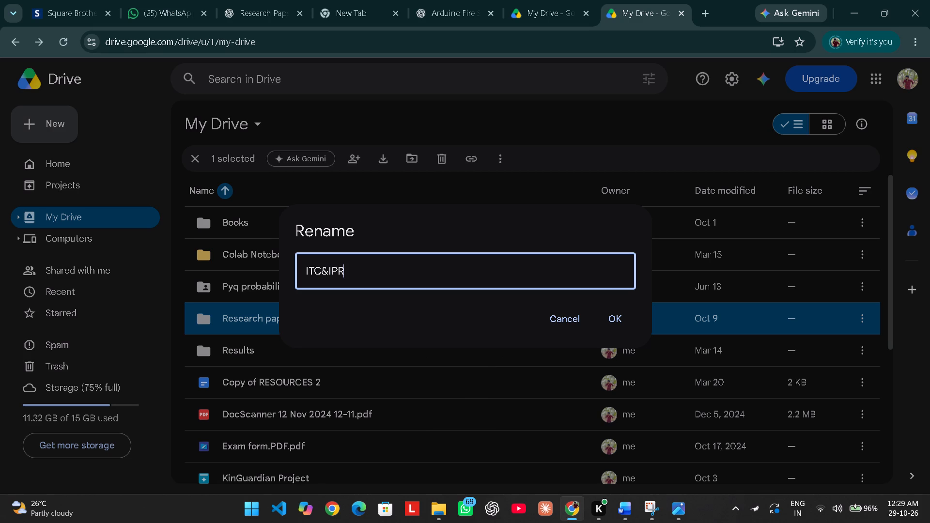
key("Return")
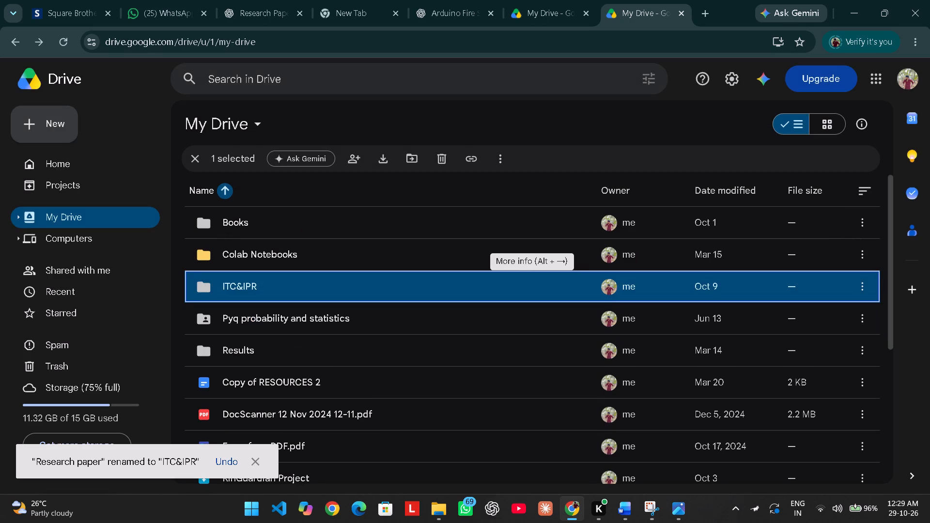
Open the ITC&IPR folder.
left_click(459, 286)
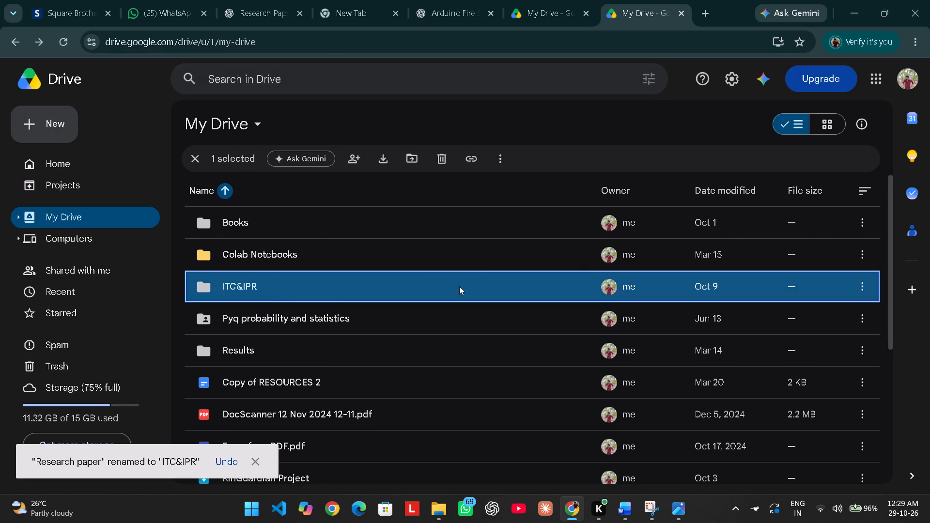
double_click(459, 286)
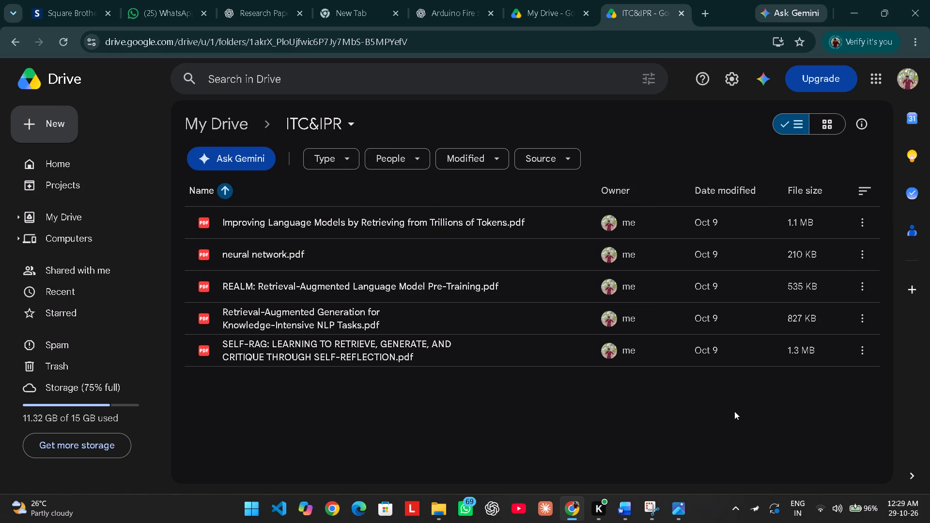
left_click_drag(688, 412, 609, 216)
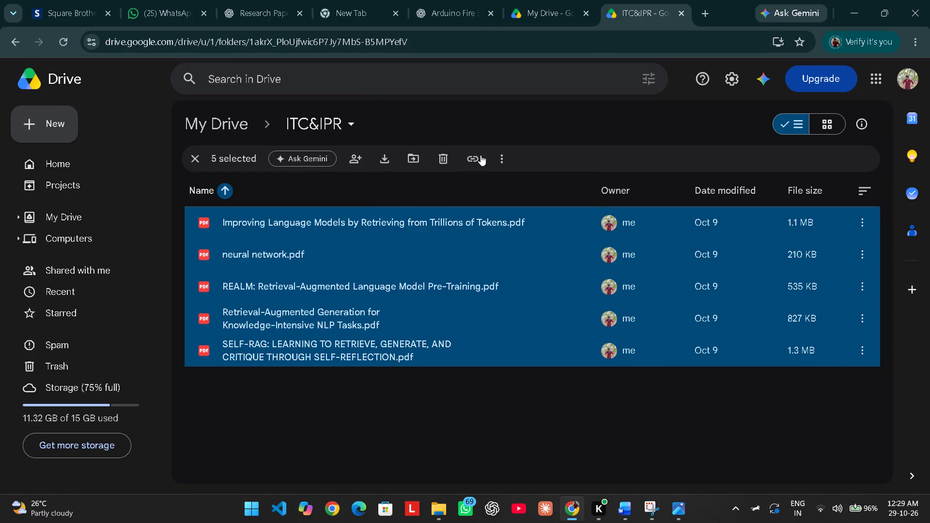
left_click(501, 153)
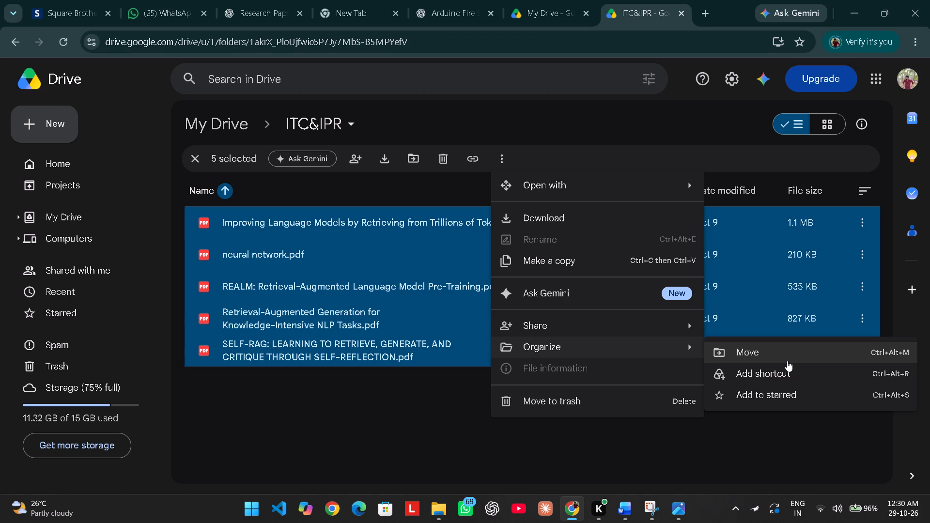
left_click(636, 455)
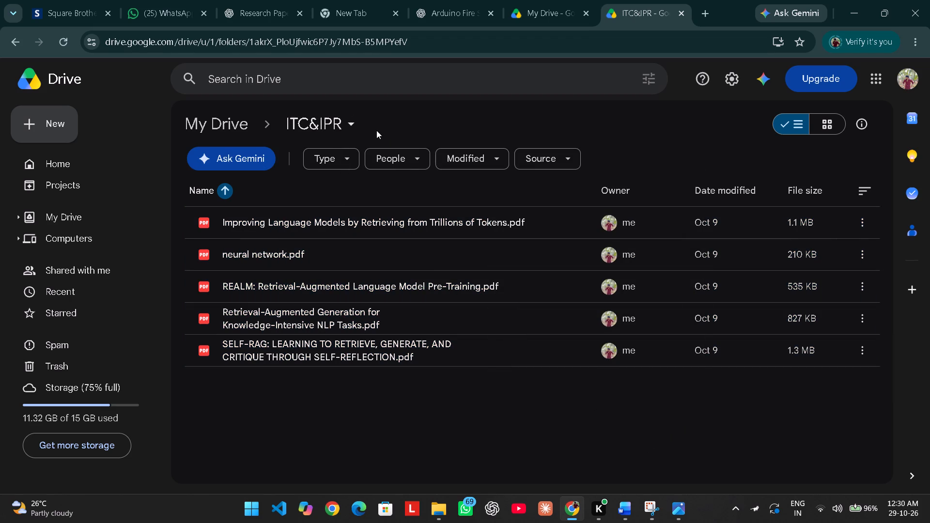
Start a new folder inside ITC&IPR and enter Reaserch as the first word of its name.
right_click(444, 387)
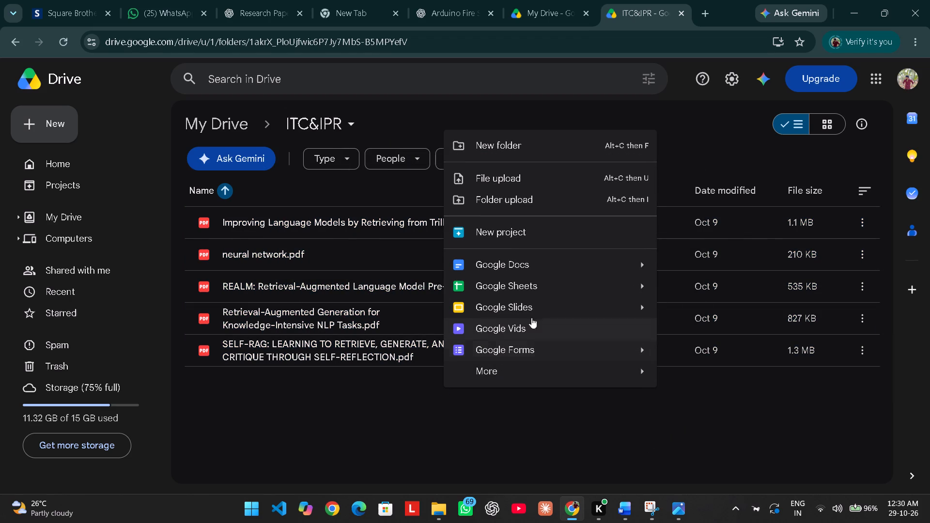
left_click(511, 148)
left_click(463, 277)
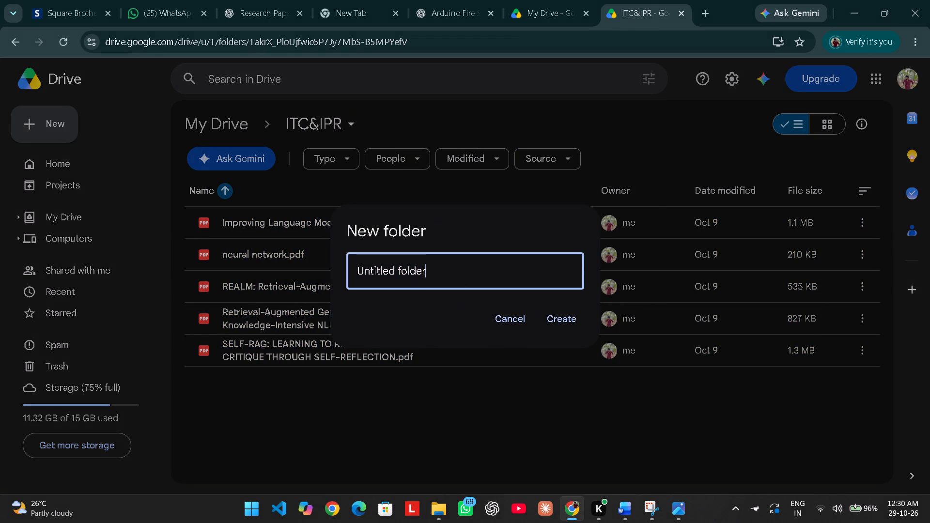
key("BackSpace")
key("BackSpace")
key("BackSpace")
key("BackSpace")
key("BackSpace")
key("BackSpace")
key("BackSpace")
key("BackSpace")
key("BackSpace")
key("BackSpace")
key("BackSpace")
key("BackSpace")
key("BackSpace")
key("BackSpace")
key("BackSpace")
key("BackSpace")
key("BackSpace")
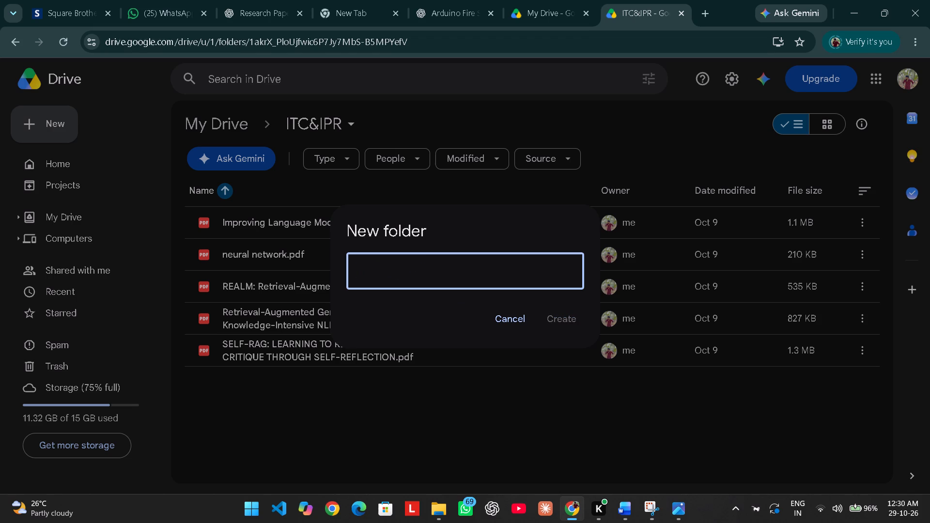
key("r")
type("earserch")
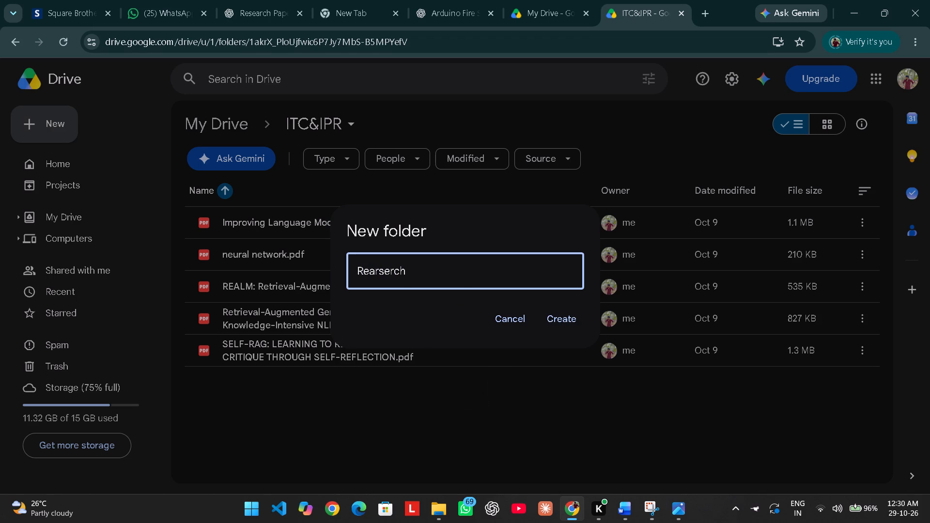
key("space")
key("Left")
key("Left")
key("Left")
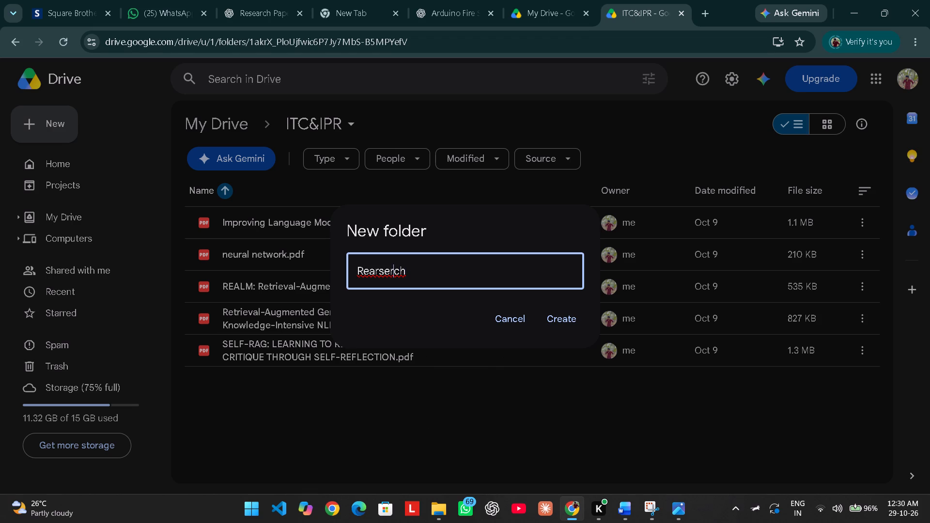
key("Left")
key("Left")
key("Left")
key("BackSpace")
Start a Windows focus session with an increased duration.
left_click(844, 499)
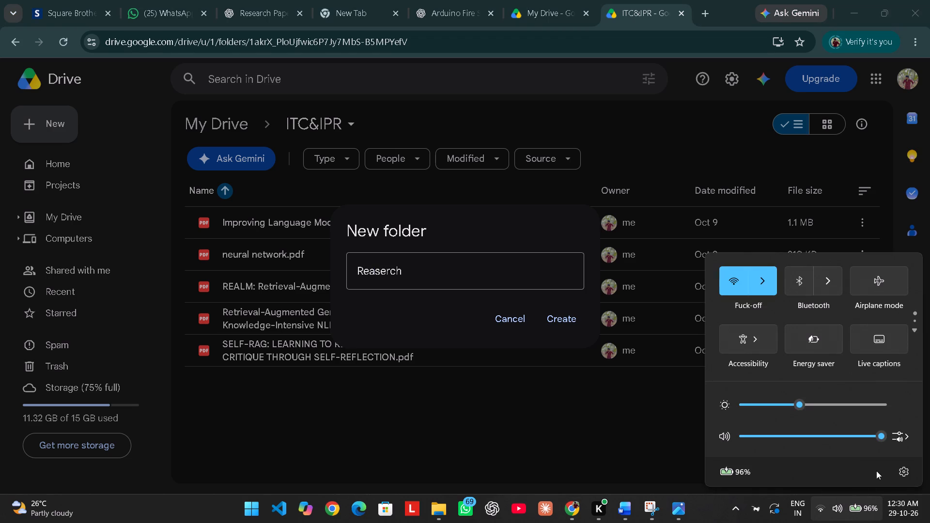
left_click(904, 498)
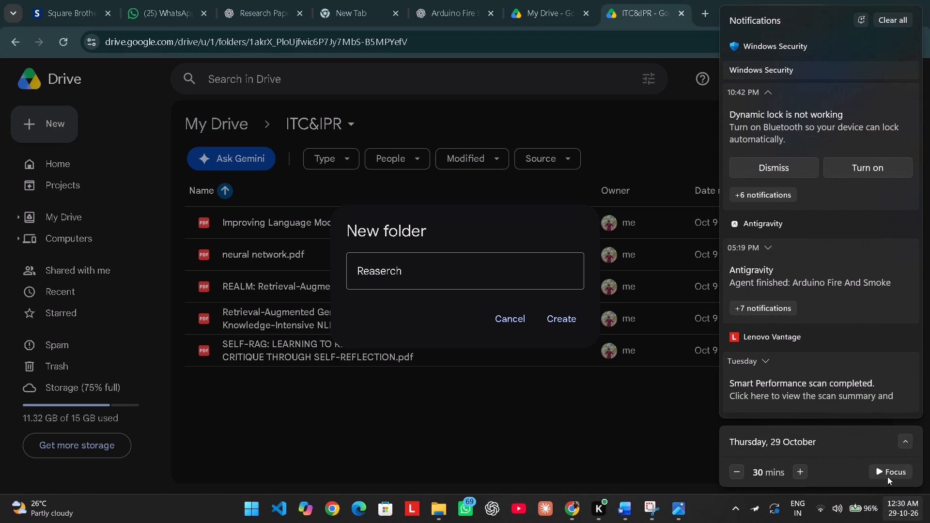
triple_click(799, 469)
triple_click(799, 469)
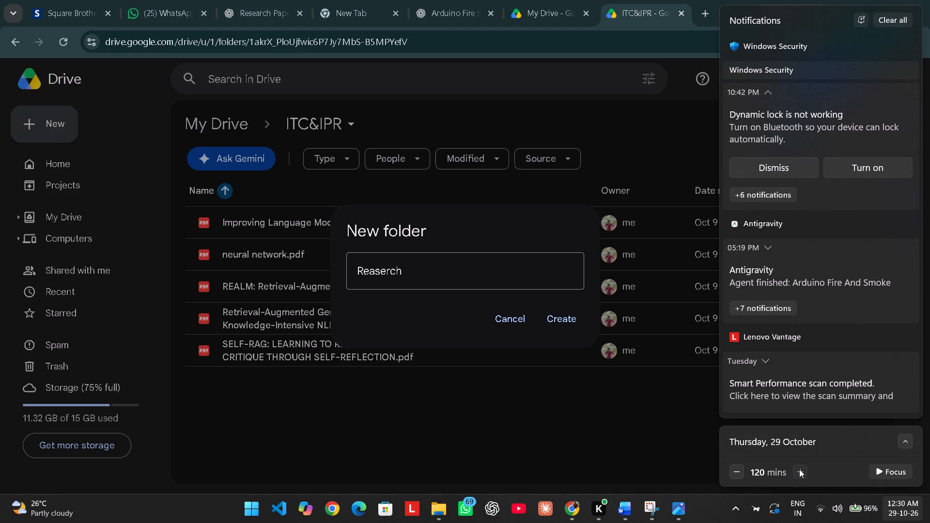
double_click(799, 469)
left_click(892, 469)
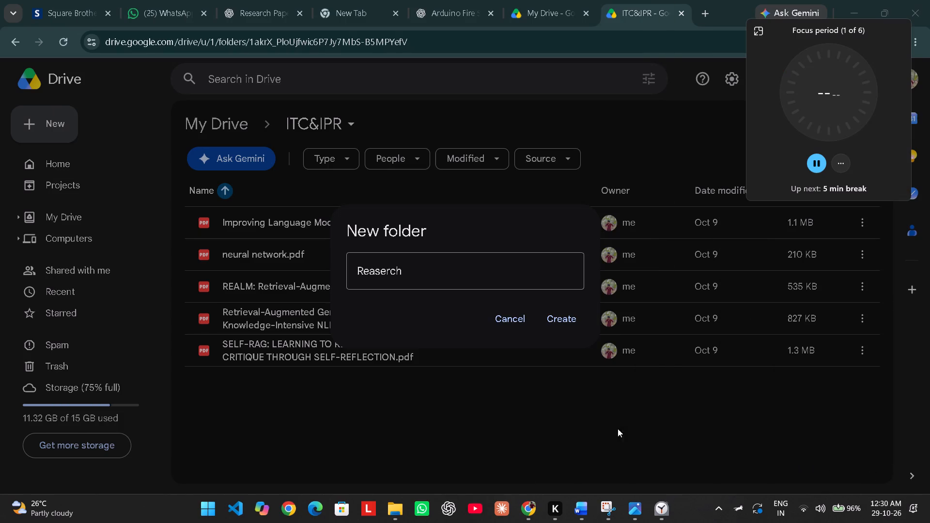
Pause and resume the focus period, and close the focus timer window.
left_click(844, 168)
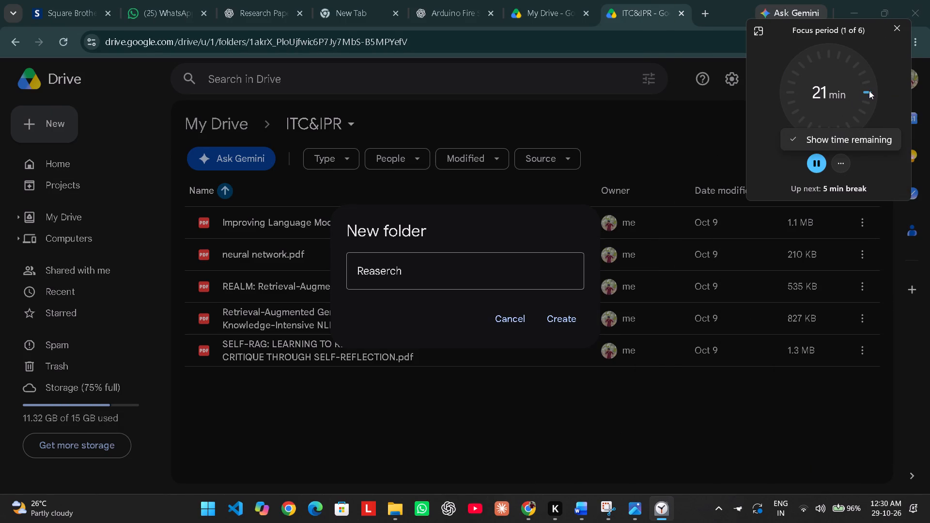
left_click_drag(869, 91, 867, 112)
left_click(867, 112)
left_click(858, 114)
left_click(849, 125)
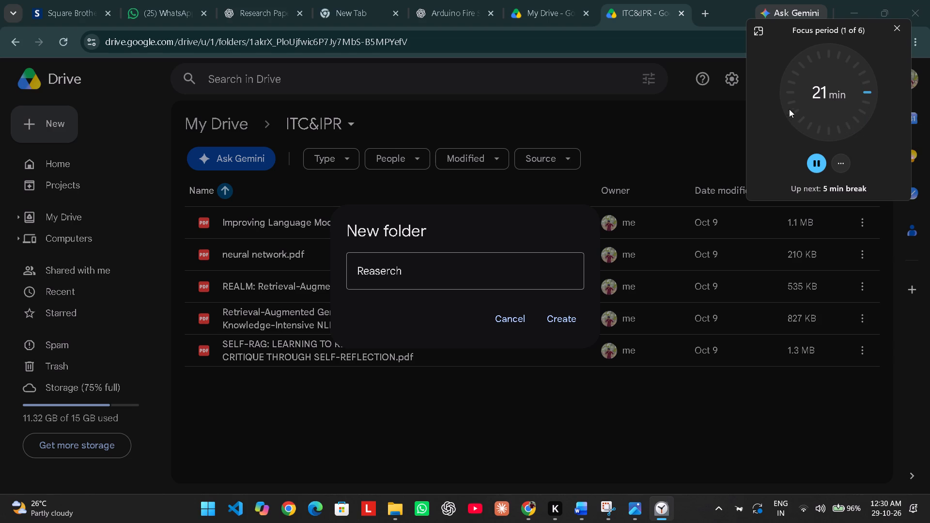
left_click_drag(825, 86, 824, 120)
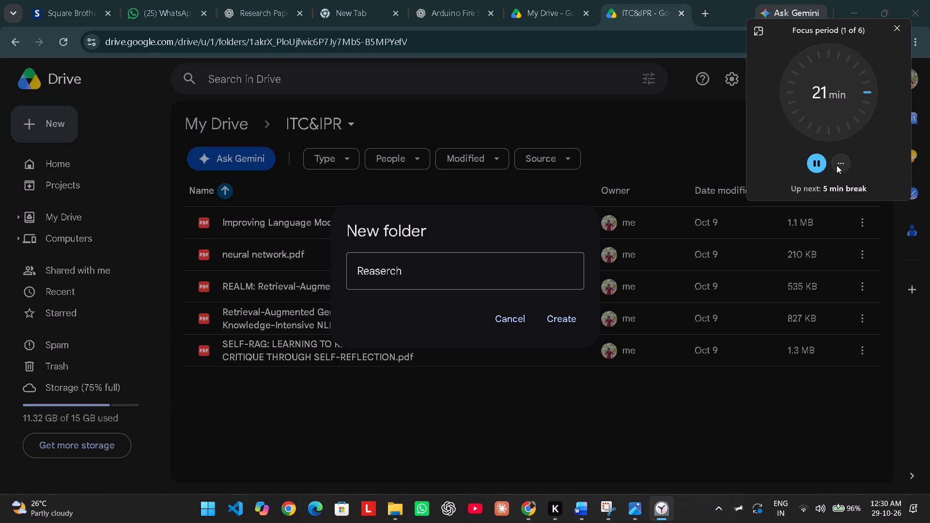
left_click(839, 165)
left_click(821, 167)
left_click(816, 165)
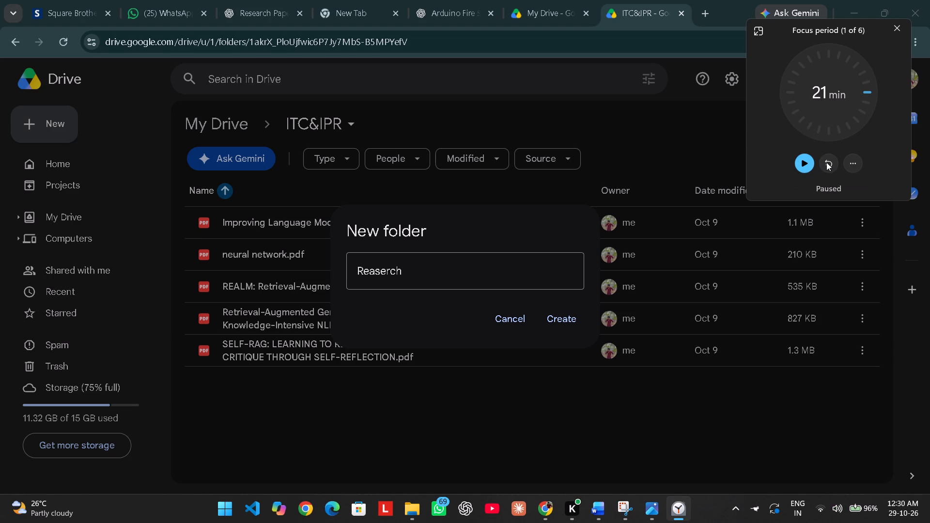
left_click(809, 168)
left_click(837, 163)
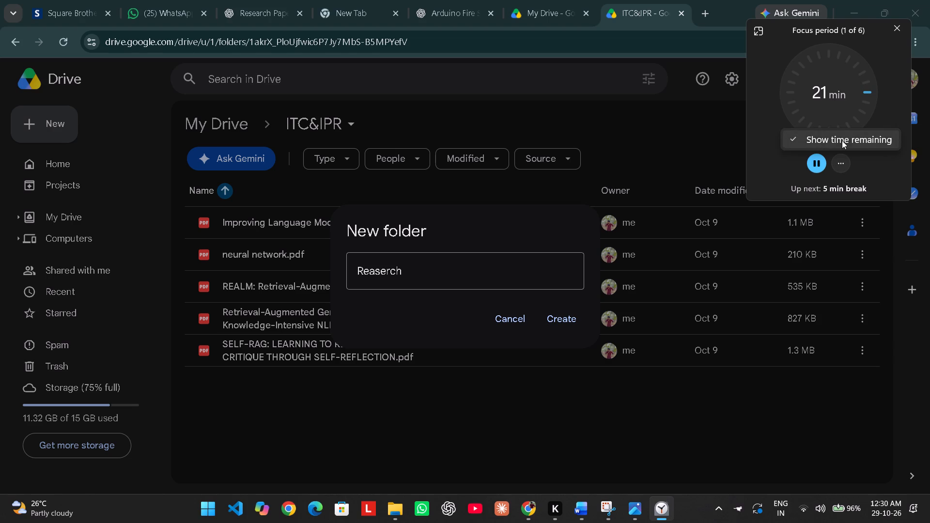
left_click(882, 154)
left_click(890, 34)
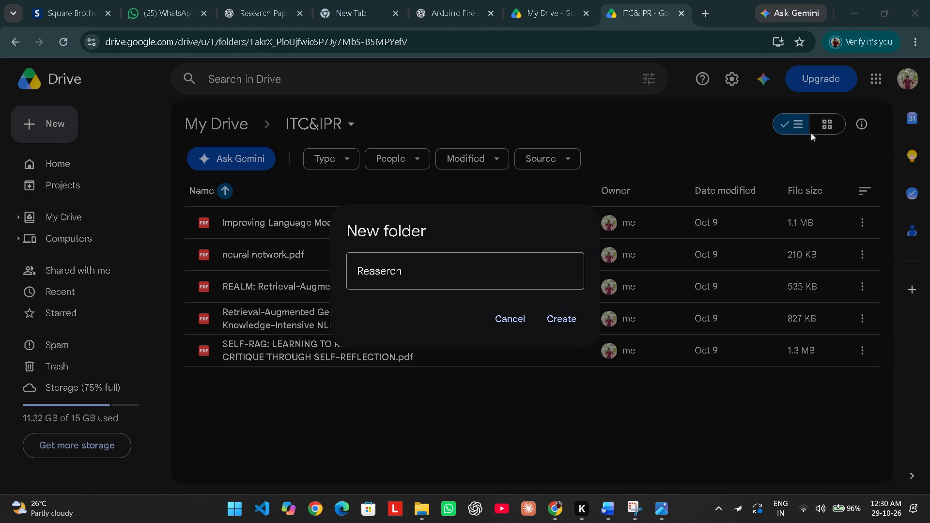
Complete the new folder's name as Reaserch Paper and create the folder.
left_click(441, 273)
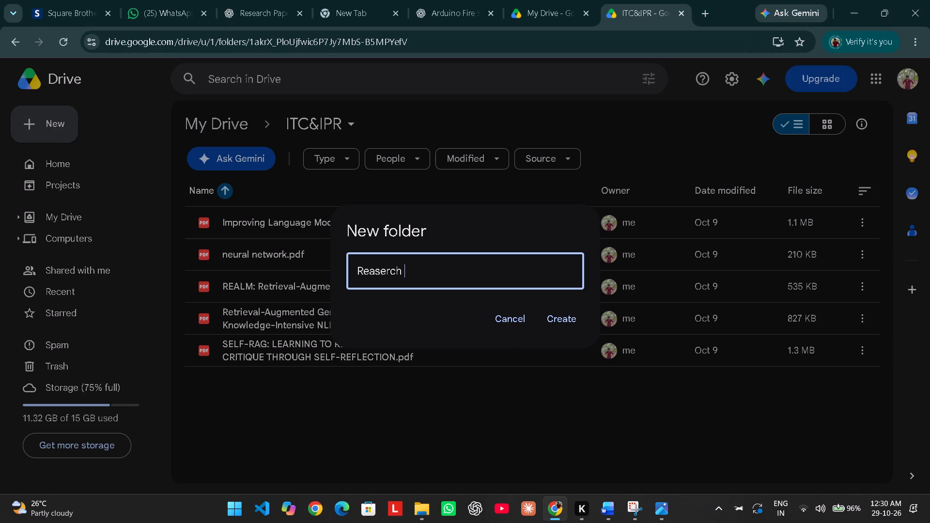
type("ap")
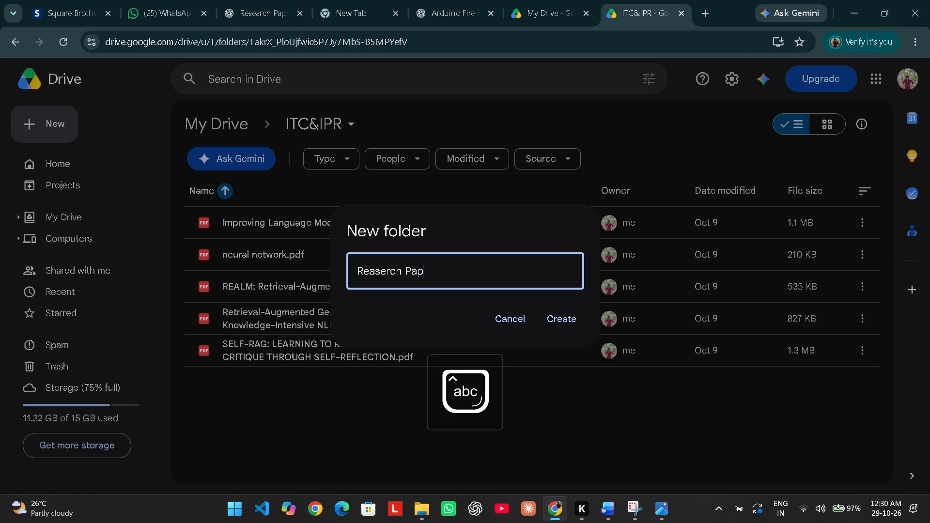
type("er")
key("Return")
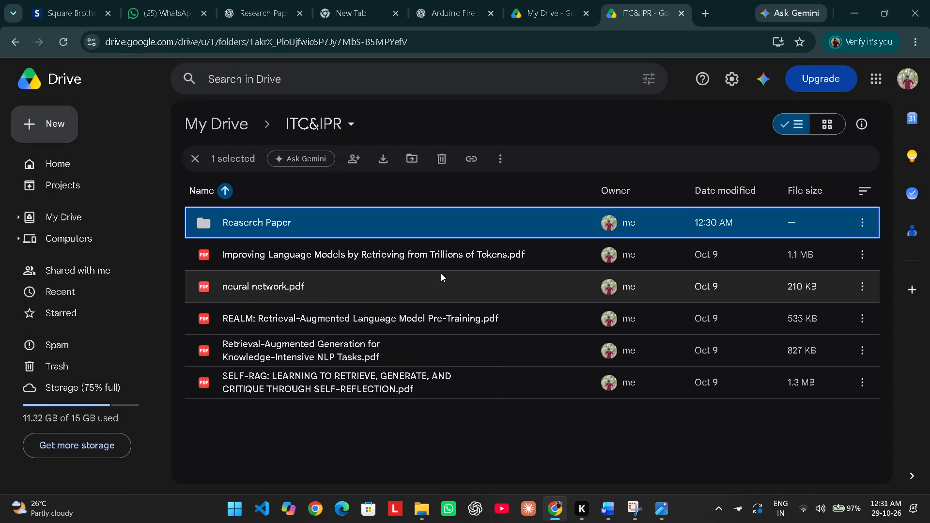
Move the five PDF files from ITC&IPR into the Reaserch Paper folder.
left_click_drag(395, 421, 383, 249)
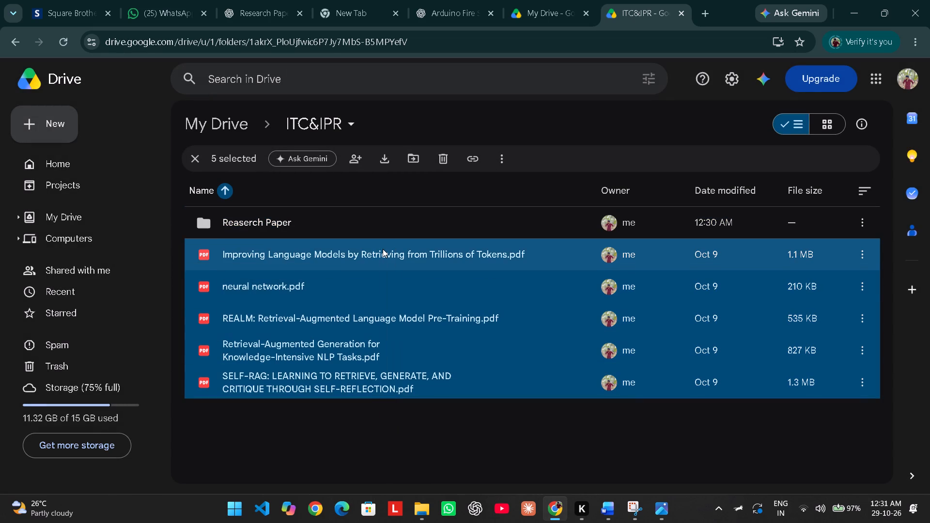
right_click(383, 249)
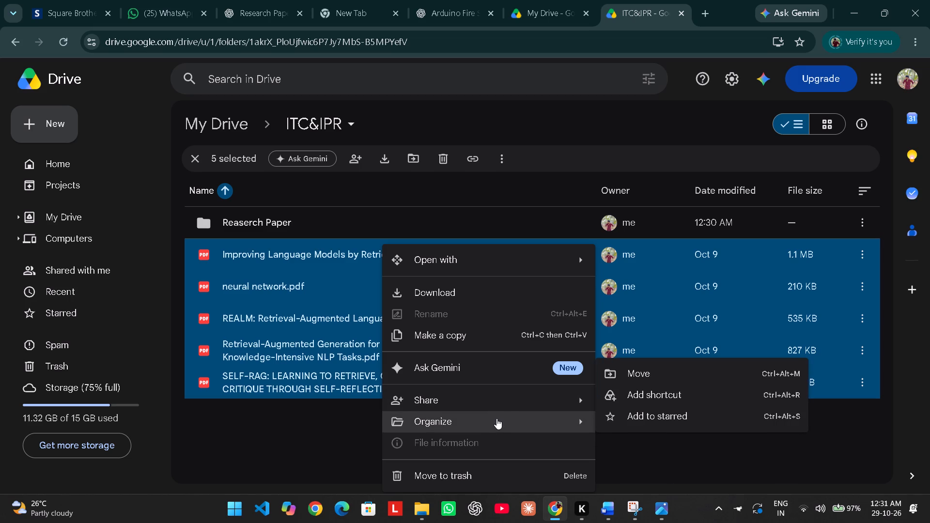
left_click(643, 370)
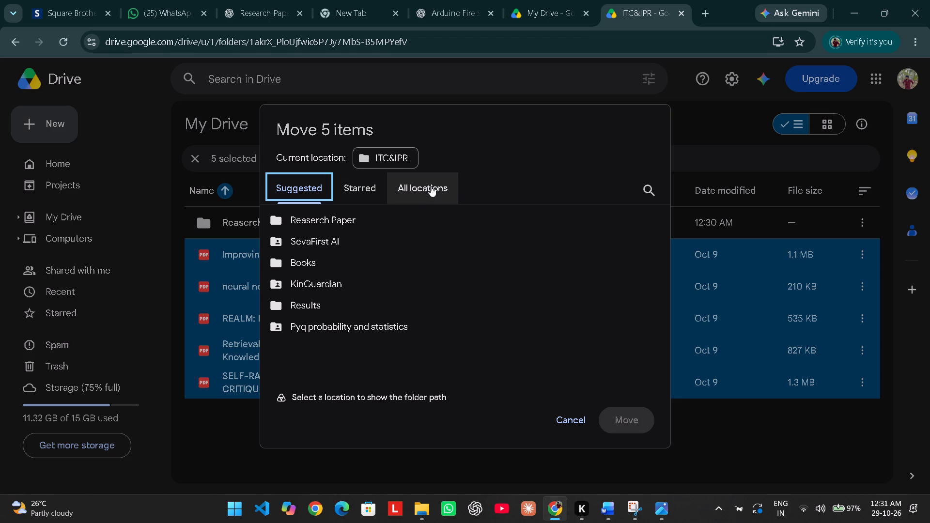
left_click(309, 223)
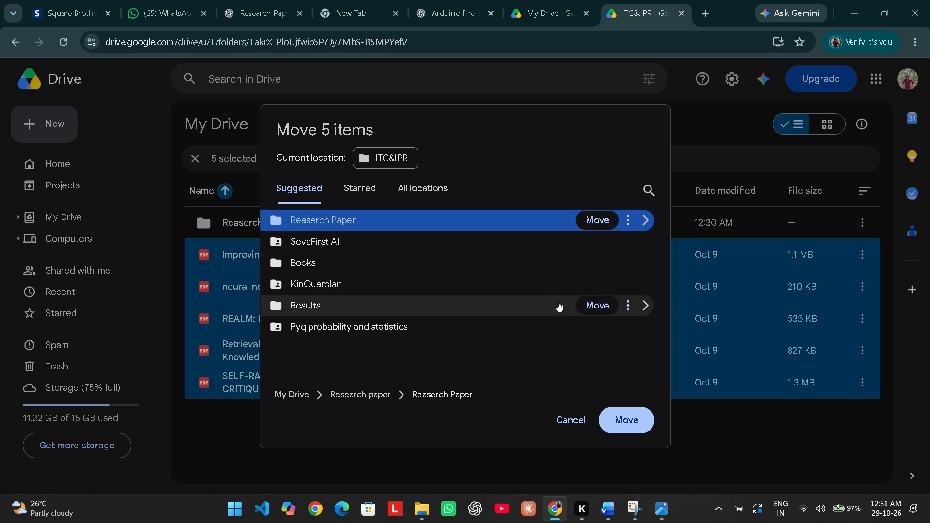
left_click(588, 217)
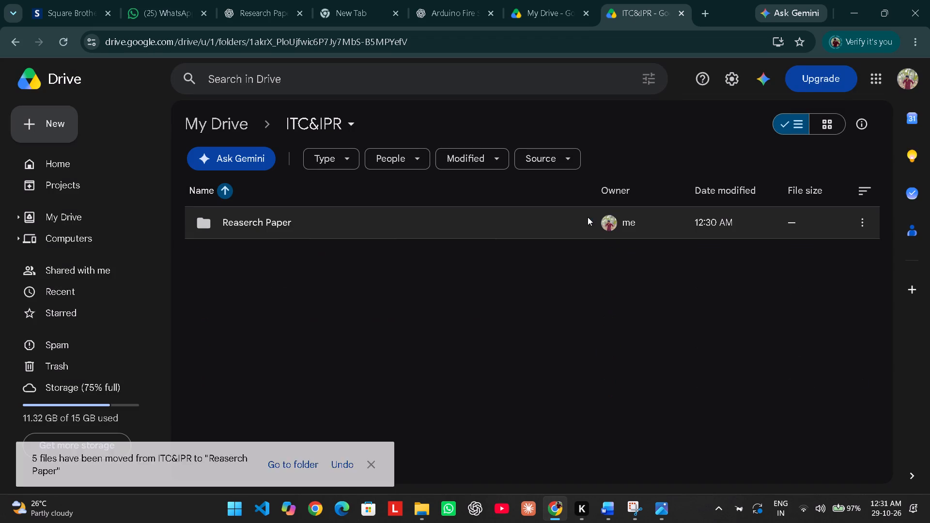
Open the Reaserch Paper folder to check the moved PDFs, and return to the ITC&IPR folder.
left_click(252, 223)
double_click(251, 223)
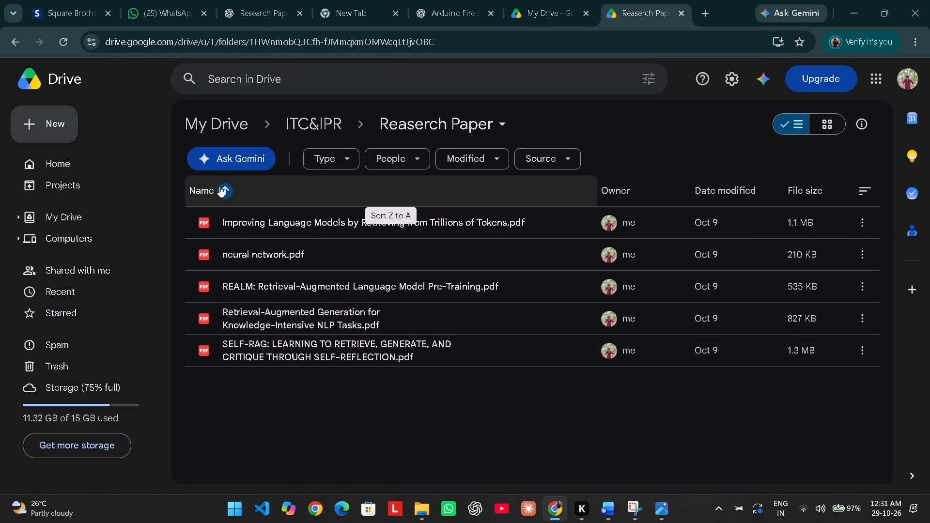
left_click(219, 186)
left_click(219, 186)
scroll(250, 399, "right", 13)
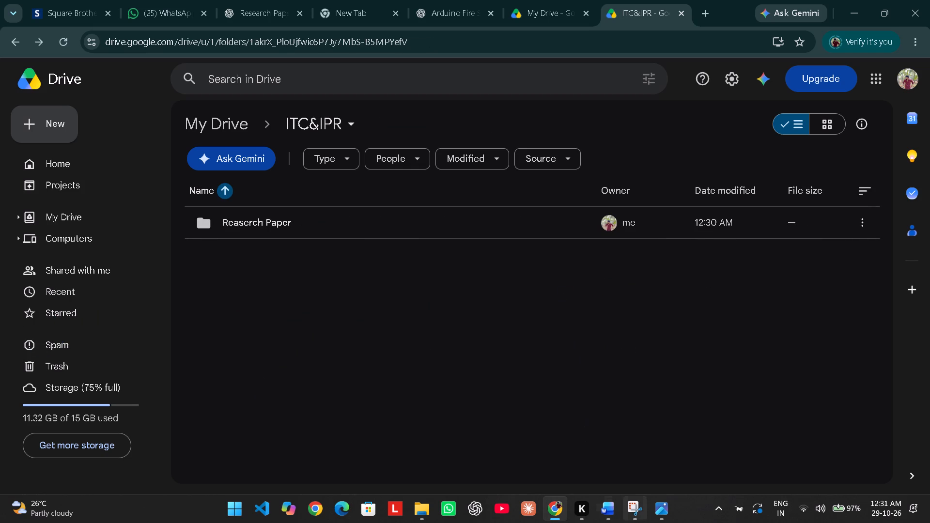
Upload the Agentic_RAG abstract, presentation, report and synopsis files from the local Abhi folder in File Explorer to the ITC&IPR folder in Drive.
left_click(425, 510)
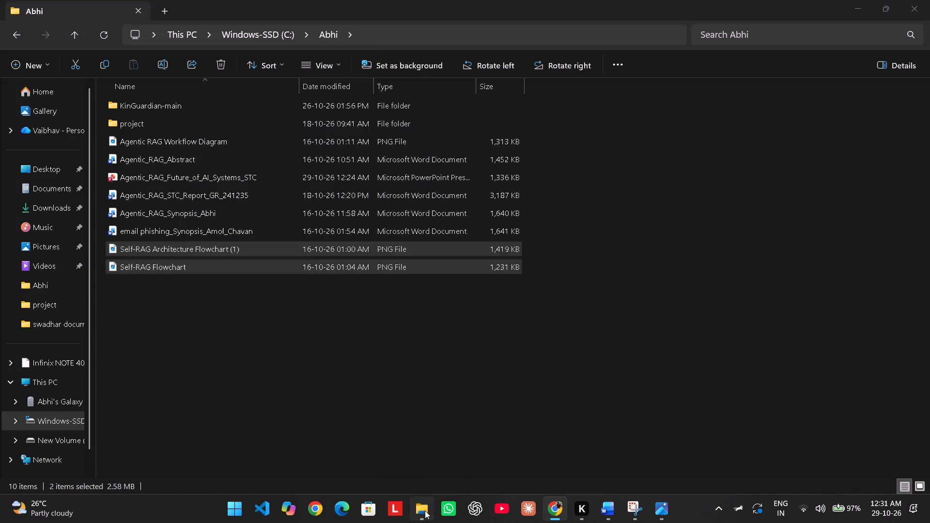
left_click(570, 199)
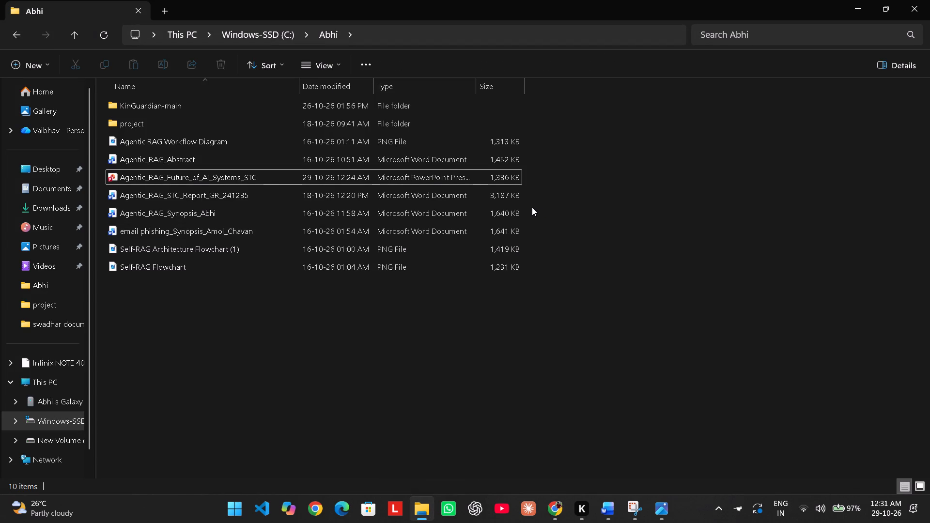
left_click_drag(529, 214, 472, 165)
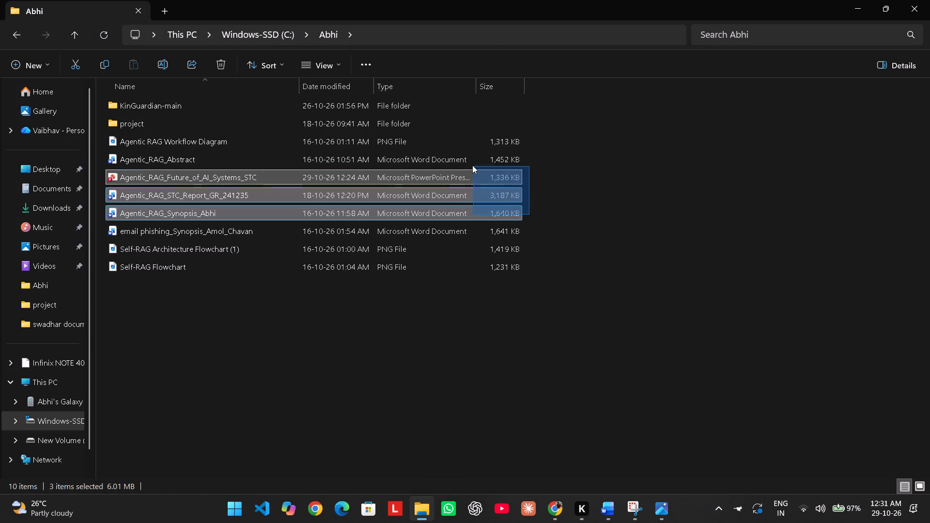
left_click_drag(472, 165, 471, 164)
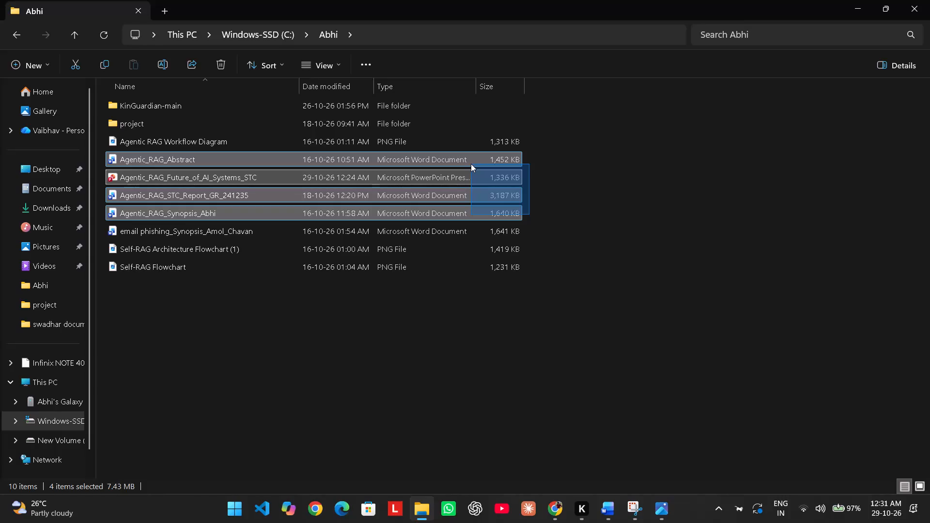
left_click_drag(471, 164, 470, 158)
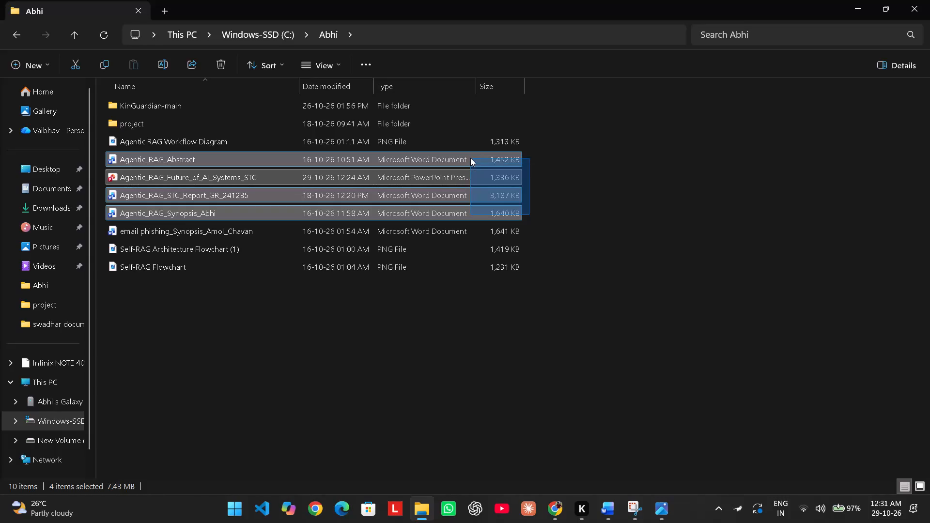
left_click_drag(470, 158, 452, 151)
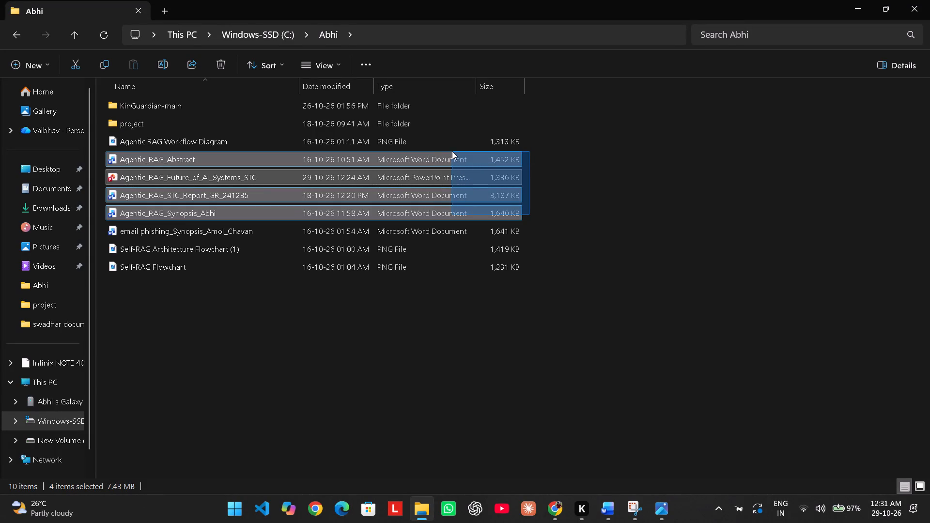
left_click_drag(452, 151, 432, 159)
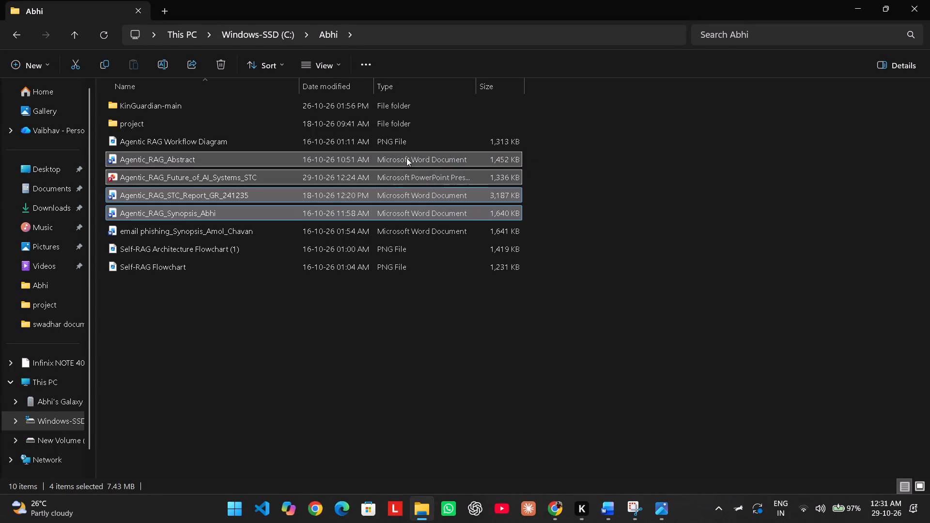
left_click_drag(388, 155, 569, 331)
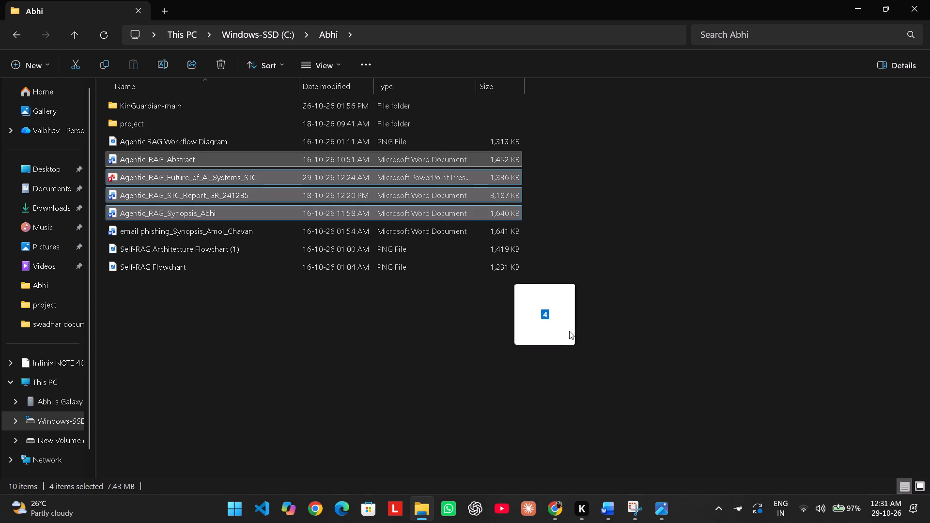
left_click_drag(569, 331, 559, 511)
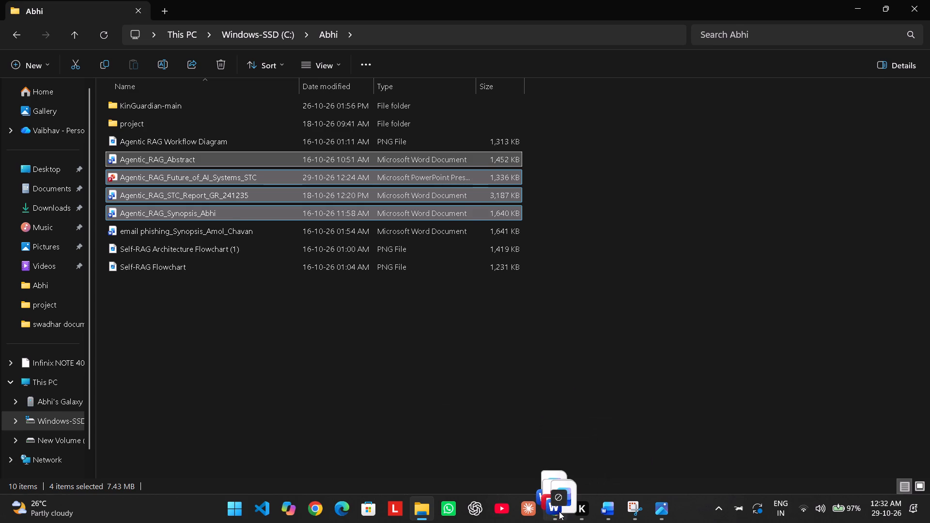
left_click_drag(559, 511, 429, 344)
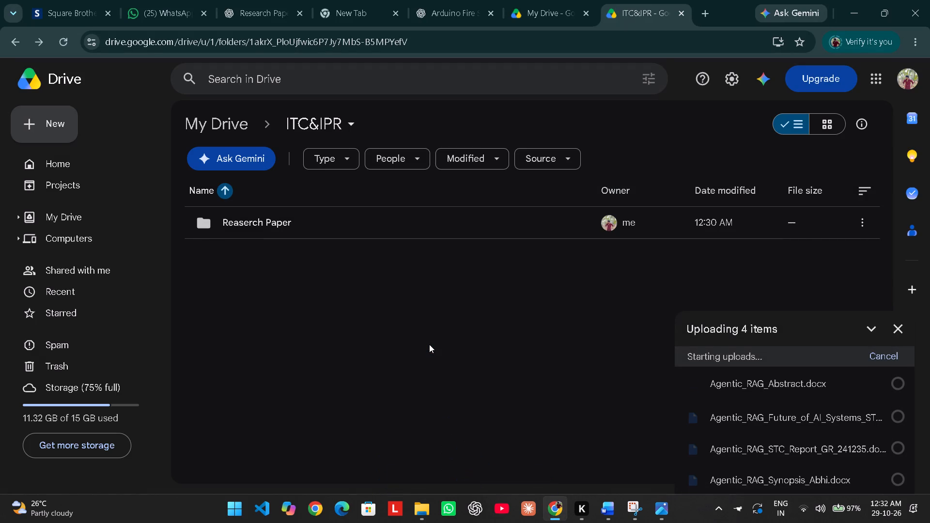
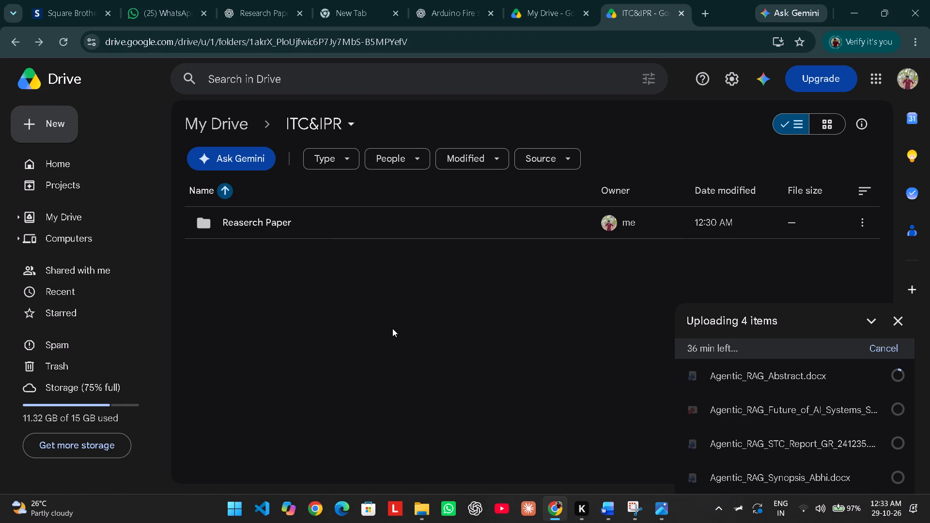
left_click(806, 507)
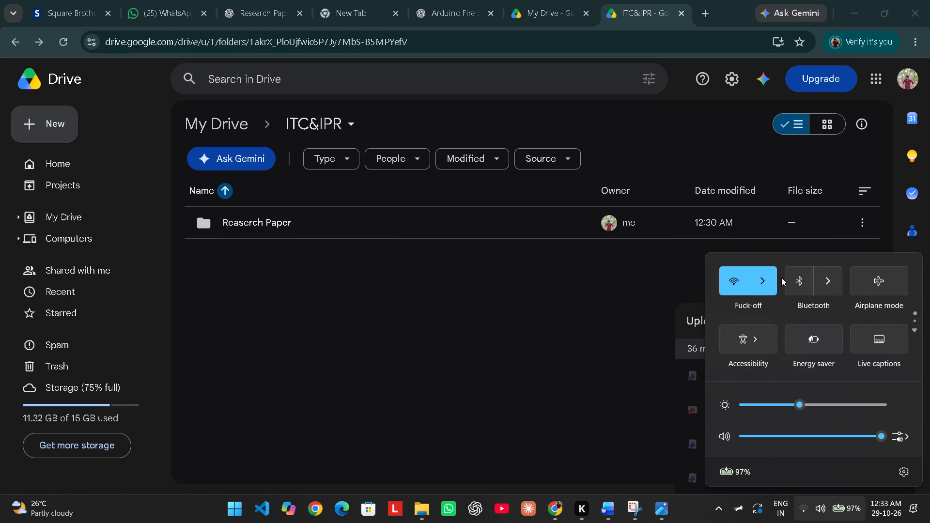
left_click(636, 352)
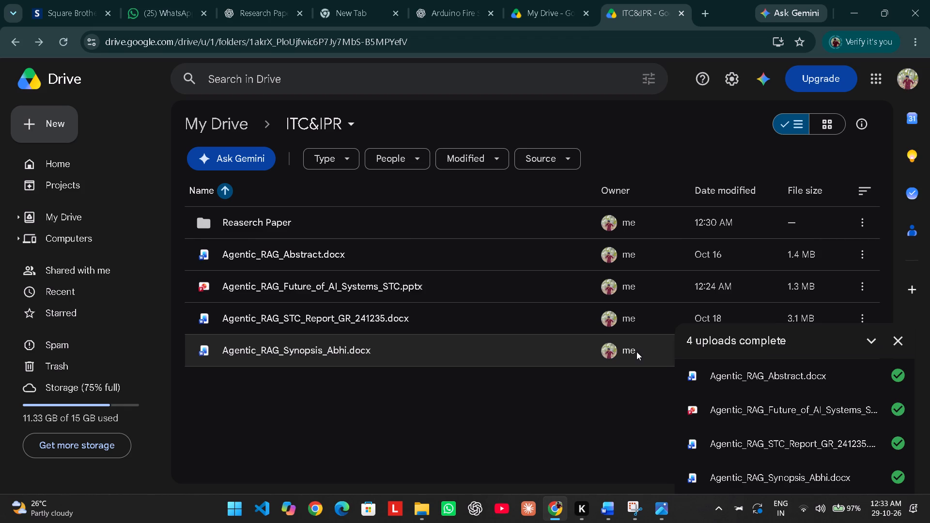
Collapse the list of completed uploads in the ITC&IPR folder.
left_click(429, 436)
left_click(877, 341)
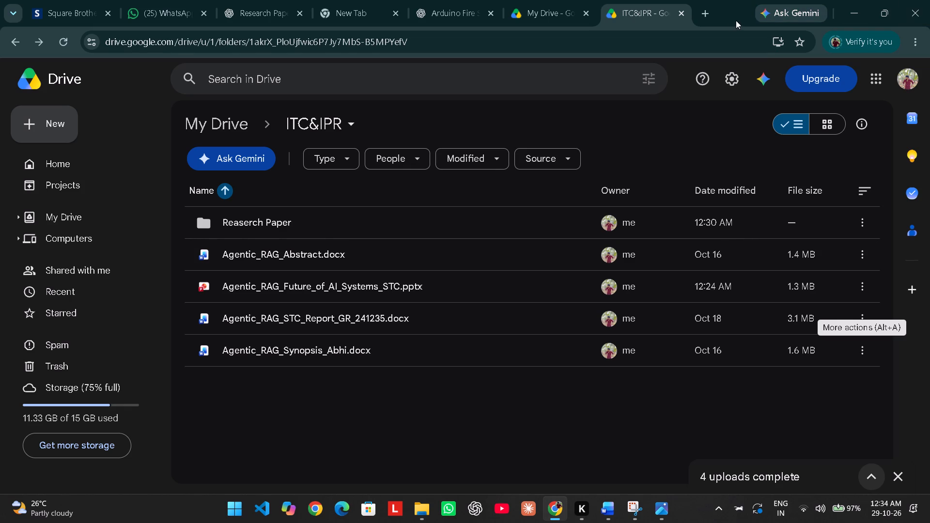
Close the two Google Drive tabs, ITC&IPR and My Drive, and the Arduino Fire Sensor chat tab.
left_click(678, 12)
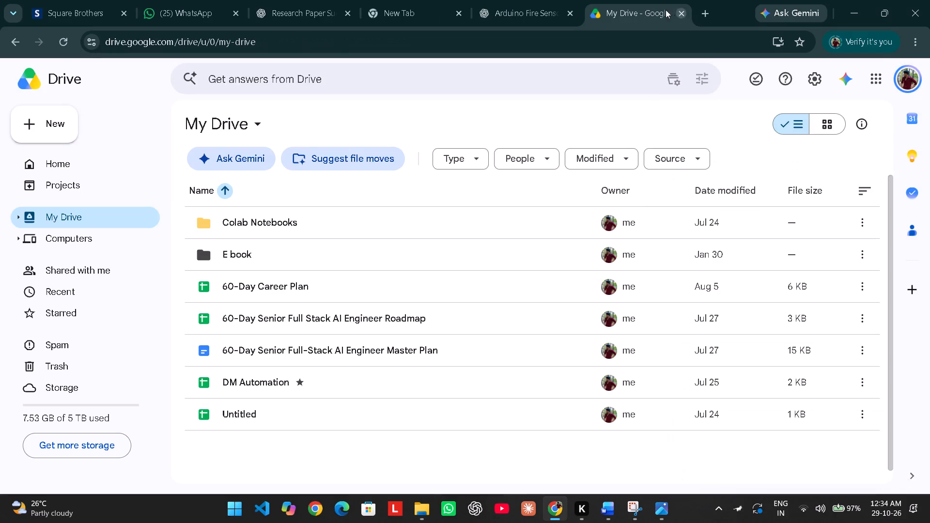
left_click(684, 14)
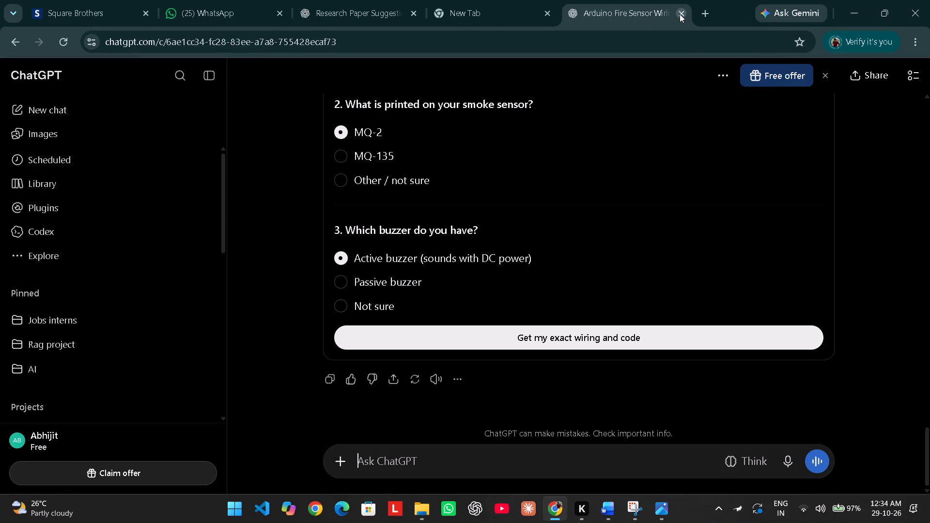
left_click(680, 14)
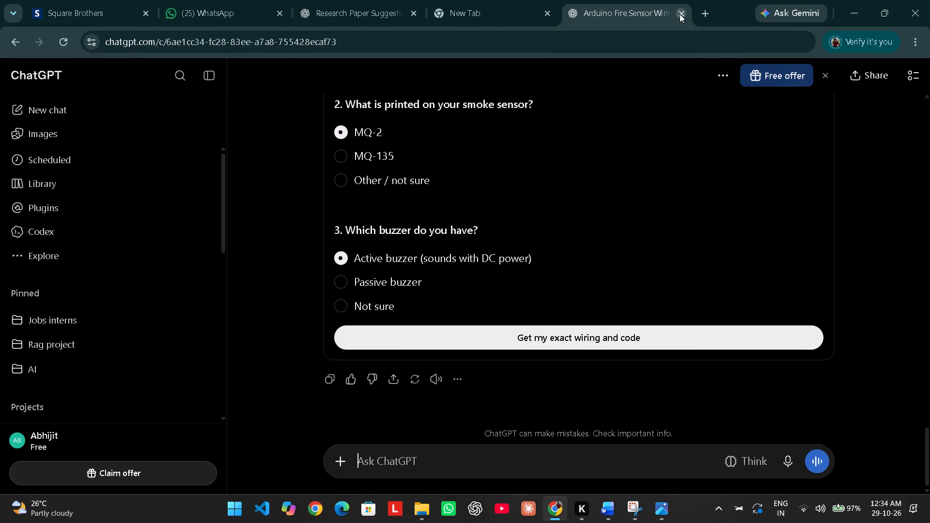
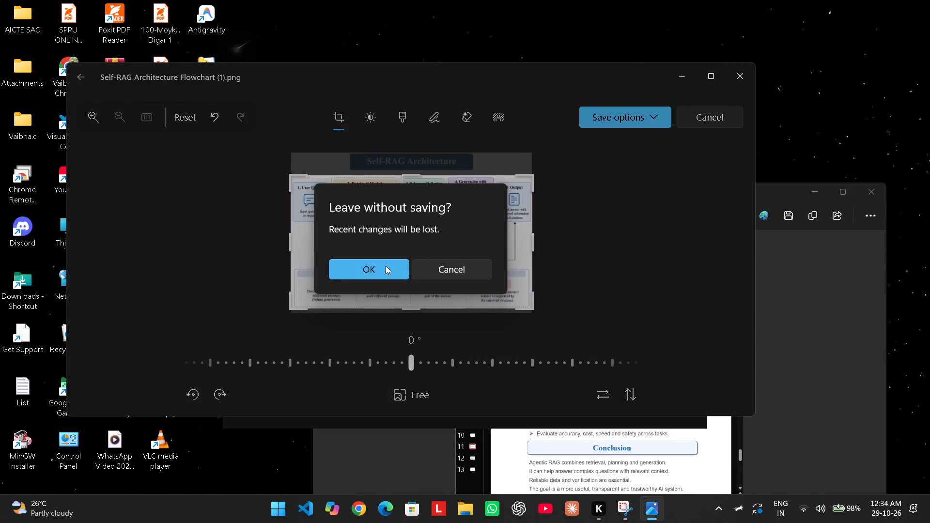
Discard the unsaved crop of the Self-RAG Architecture Flowchart image, and close the Photos and Snipping Tool windows.
left_click(381, 266)
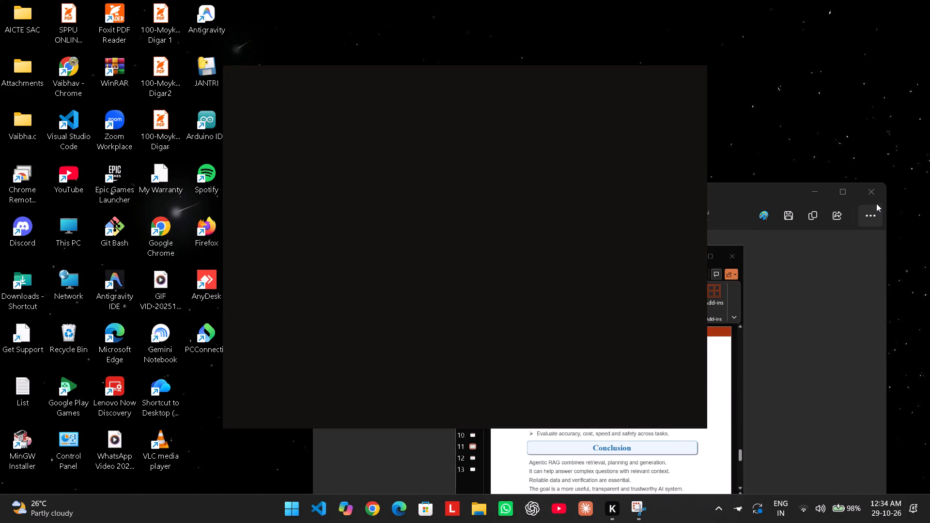
left_click(752, 198)
left_click(874, 189)
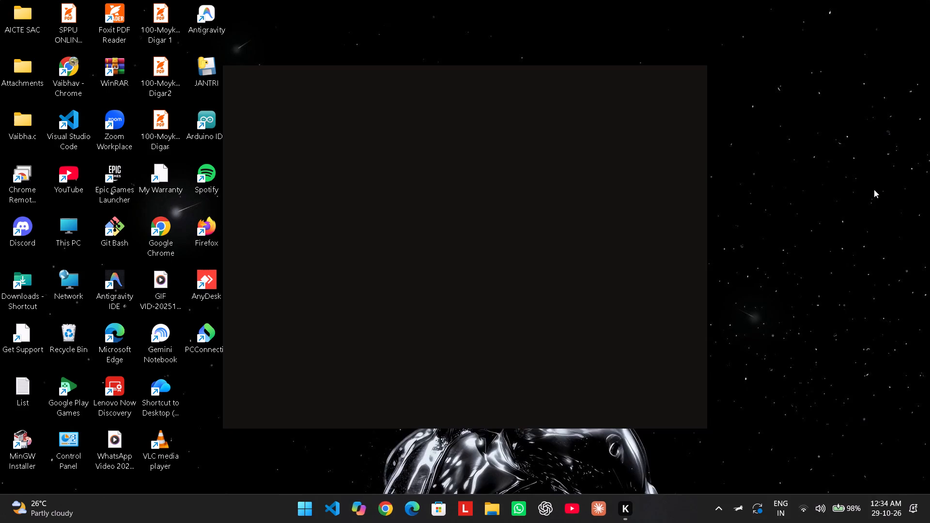
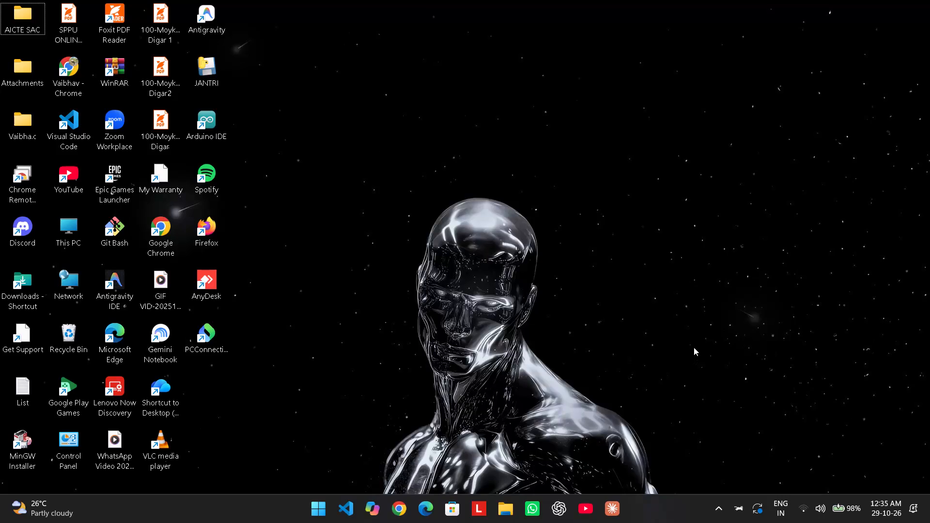
Bring up the Windows power choices for signing out, sleeping, shutting down or restarting the computer.
key("super+x")
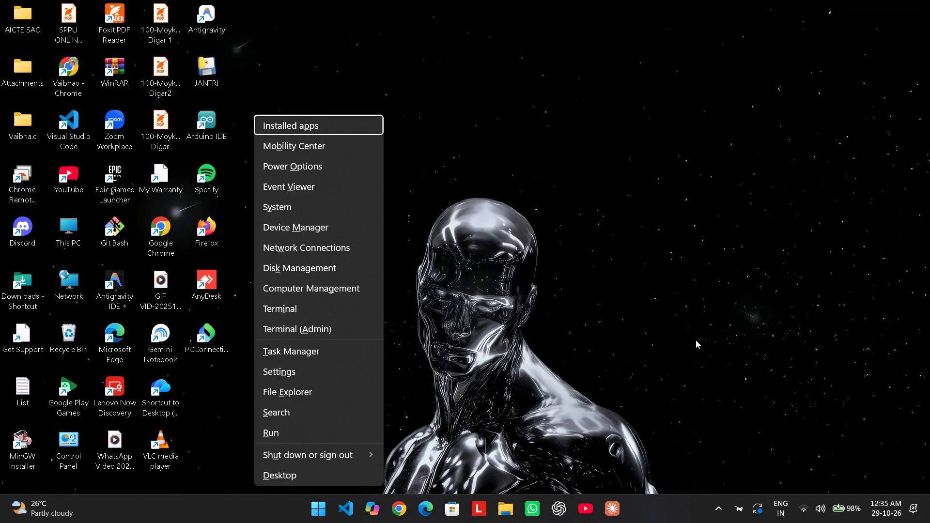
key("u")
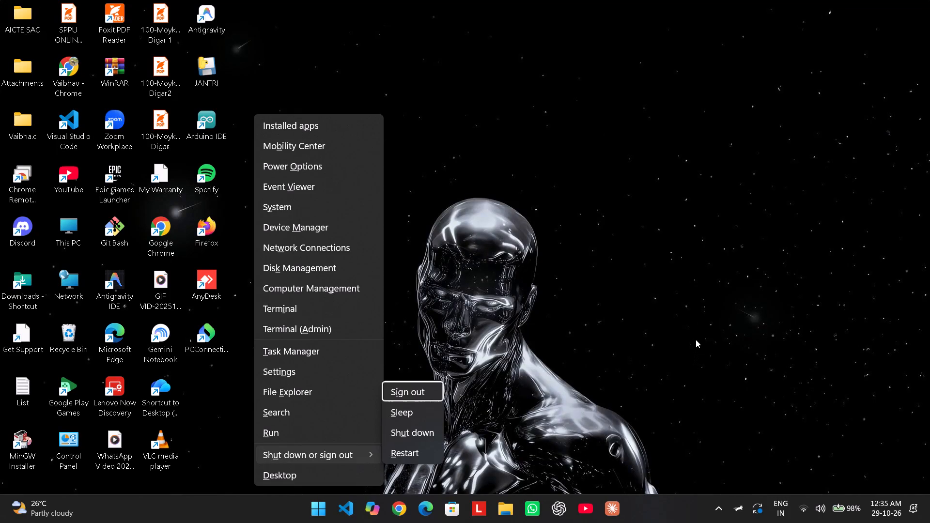